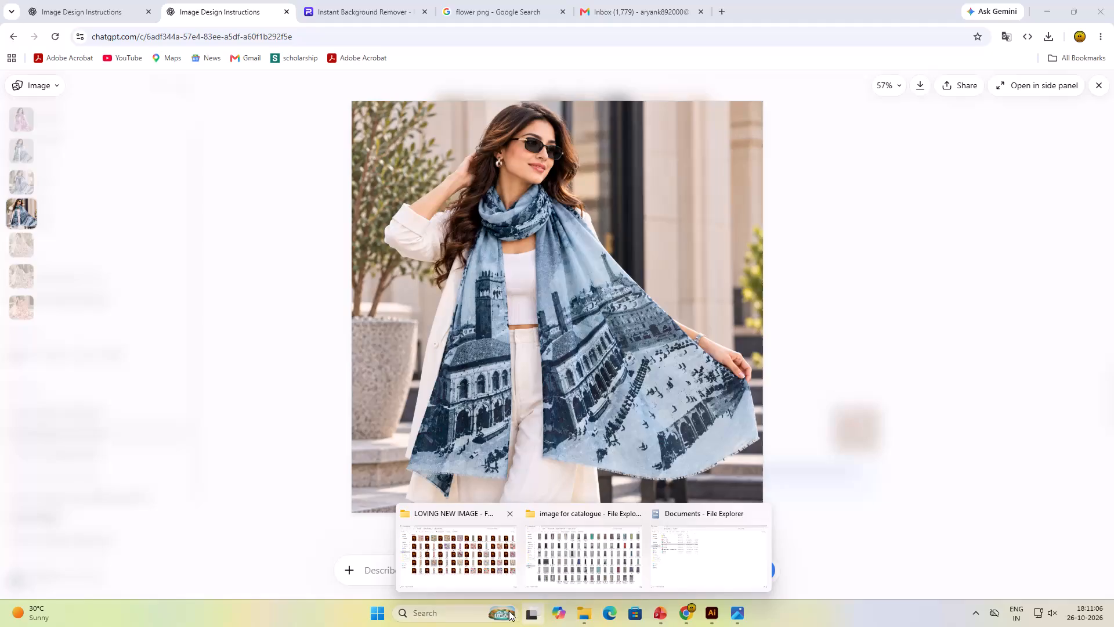
Open the Downloads folder in File Explorer.
left_click(1113, 626)
left_click(14, 26)
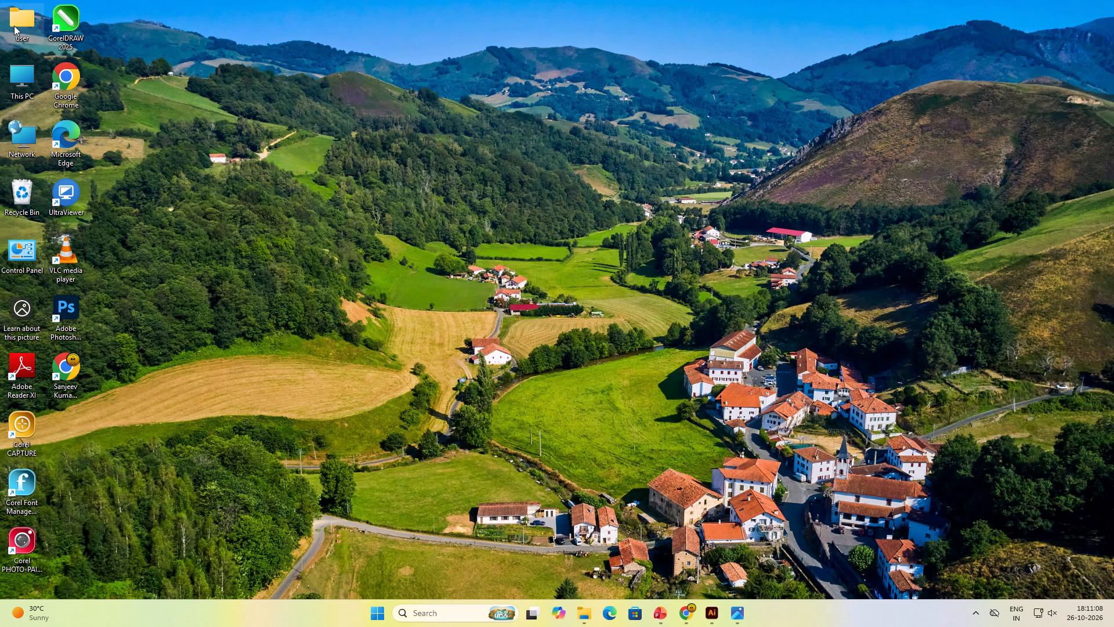
double_click(15, 75)
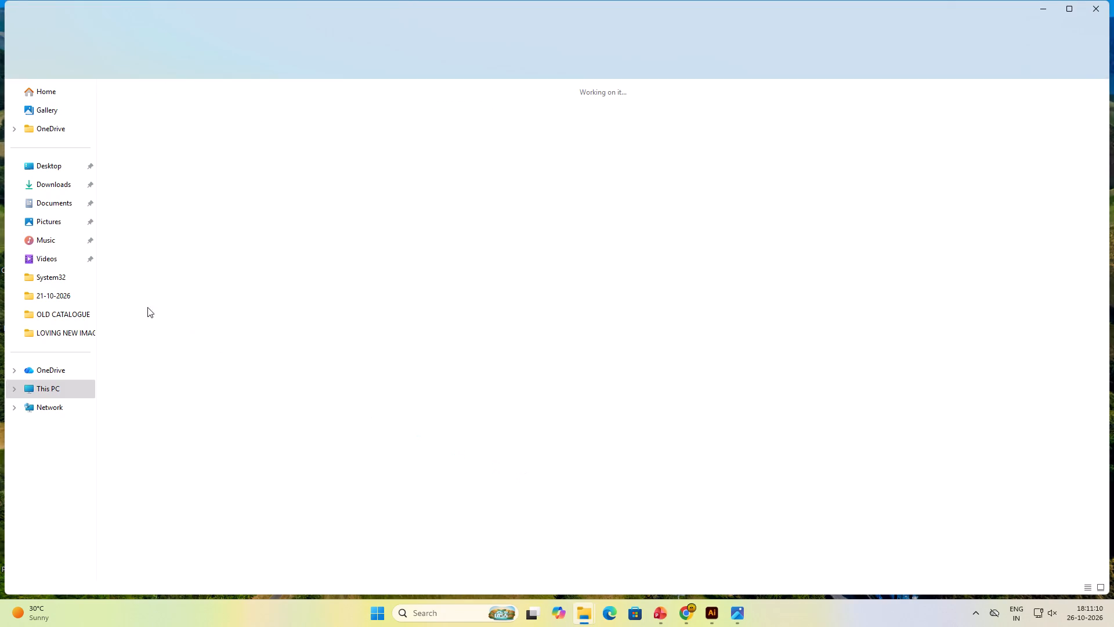
left_click(53, 189)
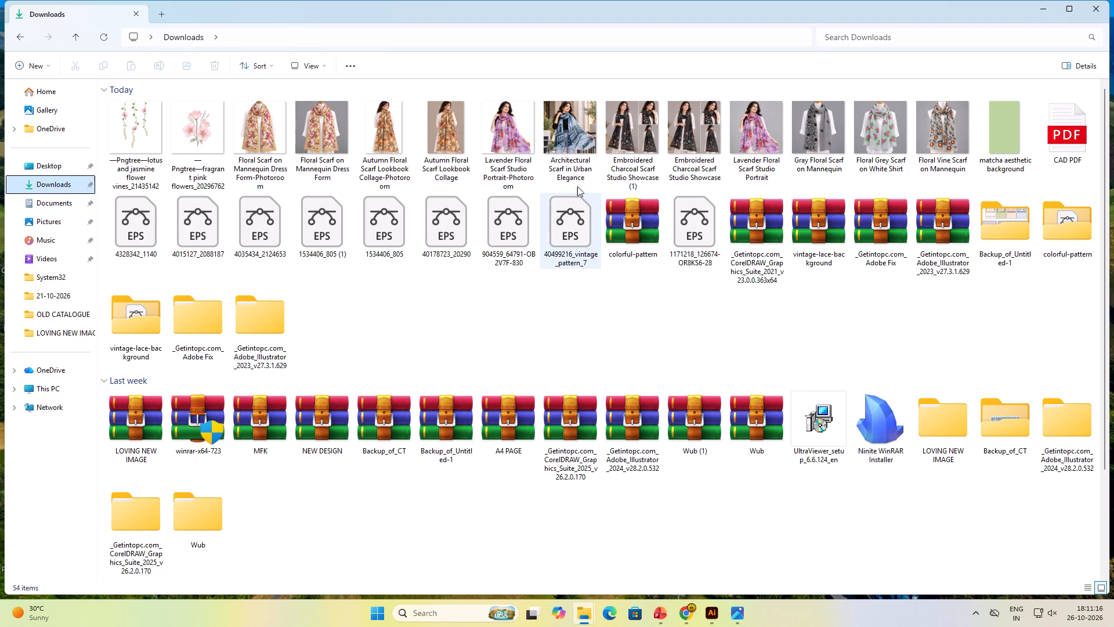
Delete the two Lavender Floral Scarf Studio Portrait images, including the Photoroom version, from Downloads.
left_click(570, 152)
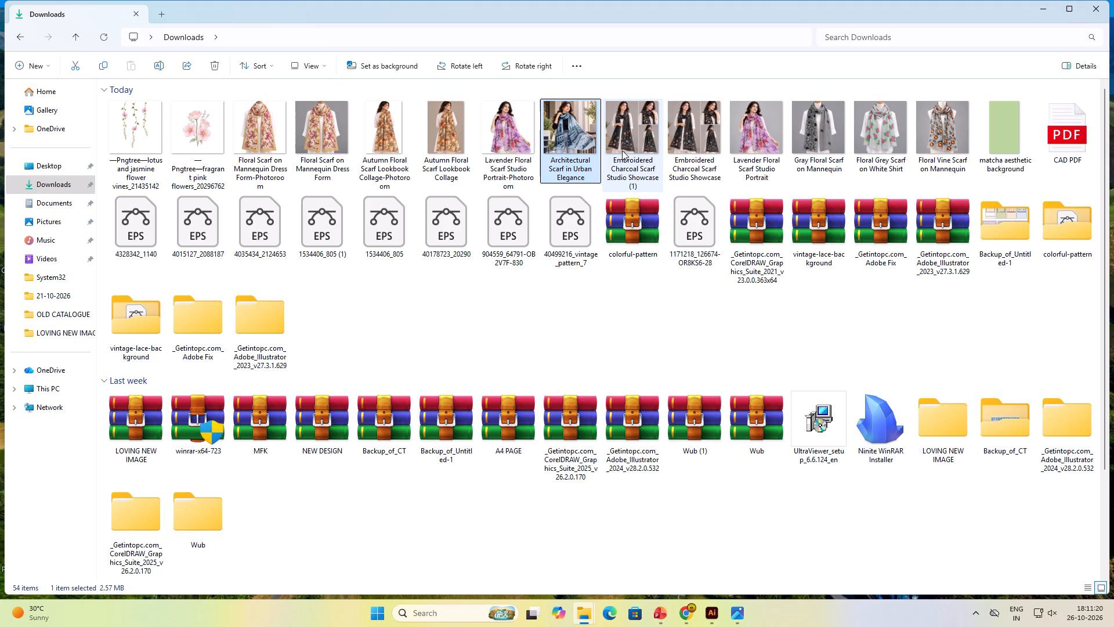
left_click(941, 134)
left_click(889, 138)
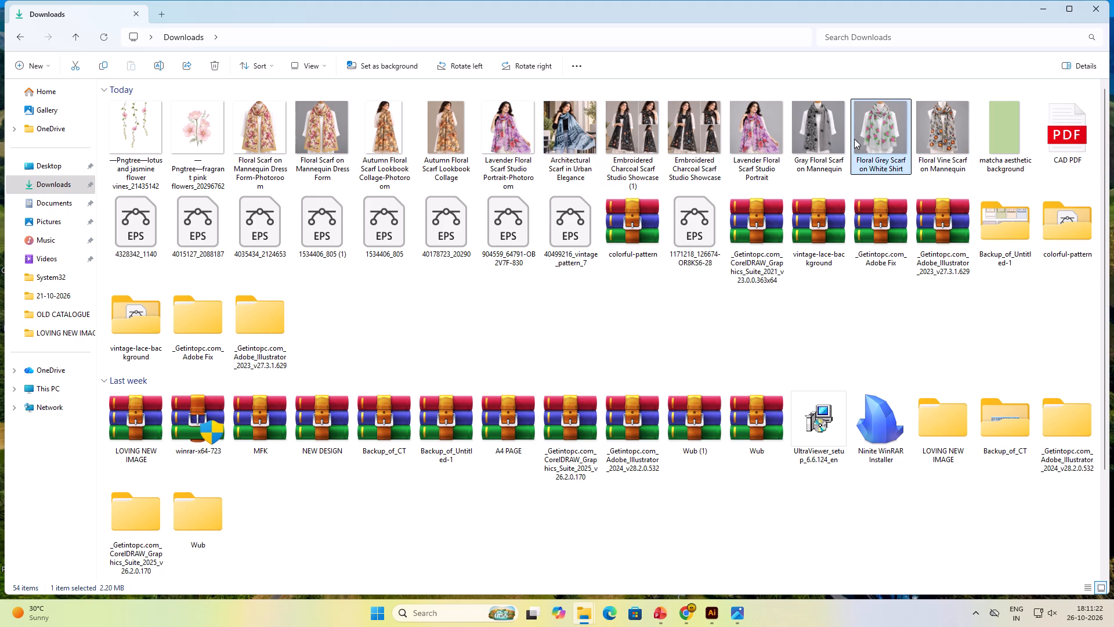
left_click(830, 140)
left_click(714, 142)
left_click(754, 136)
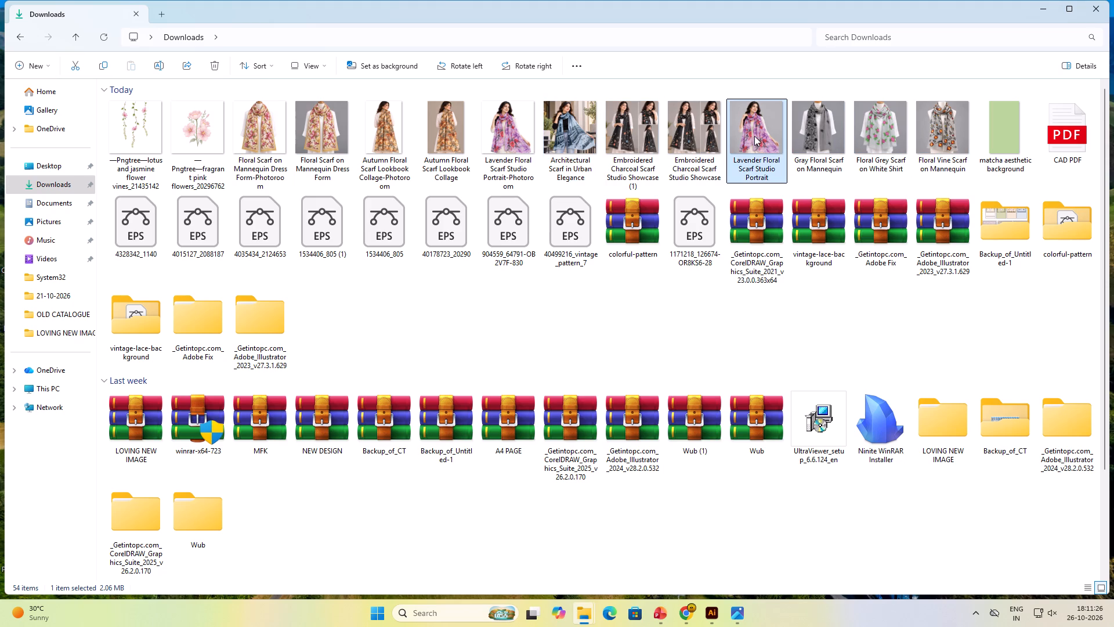
key("Delete")
left_click(531, 138)
key("Delete")
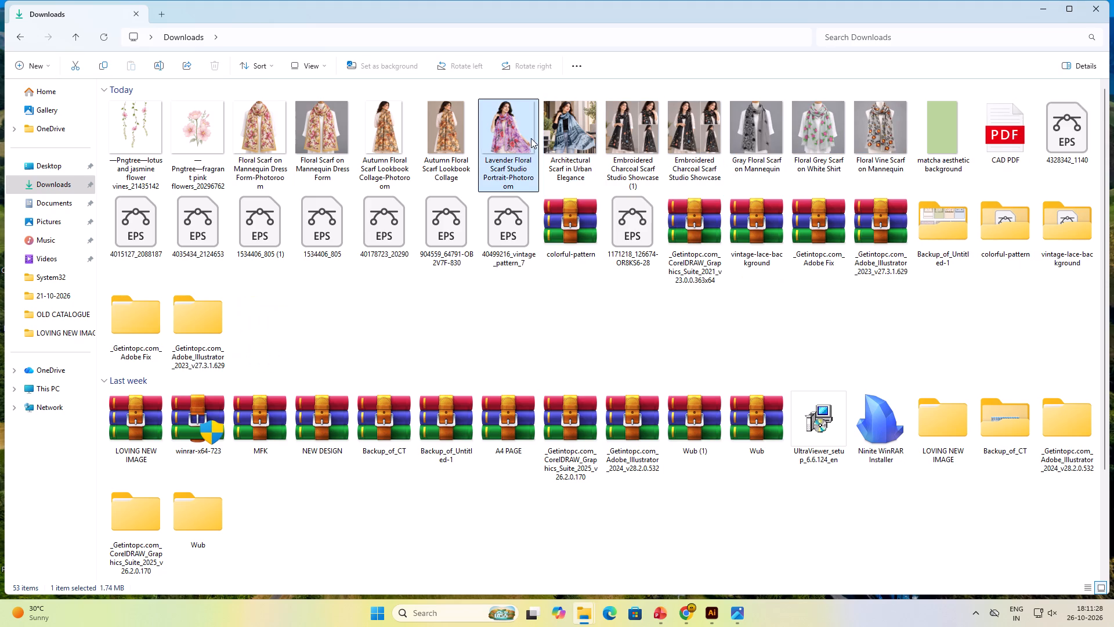
Delete both Autumn Floral Scarf Lookbook Collage images and both Floral Scarf on Mannequin Dress Form images, including their Photoroom versions.
left_click(436, 138)
key("Delete")
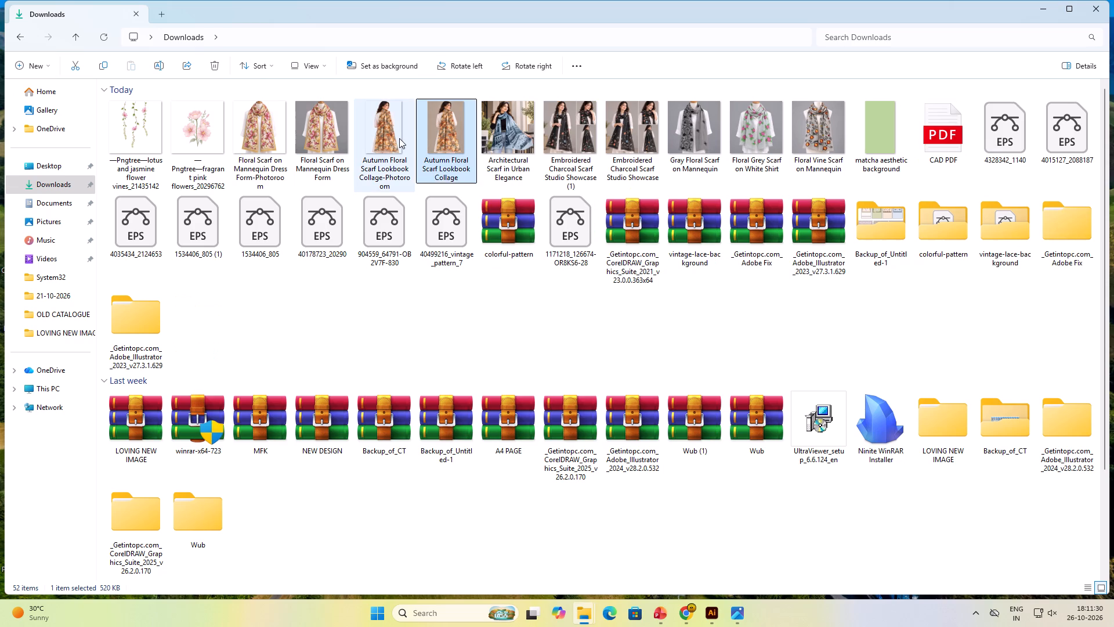
left_click(388, 140)
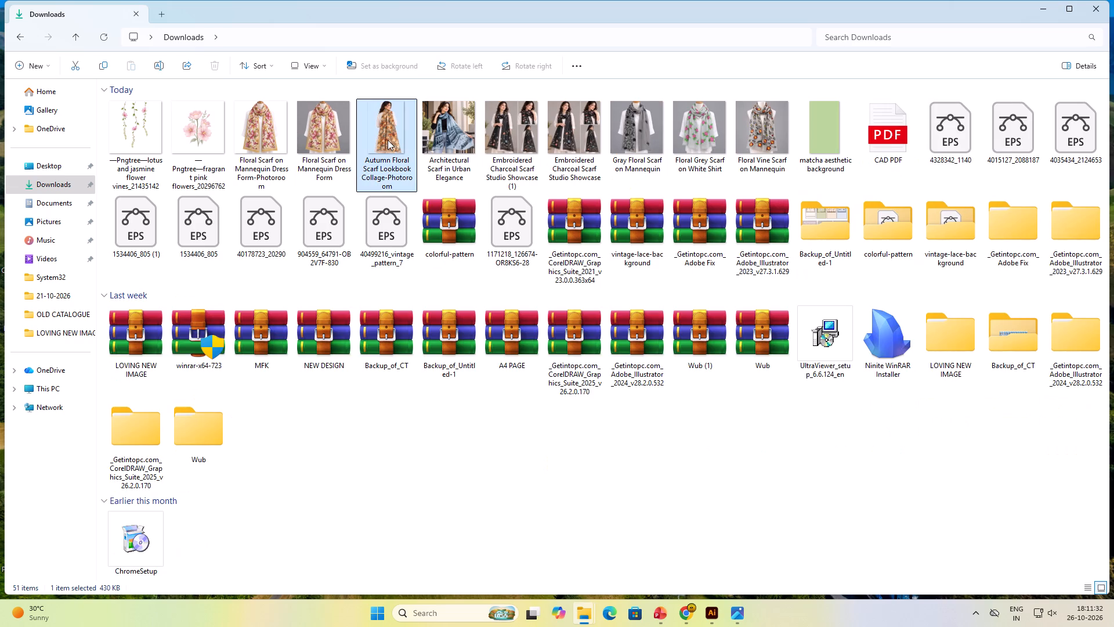
key("Delete")
left_click(336, 142)
key("Delete")
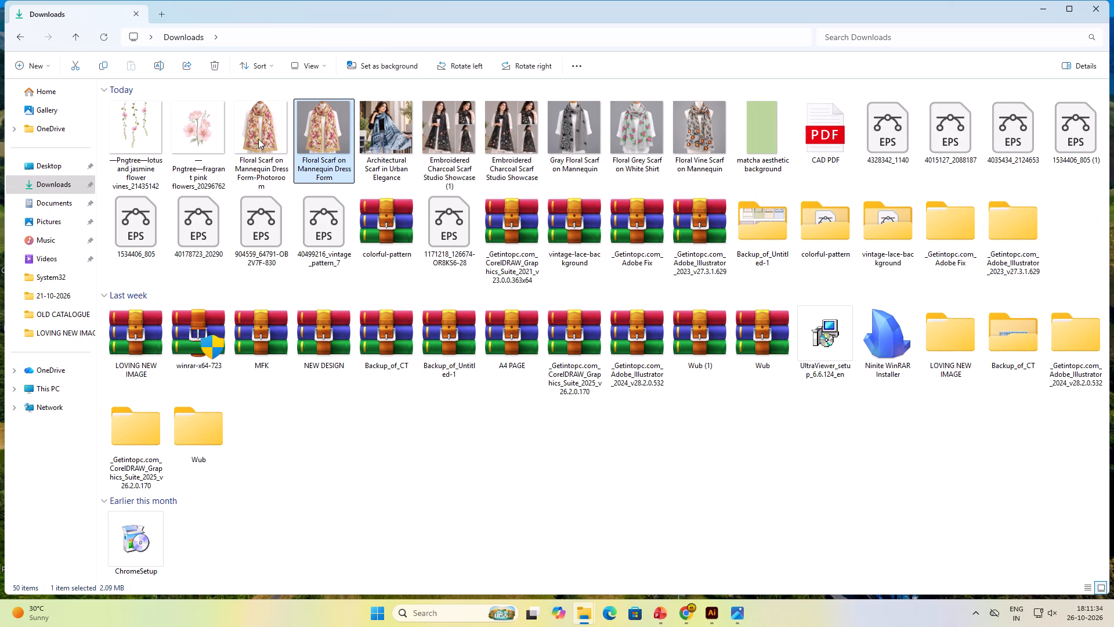
left_click(255, 139)
key("Delete")
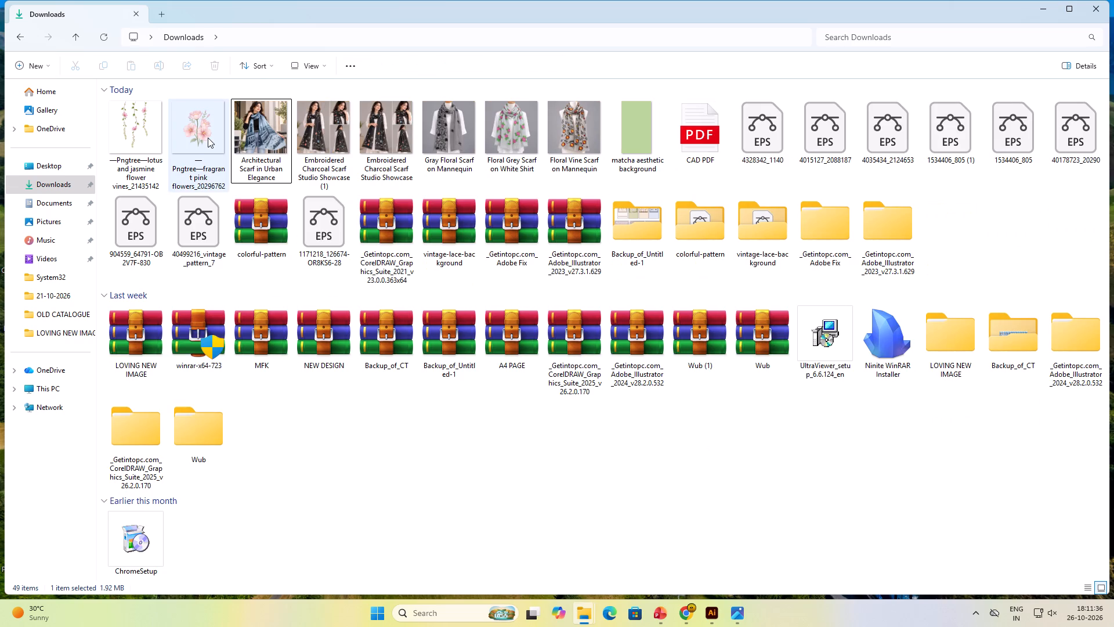
View the Embroidered Charcoal Scarf Studio Showcase image without the (1) suffix, and close the previously opened DI 529 1 60X180 CM image.
left_click(247, 138)
left_click(389, 135)
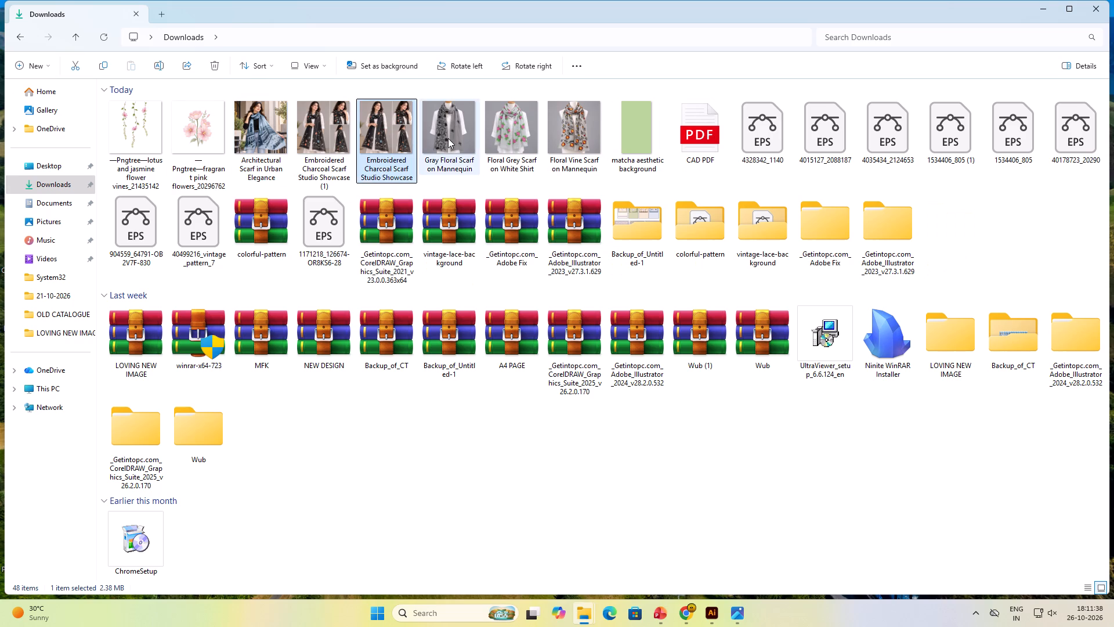
left_click(448, 138)
left_click(490, 138)
left_click(582, 136)
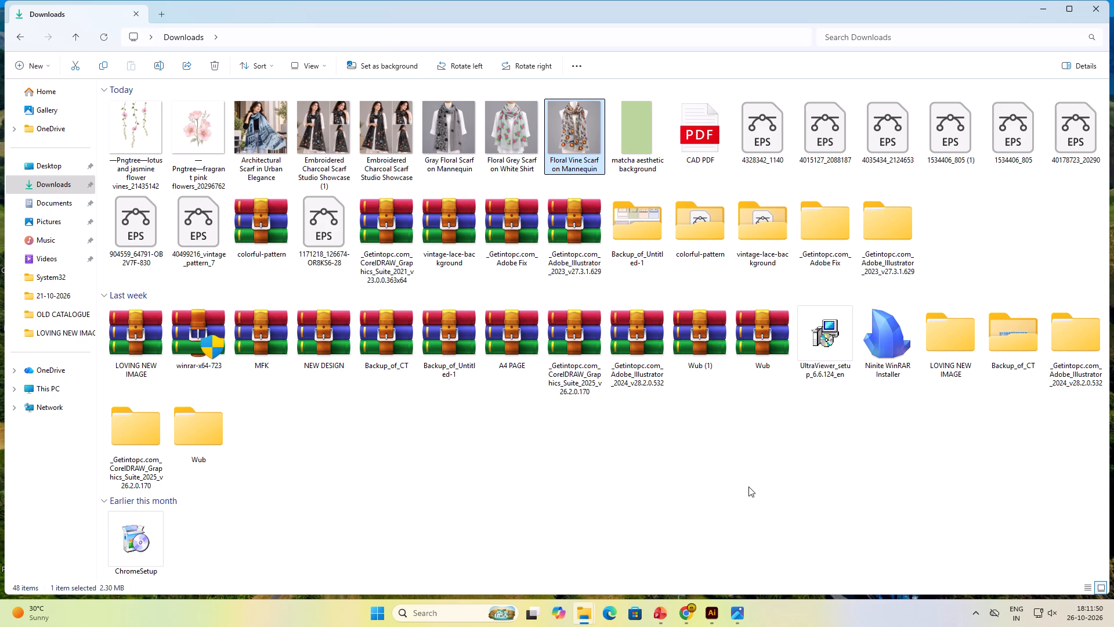
double_click(369, 143)
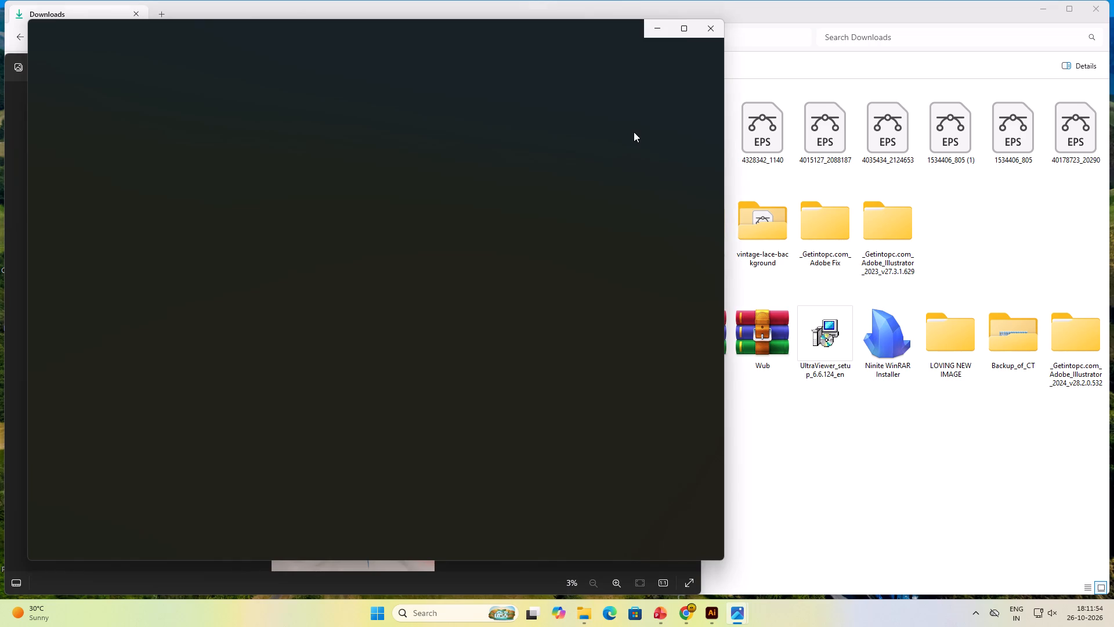
left_click_drag(604, 35, 625, 214)
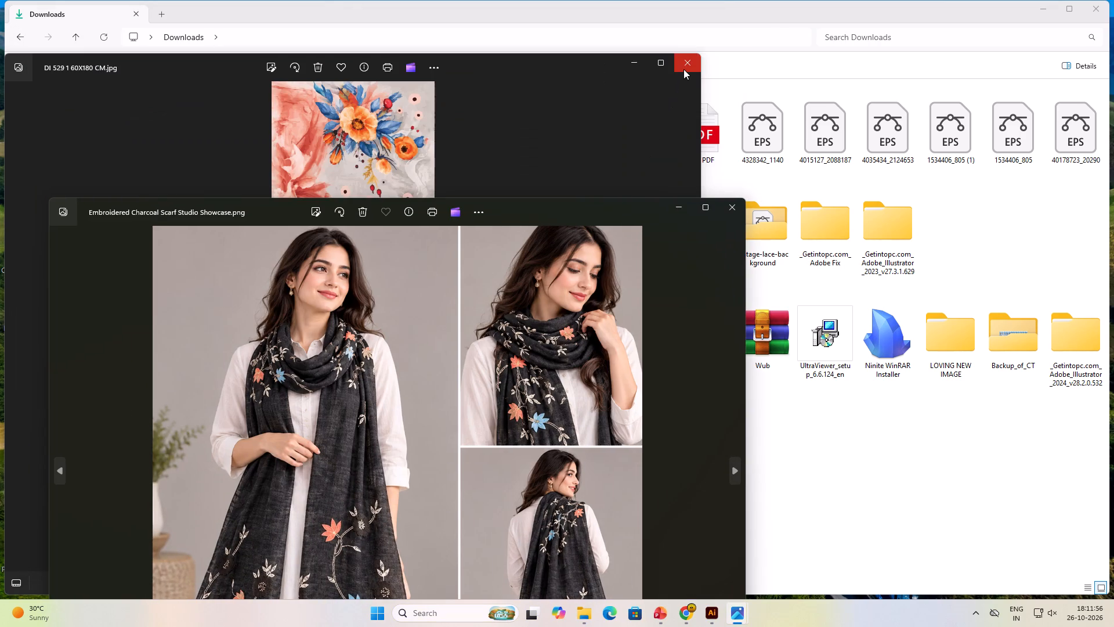
left_click(683, 69)
left_click_drag(605, 206, 624, 38)
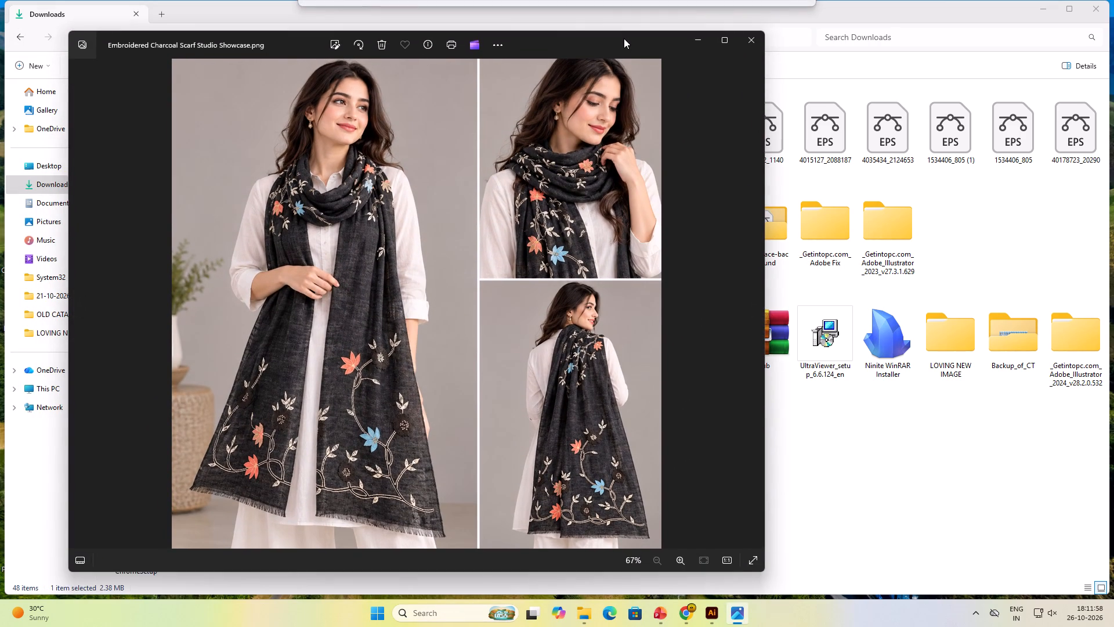
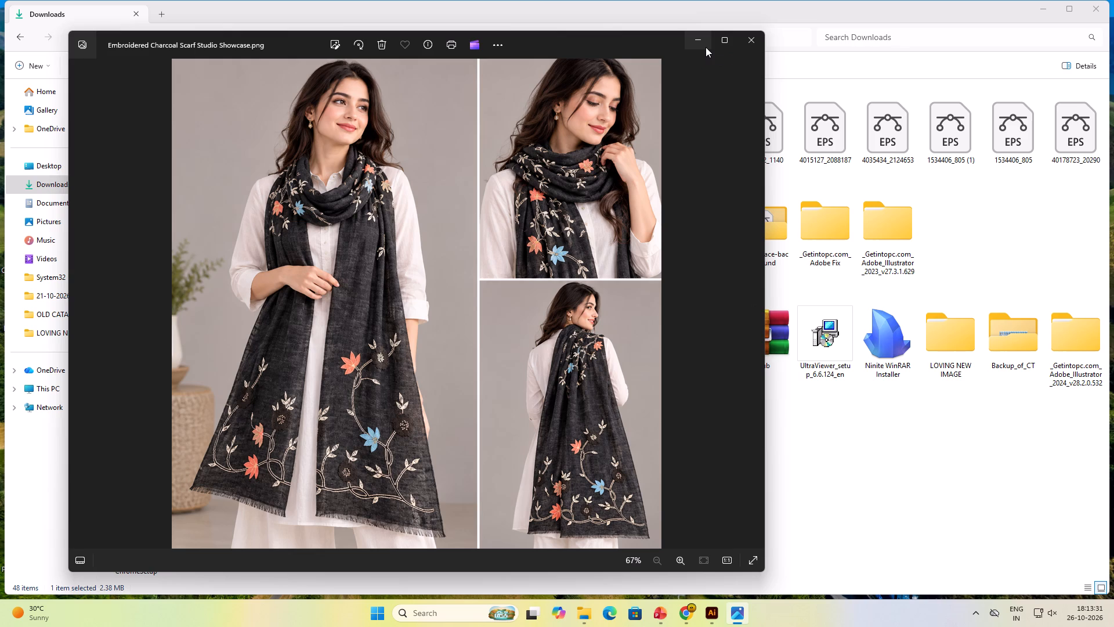
Close the Embroidered Charcoal Scarf Studio Showcase image to return to the Downloads folder.
left_click(706, 104)
left_click(744, 39)
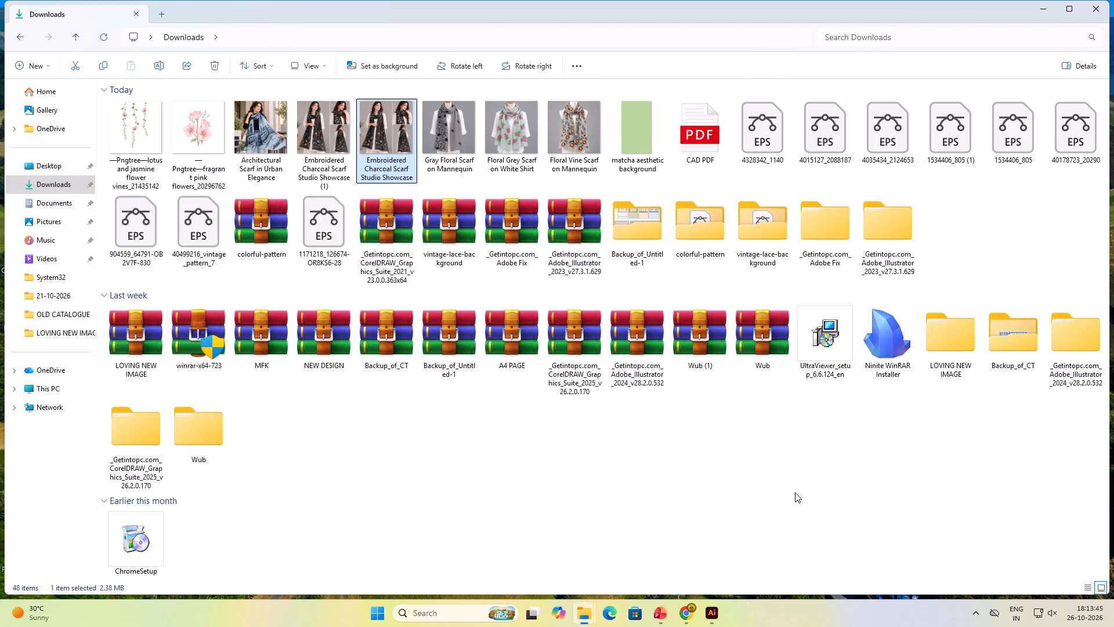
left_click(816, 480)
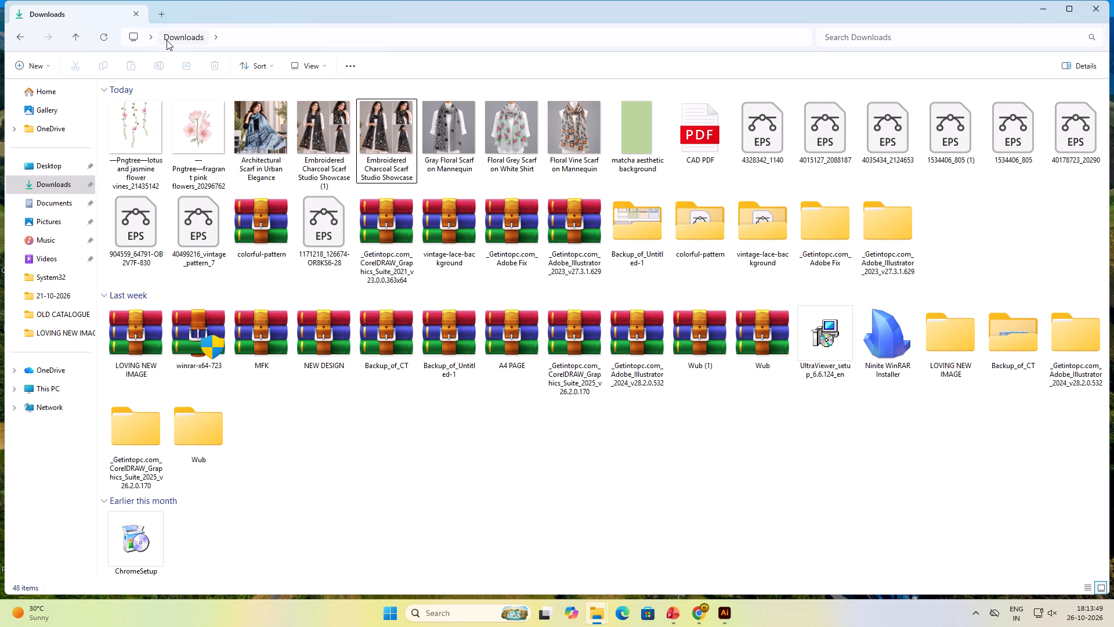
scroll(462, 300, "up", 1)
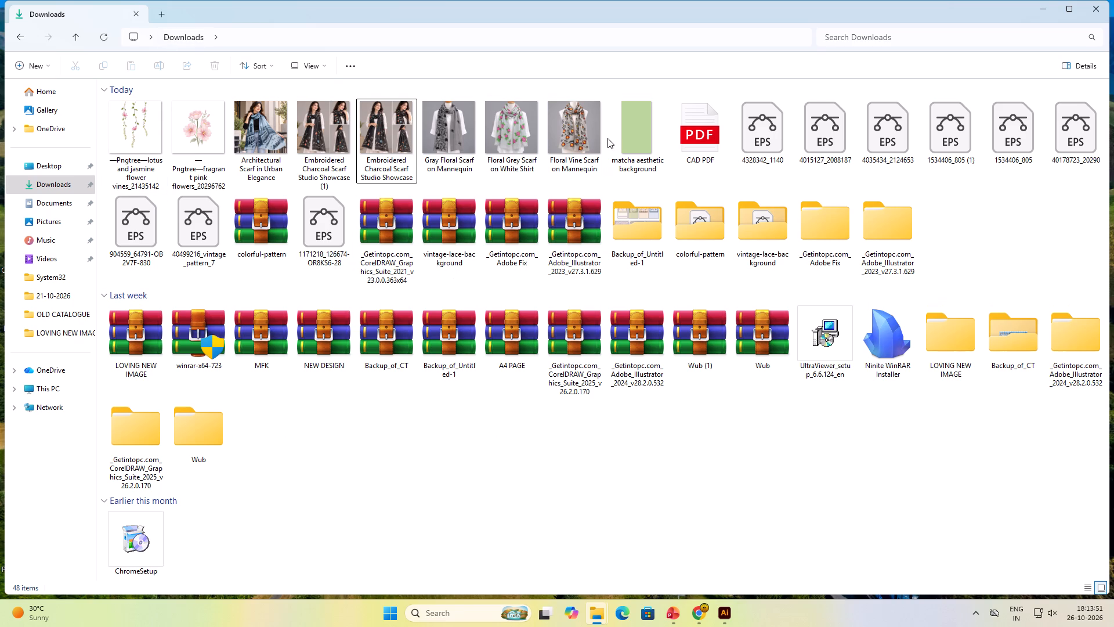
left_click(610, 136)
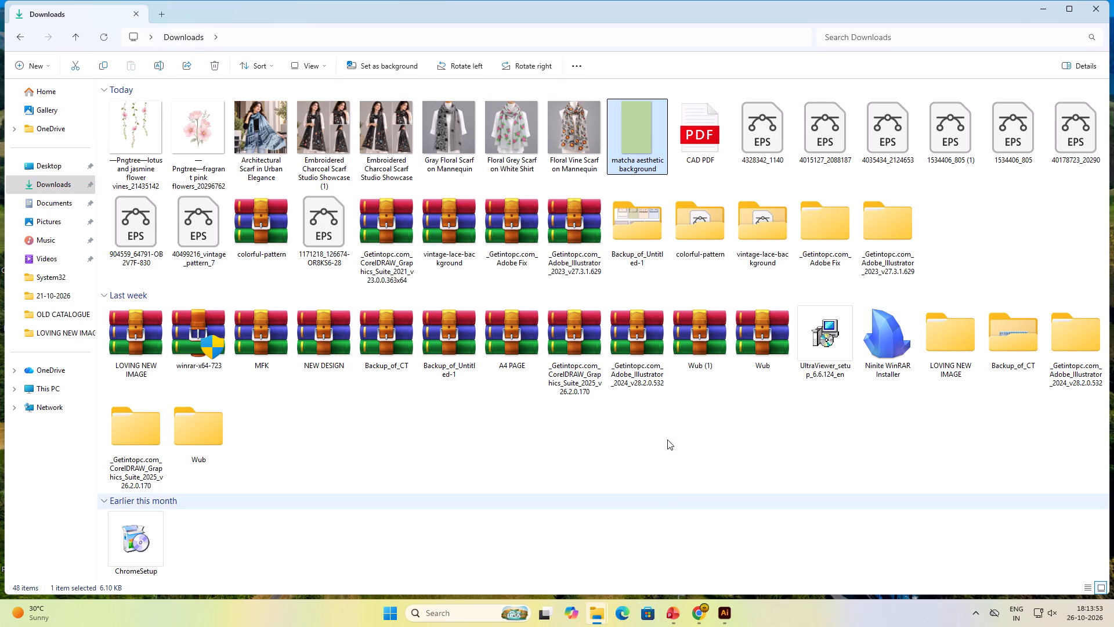
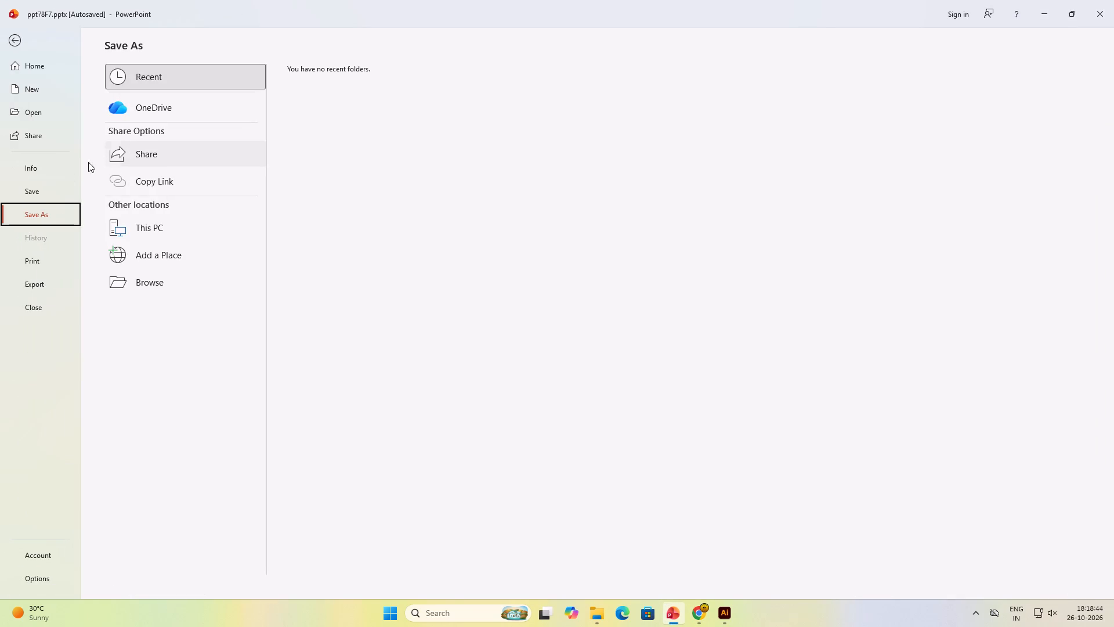
left_click(40, 193)
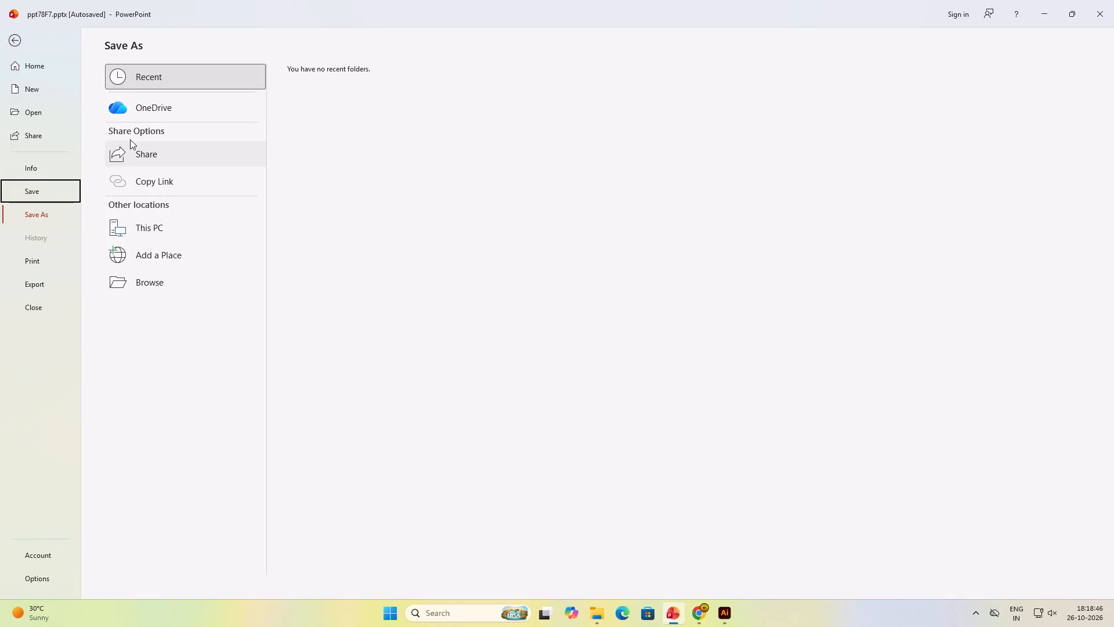
left_click(154, 230)
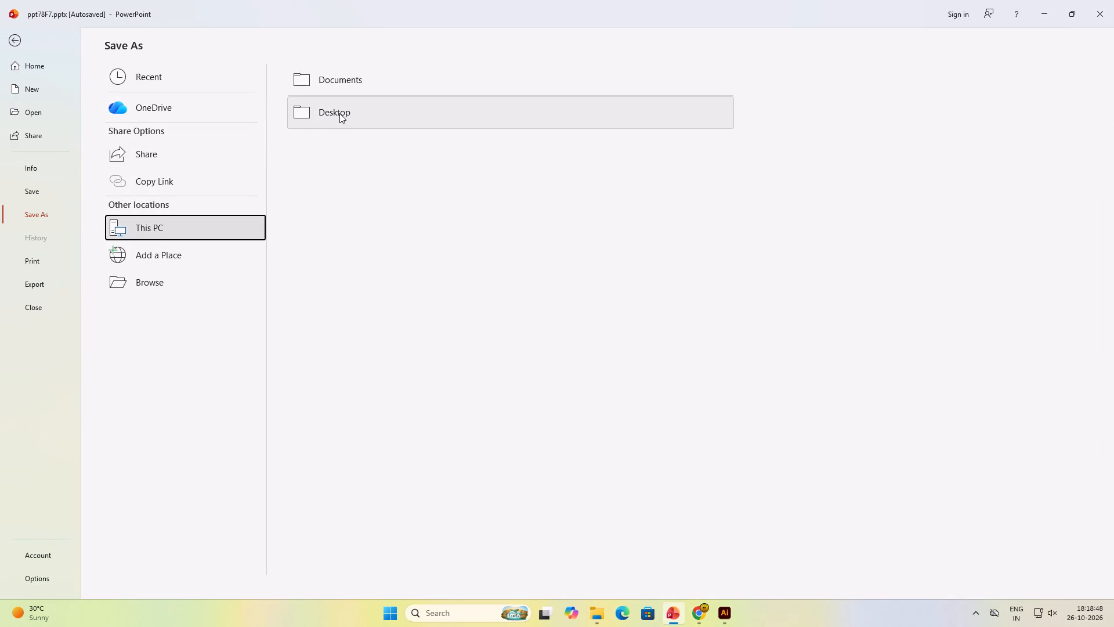
left_click(339, 113)
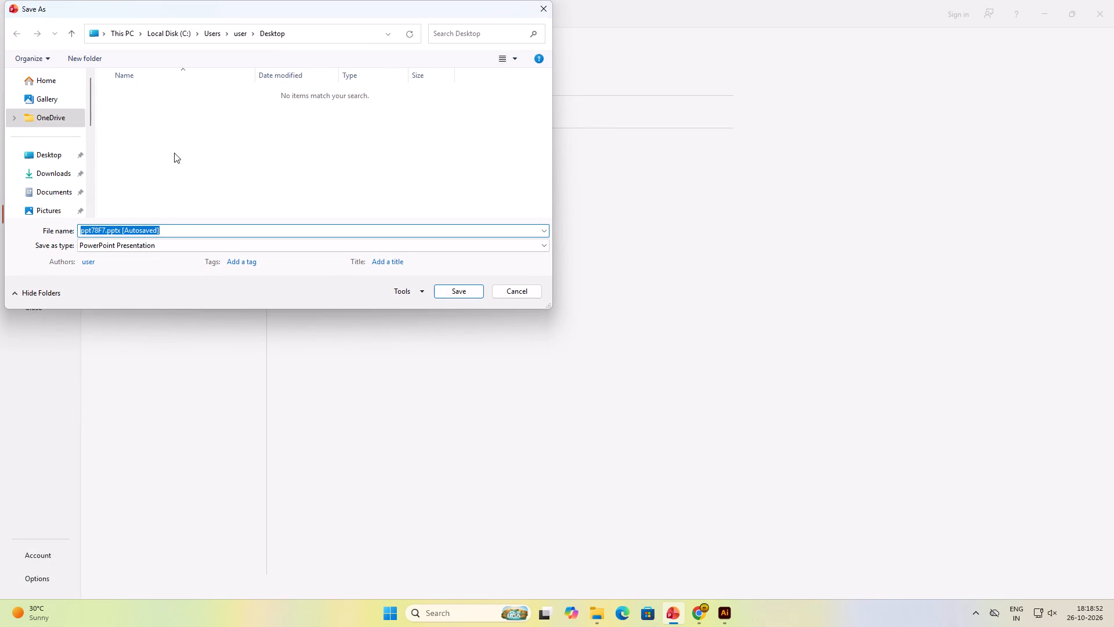
Set the save location to the "04. CATALOGUE" folder under "WELKIN APEX PVT. LTD" on New Volume (D:).
left_click(49, 178)
scroll(162, 156, "down", 7)
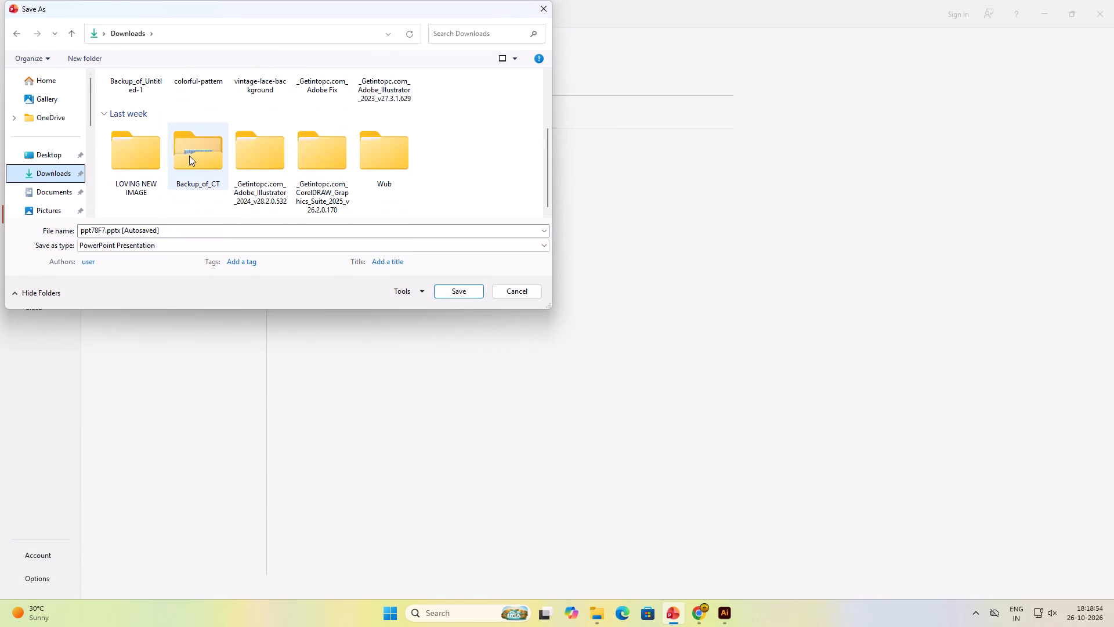
scroll(53, 184, "down", 4)
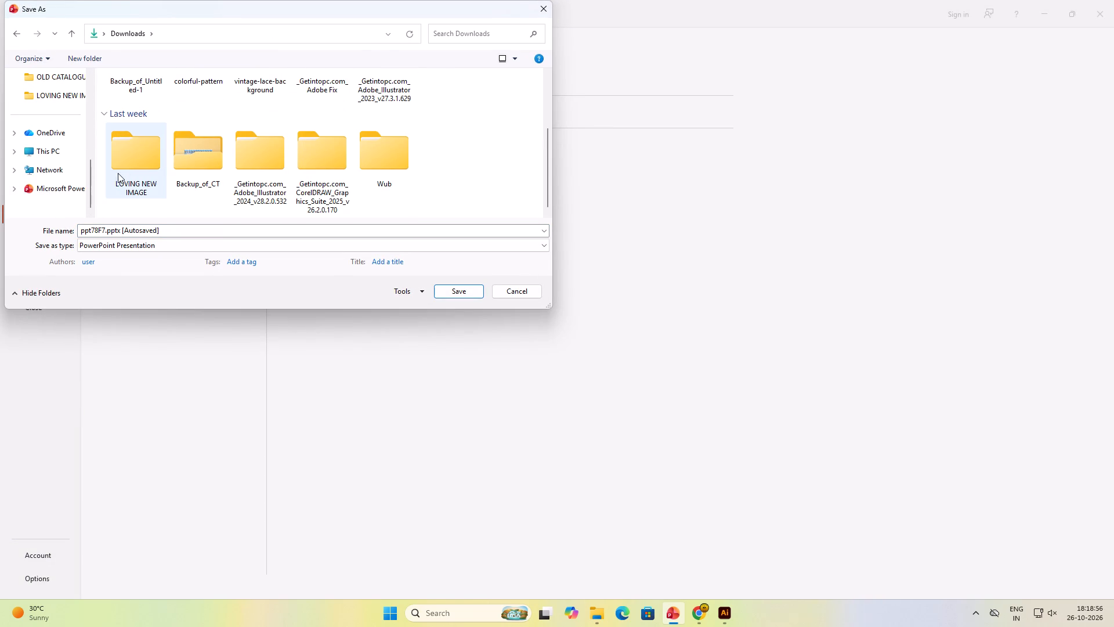
scroll(63, 176, "down", 7)
scroll(63, 176, "up", 4)
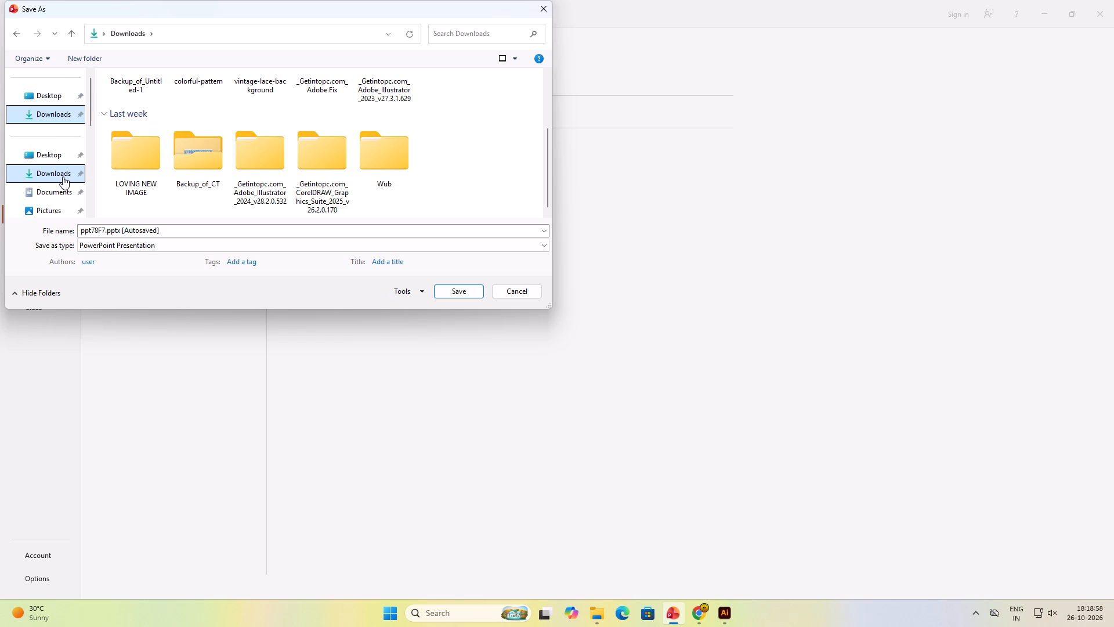
scroll(63, 176, "down", 1)
scroll(54, 125, "down", 6)
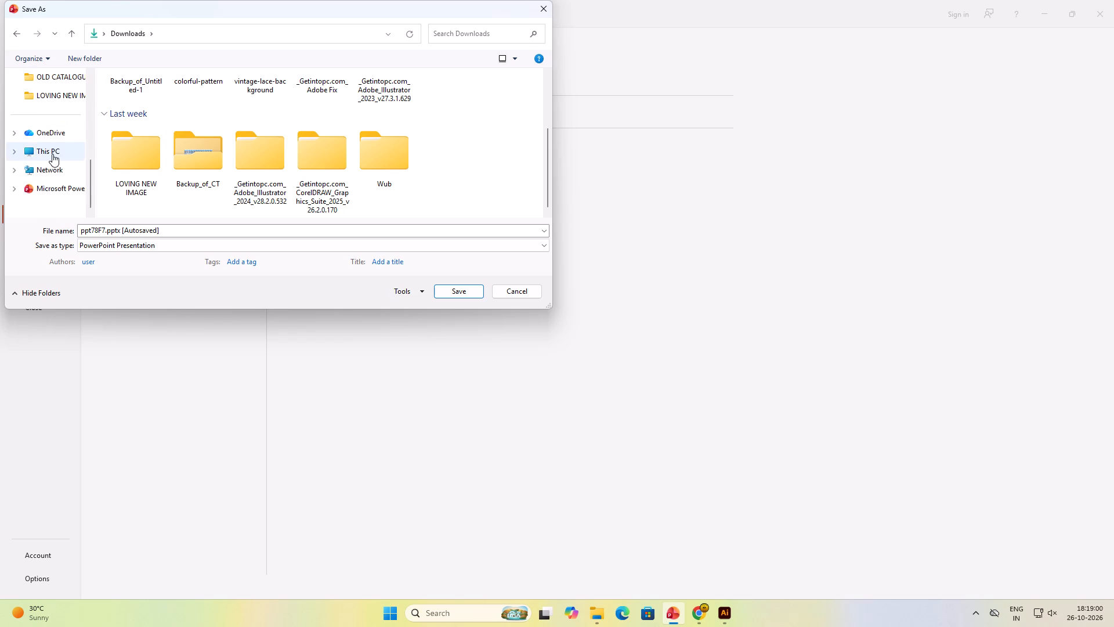
scroll(52, 154, "up", 2)
scroll(52, 154, "down", 3)
left_click(32, 152)
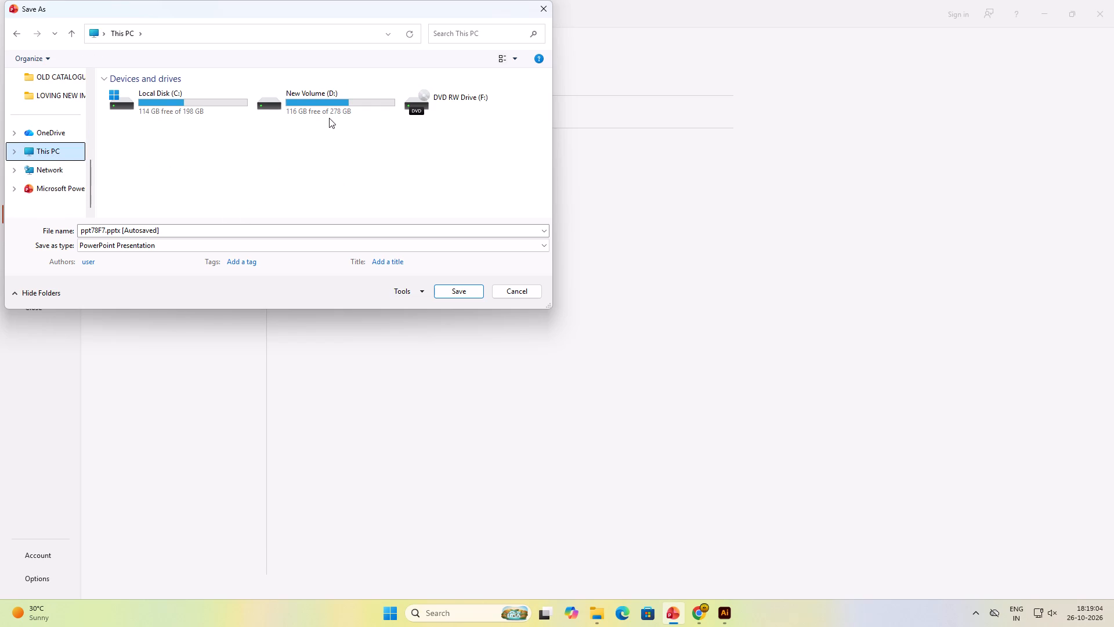
double_click(330, 110)
double_click(235, 92)
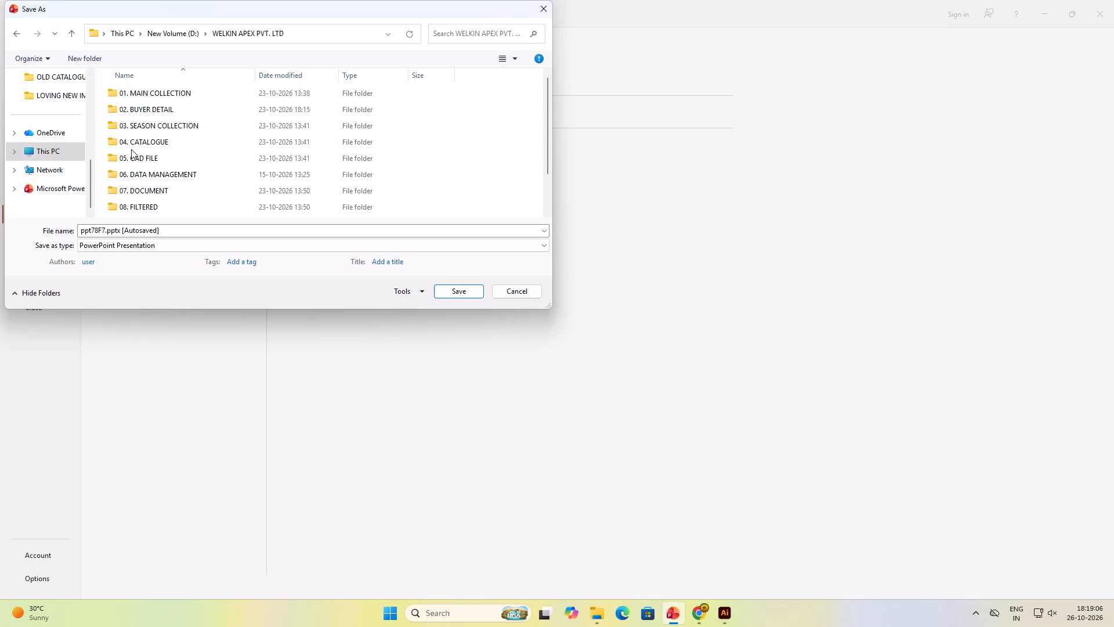
double_click(156, 145)
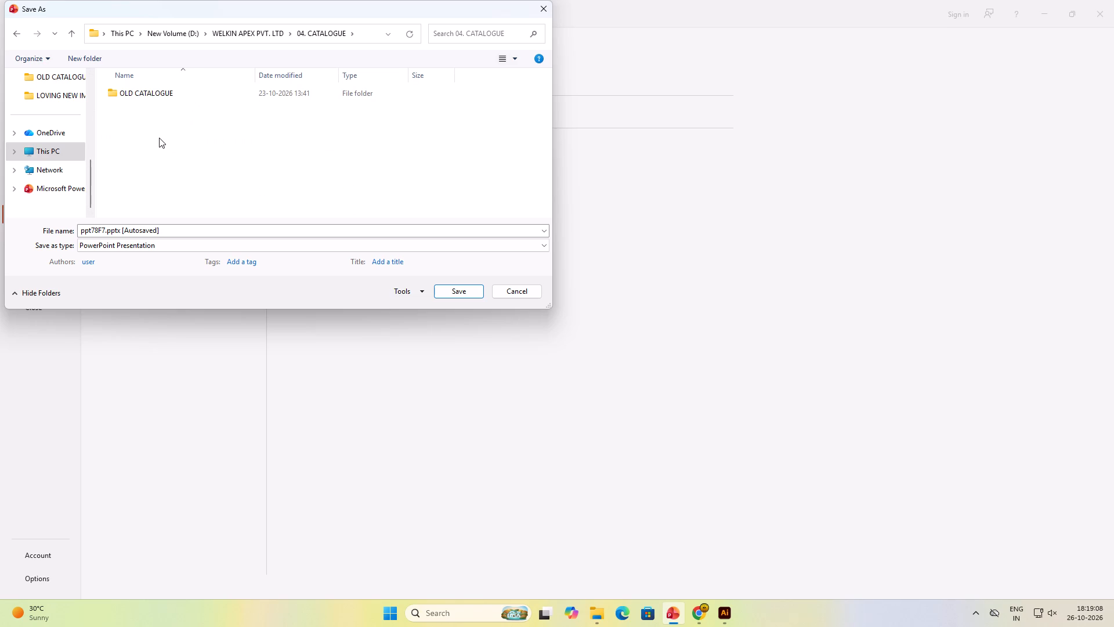
Create a folder named "NEW CATALOGUE" inside "04. CATALOGUE" and open it as the save location.
left_click(159, 138)
key("ctrl+shift+n")
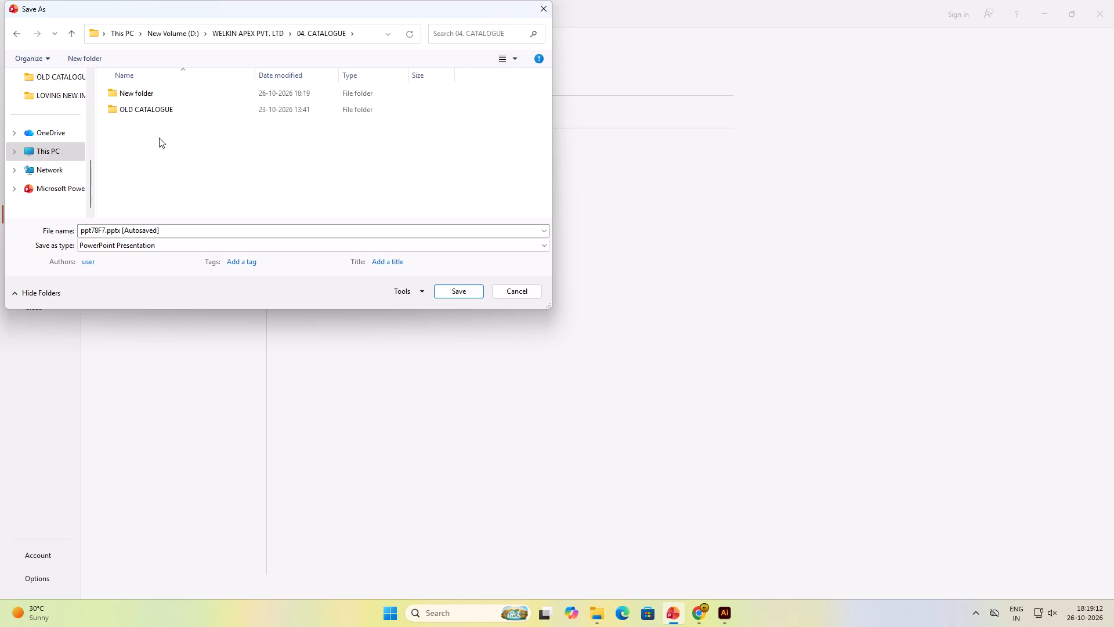
left_click(150, 87)
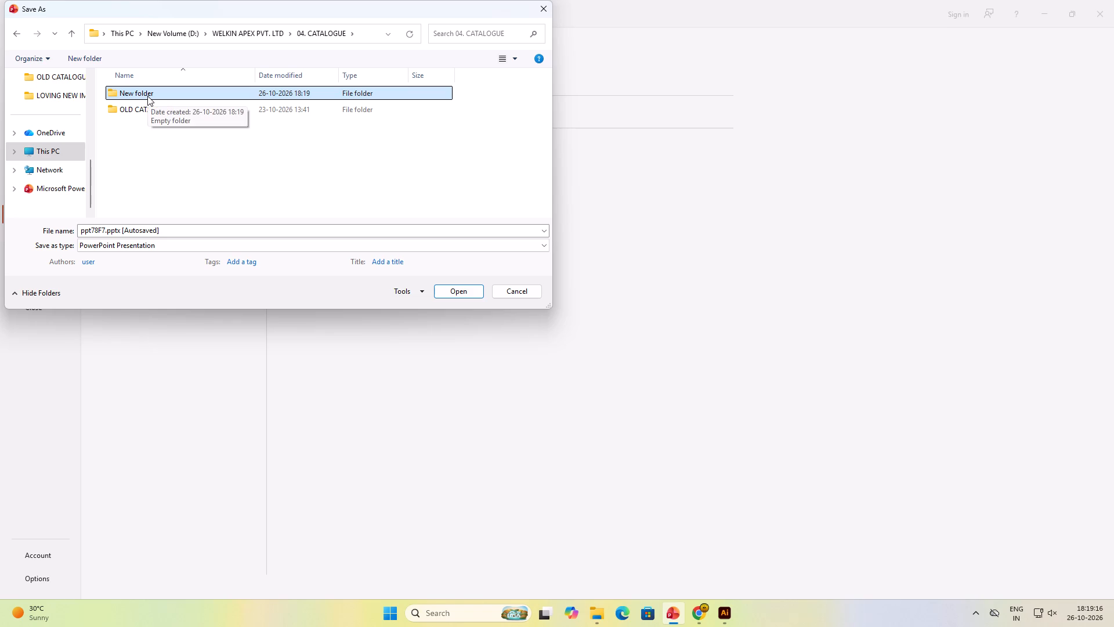
key("F3")
key("F2")
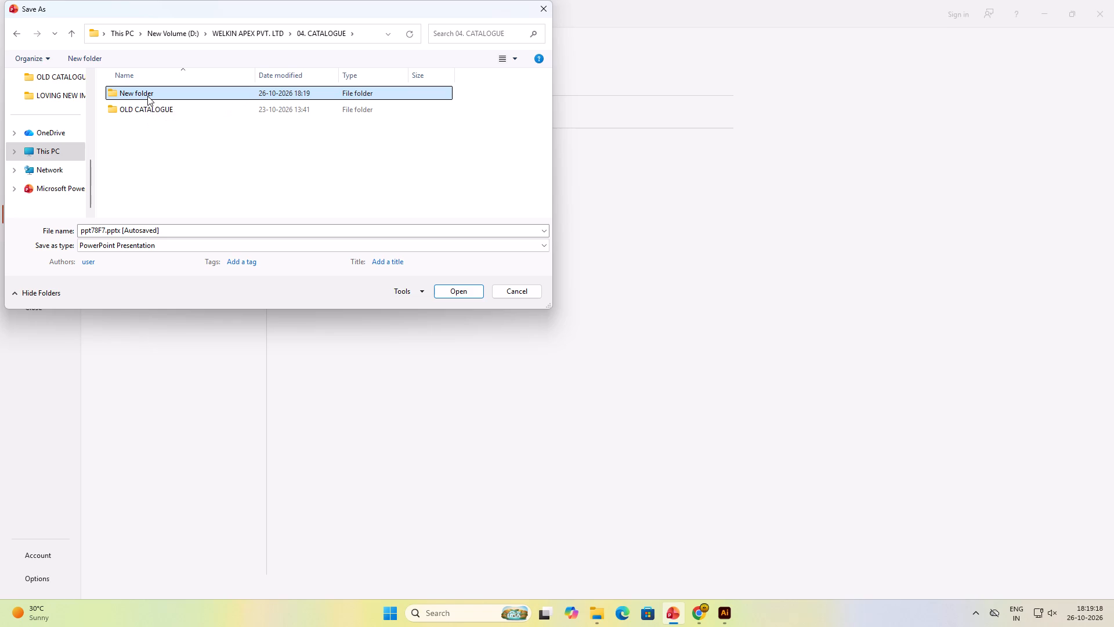
key("F2")
type("new")
key("space")
key("BackSpace")
key("BackSpace")
key("BackSpace")
key("BackSpace")
key("BackSpace")
key("BackSpace")
key("BackSpace")
key("BackSpace")
key("BackSpace")
key("BackSpace")
key("BackSpace")
type("NEW")
key("space")
type("CATA")
type("LOGUE")
key("backslash")
key("Return")
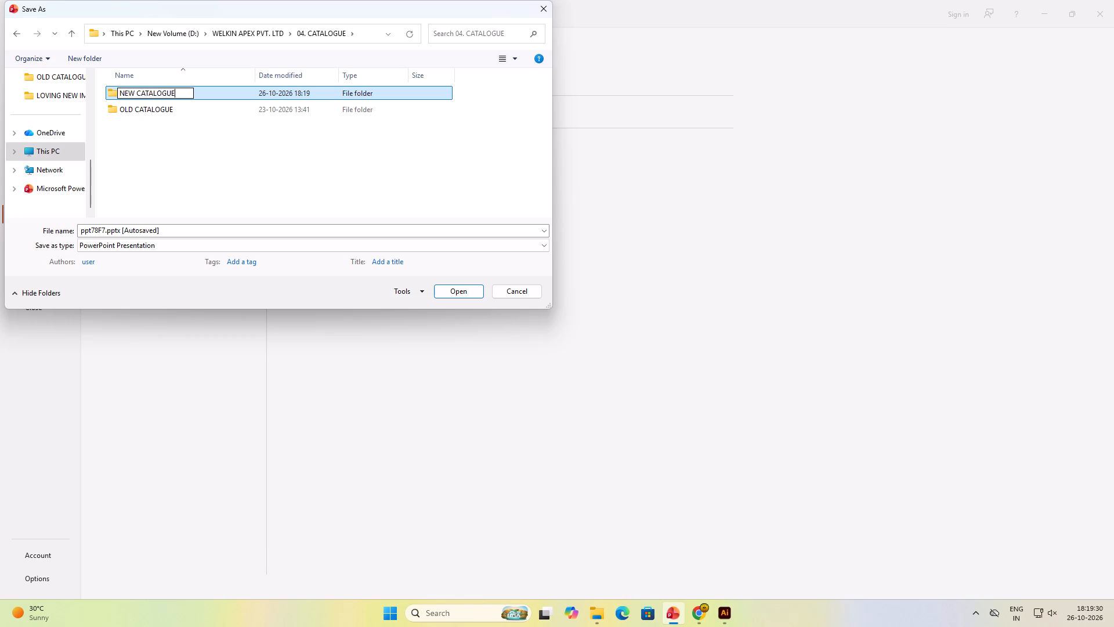
key("Return")
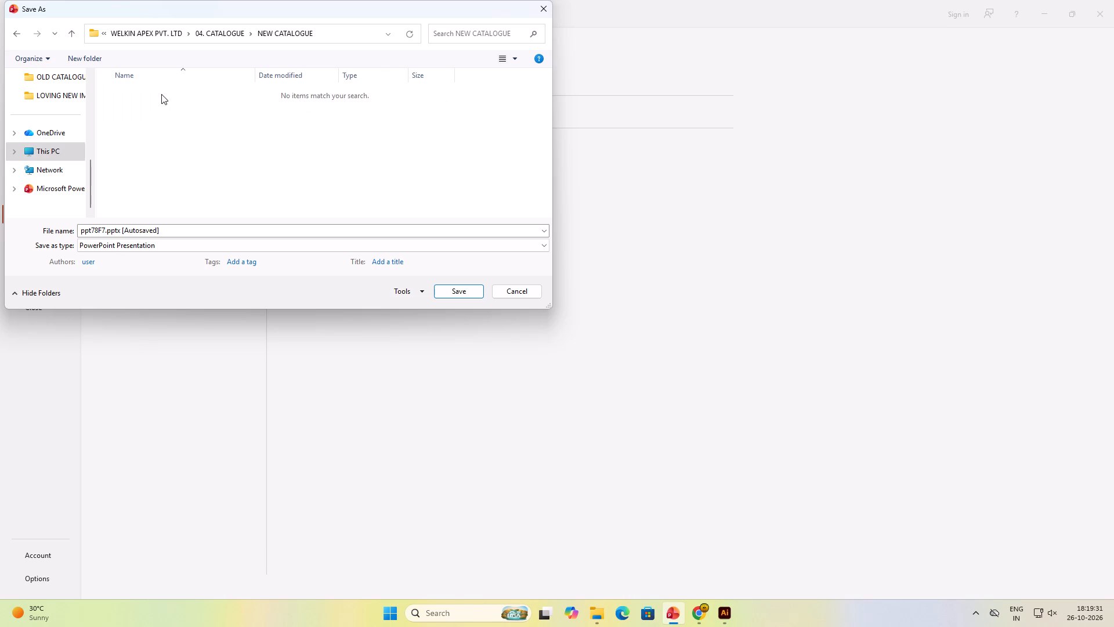
Save the presentation in the "NEW CATALOGUE" folder under the file name "LOVING CATALOGUE".
left_click(169, 230)
type("cA")
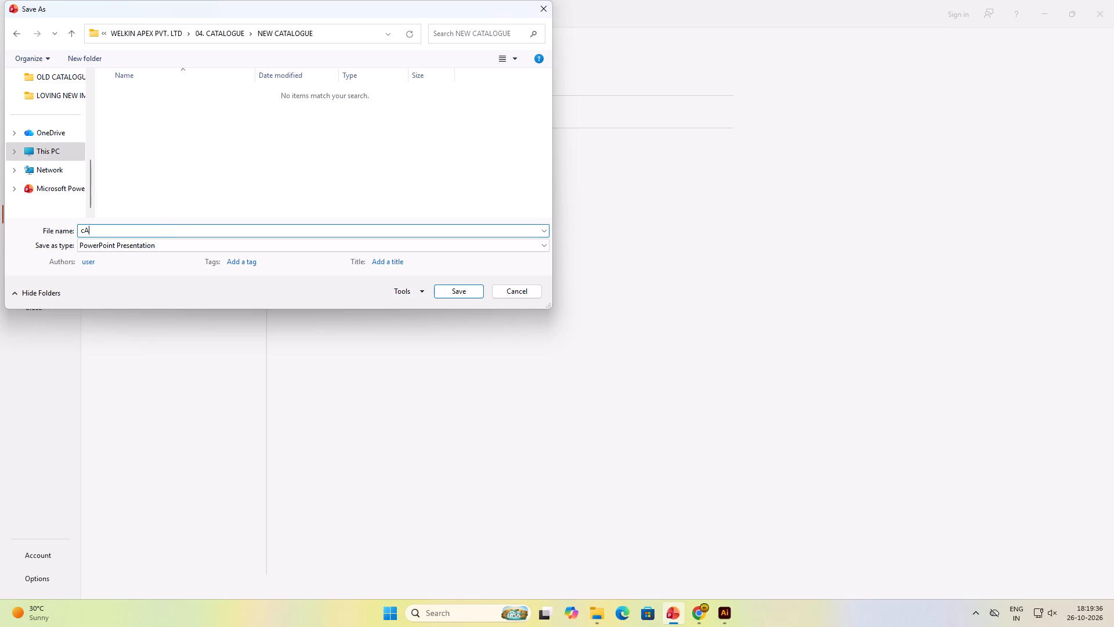
key("BackSpace")
key("BackSpace")
type("LO")
type("VING")
key("space")
type("CATALOGUE")
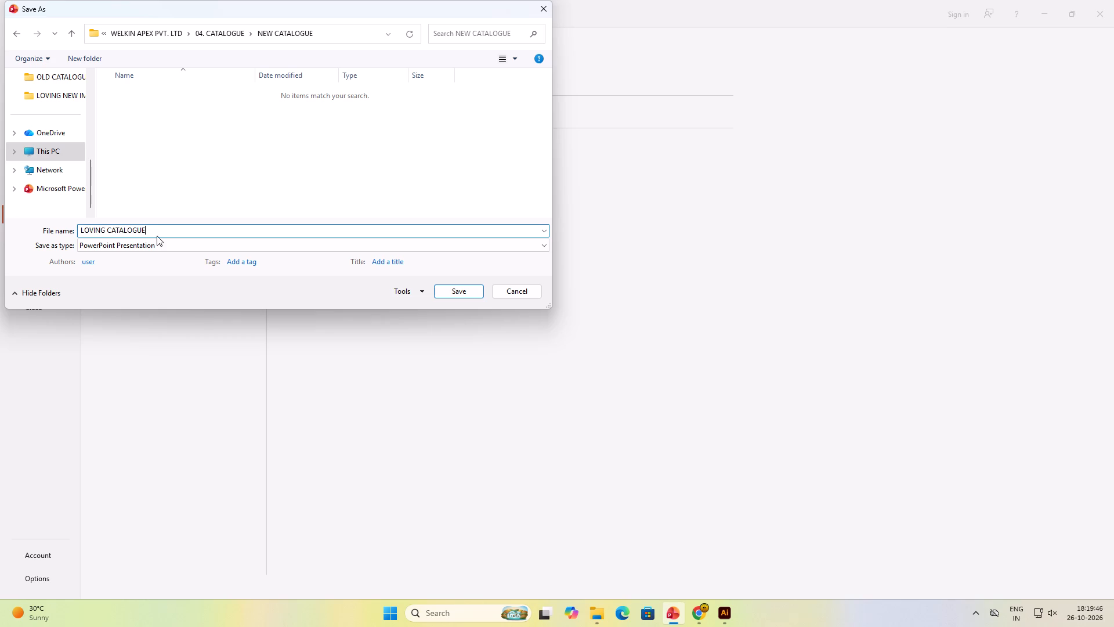
left_click(454, 296)
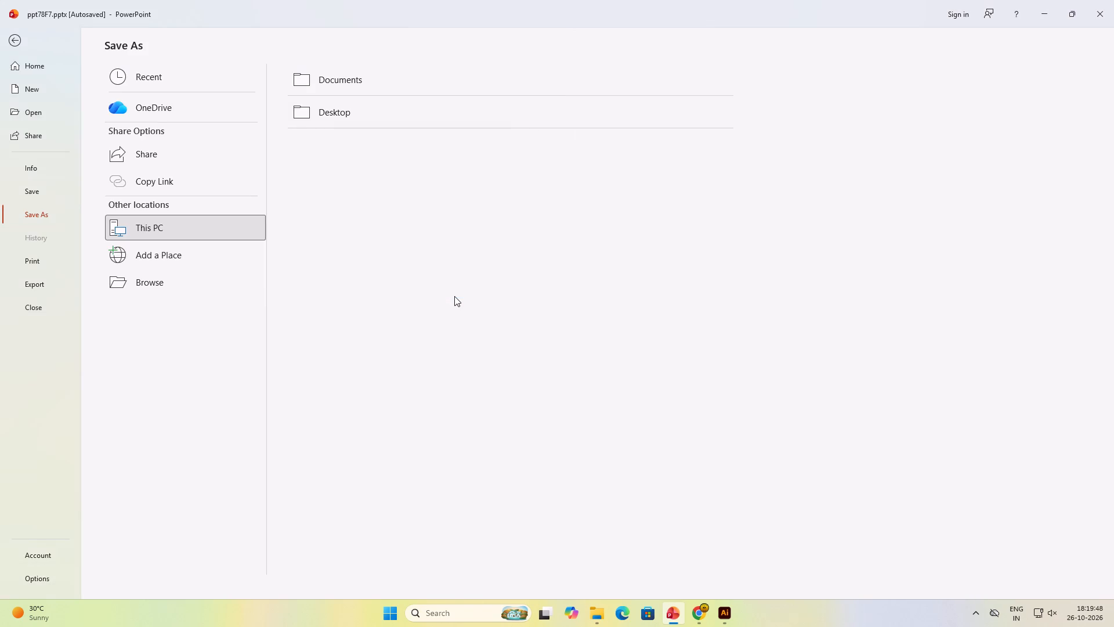
left_click(185, 308)
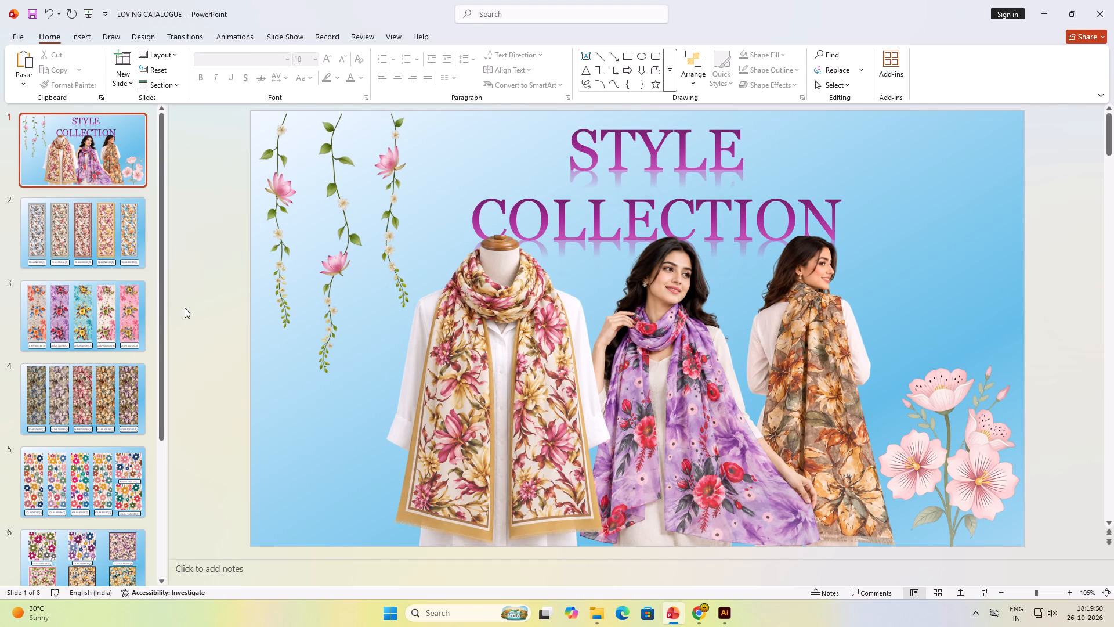
Switch to File Explorer and rename the "CATALOGUE 2" PDF in Documents as "LOVING CATALOGUE".
left_click(594, 607)
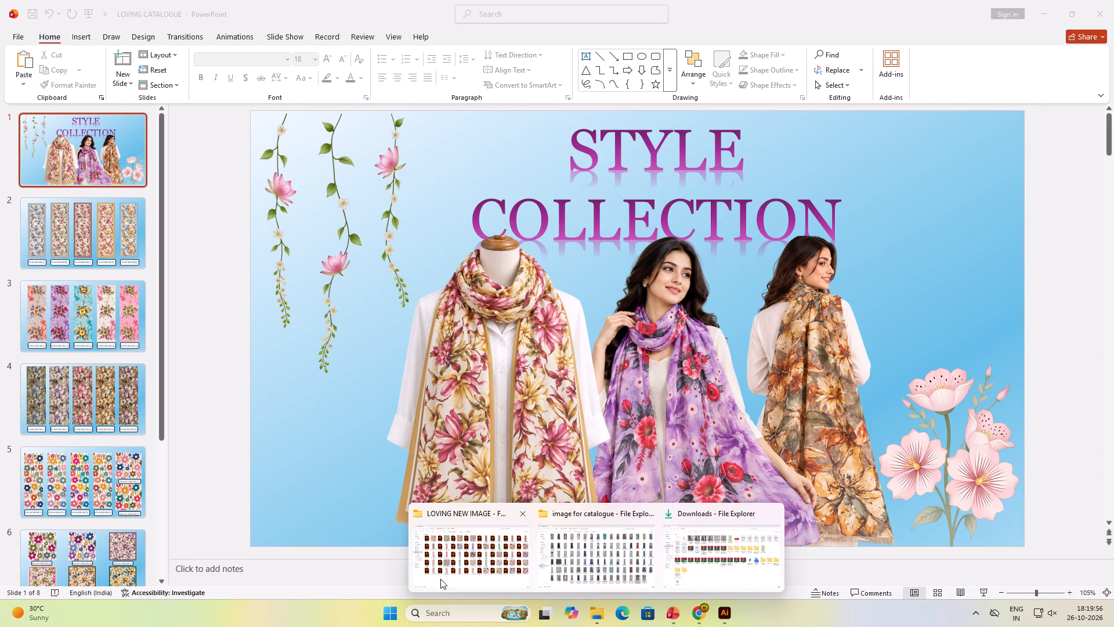
left_click(594, 607)
left_click(563, 560)
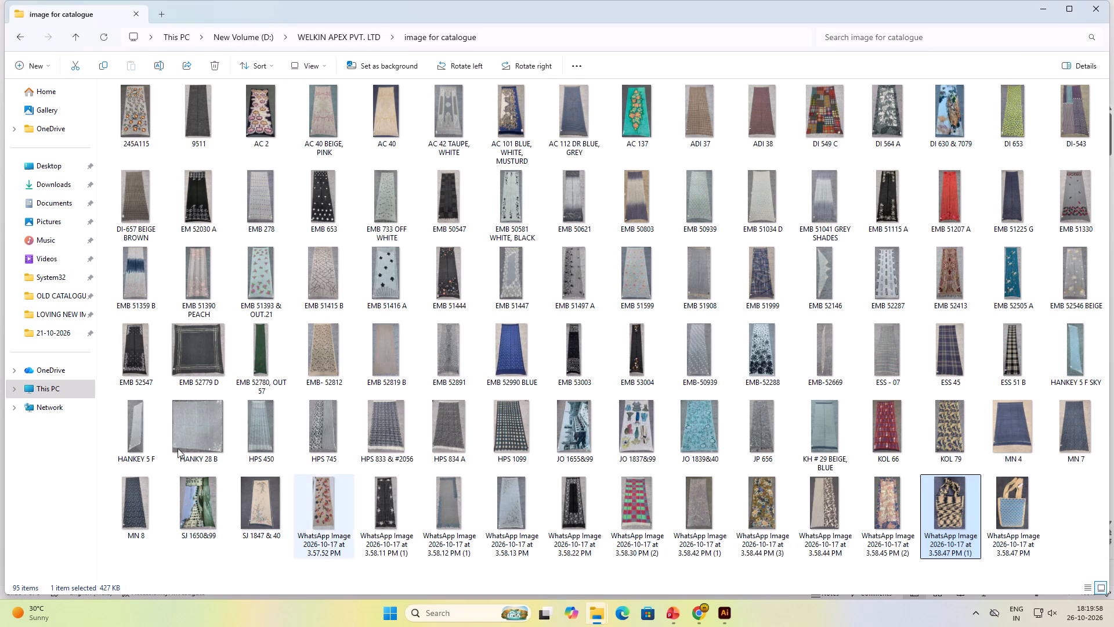
left_click(47, 209)
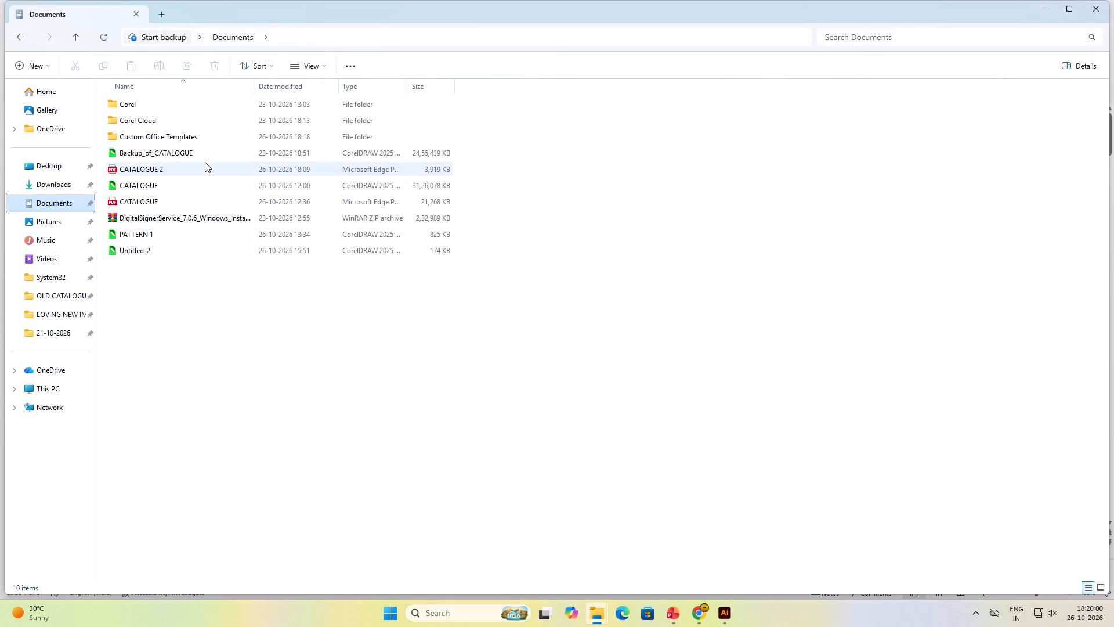
left_click(171, 164)
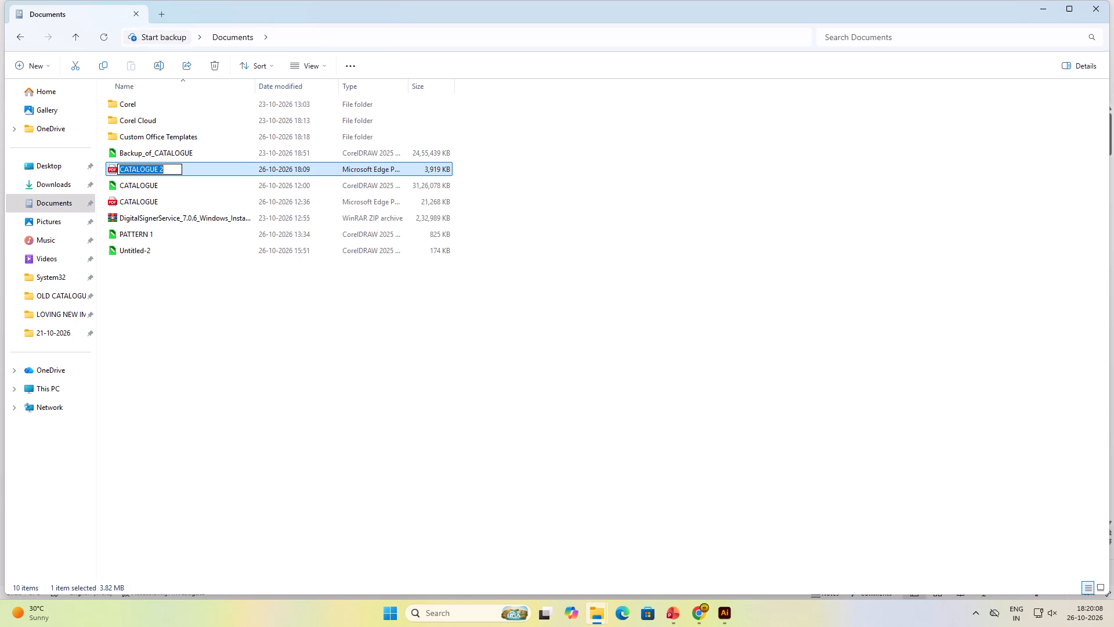
type("LO")
type("VIN")
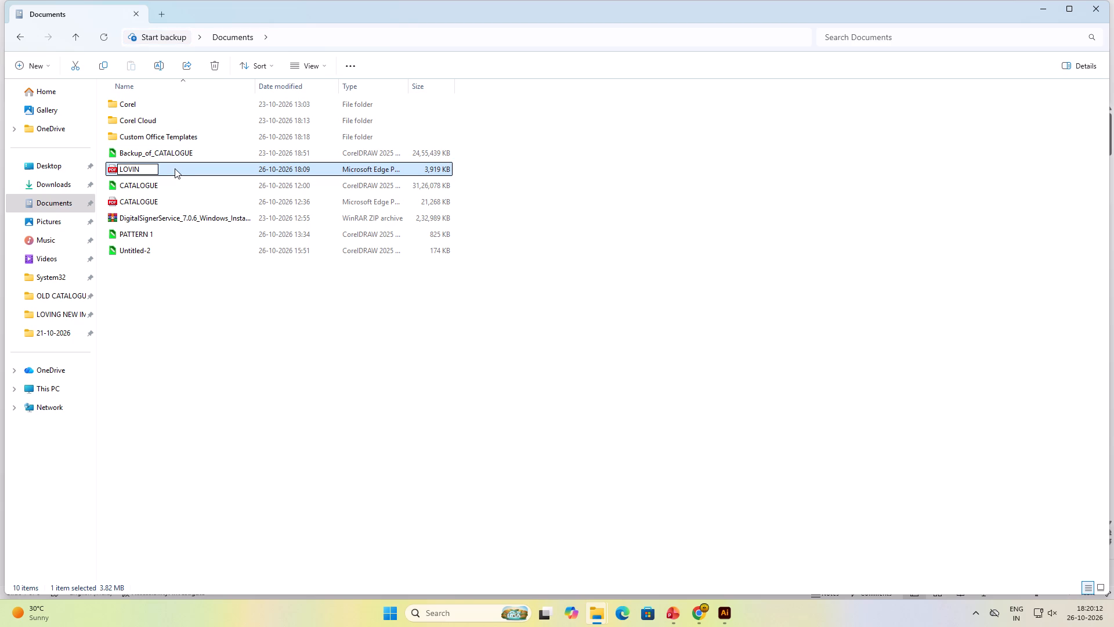
type("G CATALOGUE")
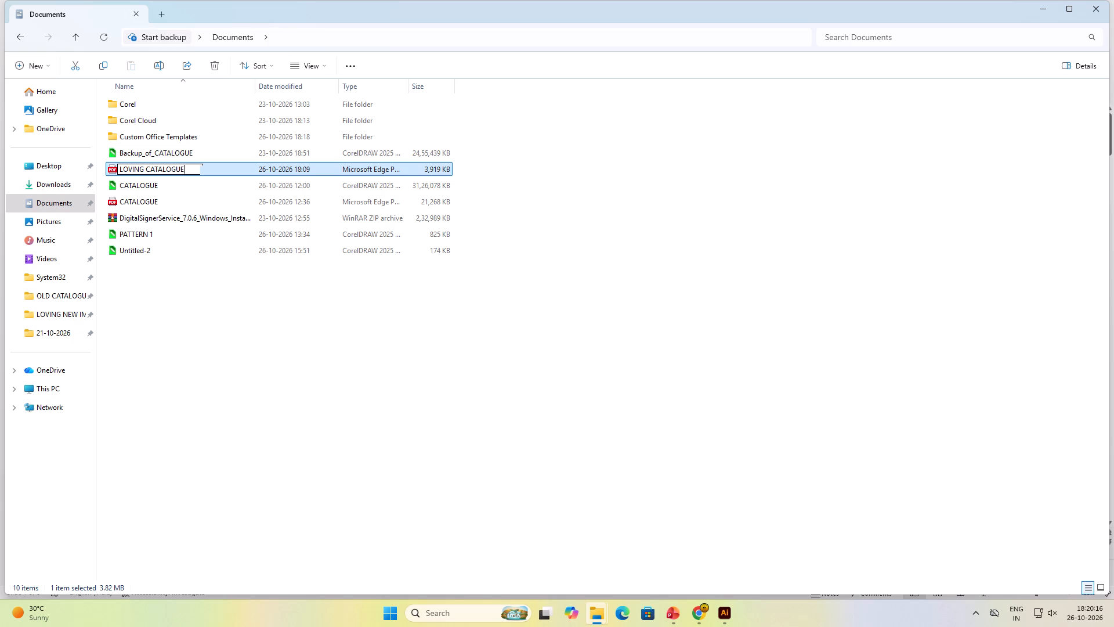
key("Return")
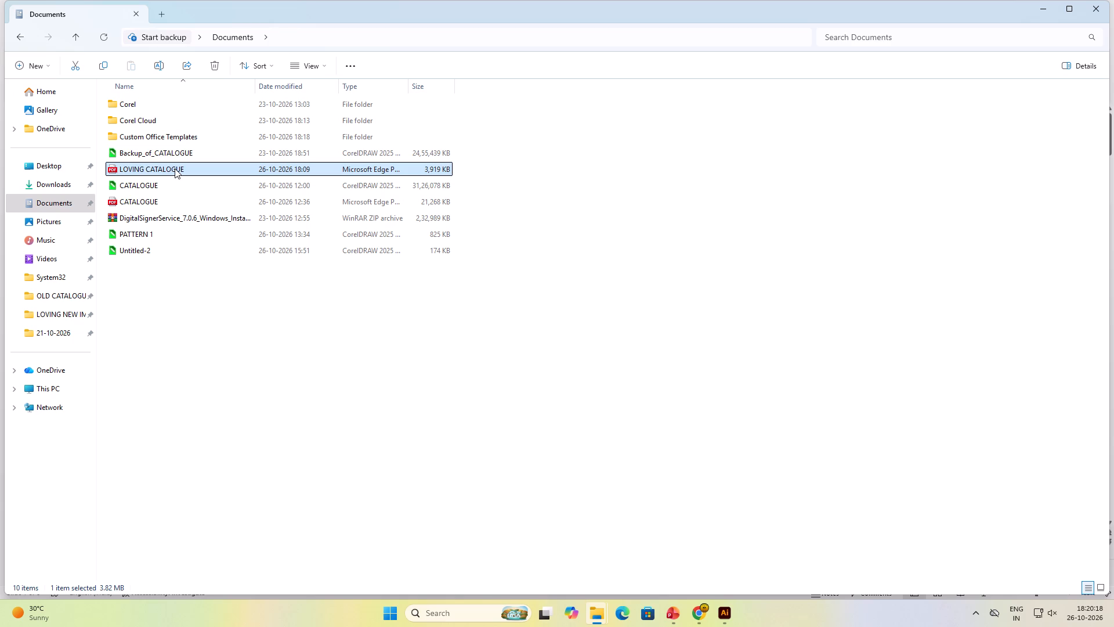
Move the "LOVING CATALOGUE" PDF from Documents into the "NEW CATALOGUE" folder inside "04. CATALOGUE".
key("ctrl+x")
left_click(52, 299)
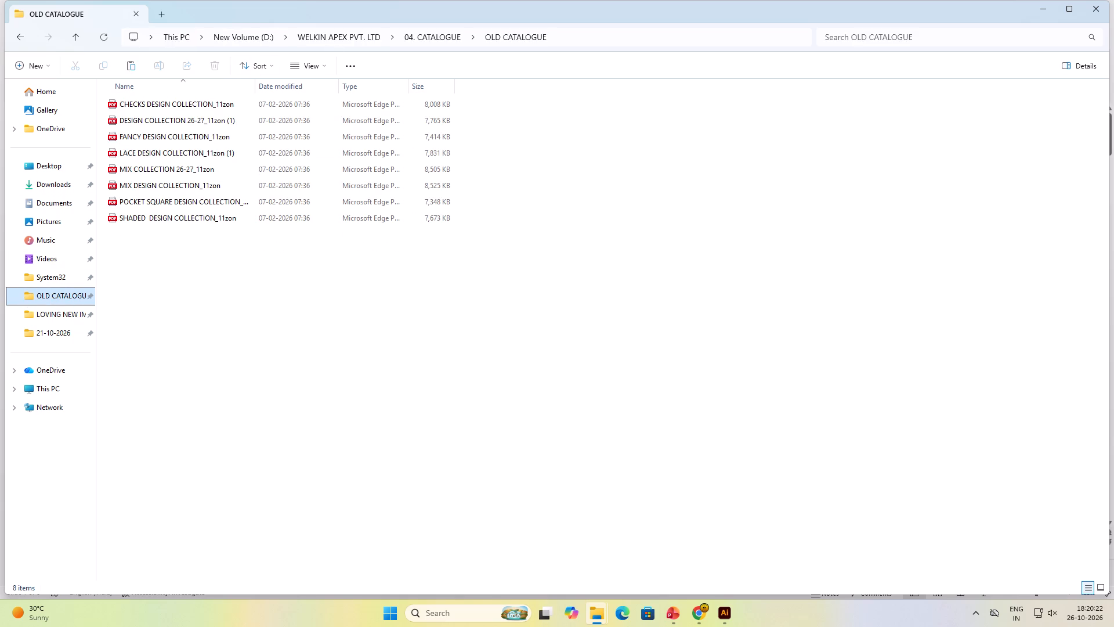
left_click(437, 43)
double_click(146, 105)
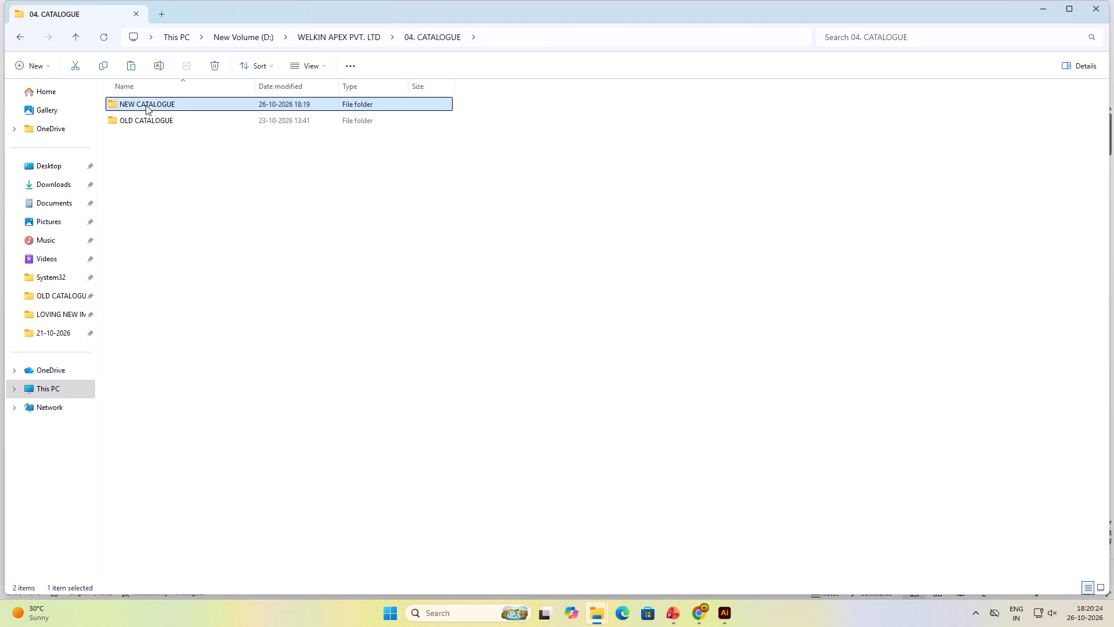
left_click(215, 224)
key("ctrl+v")
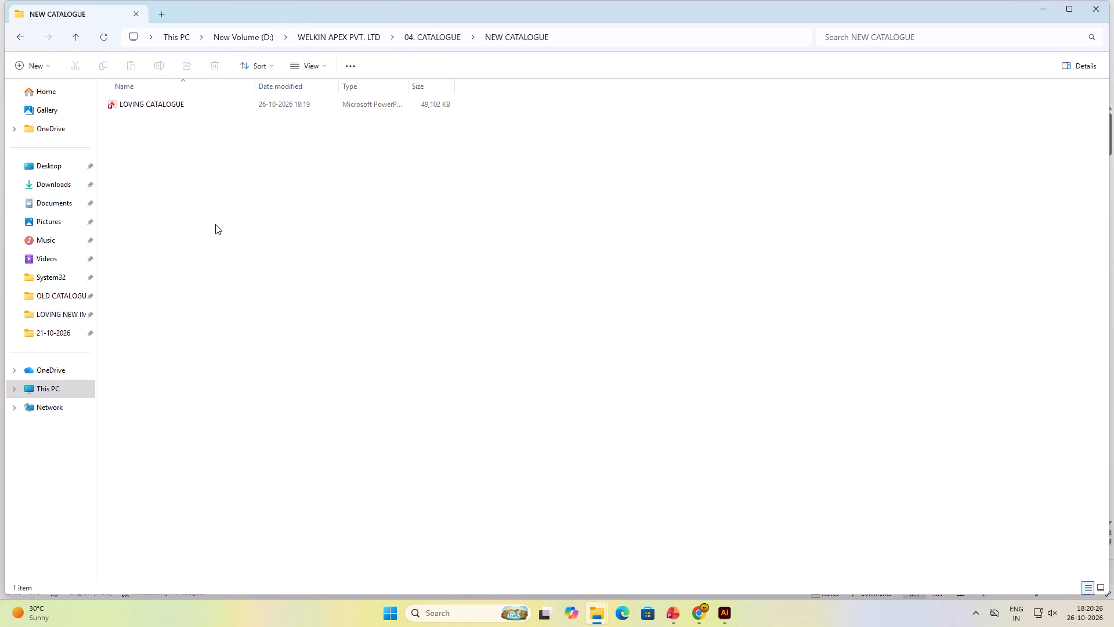
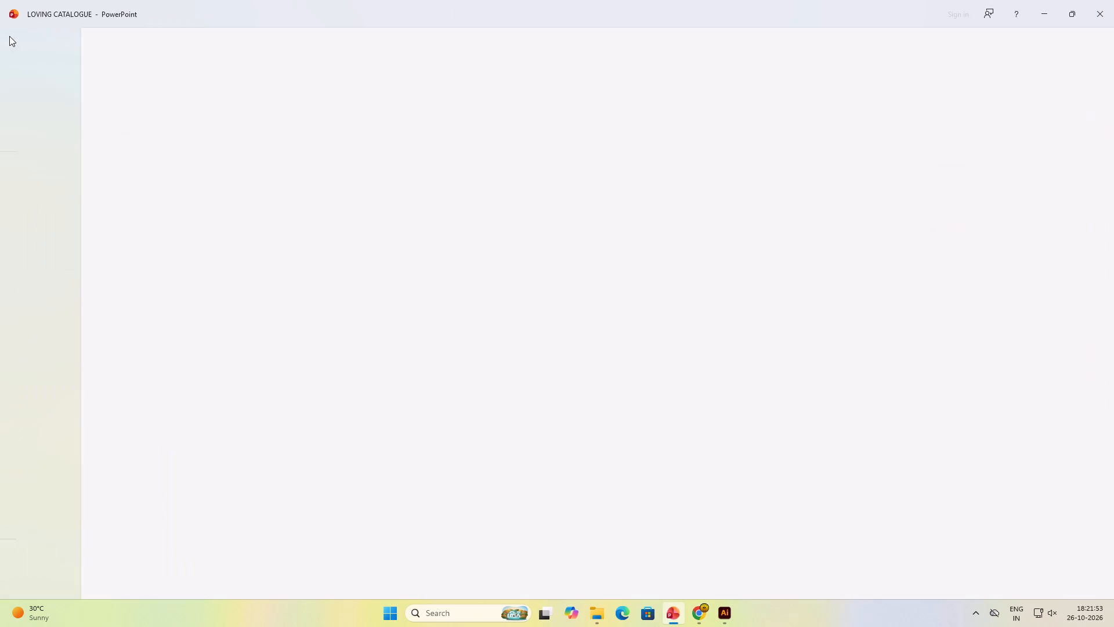
left_click(42, 84)
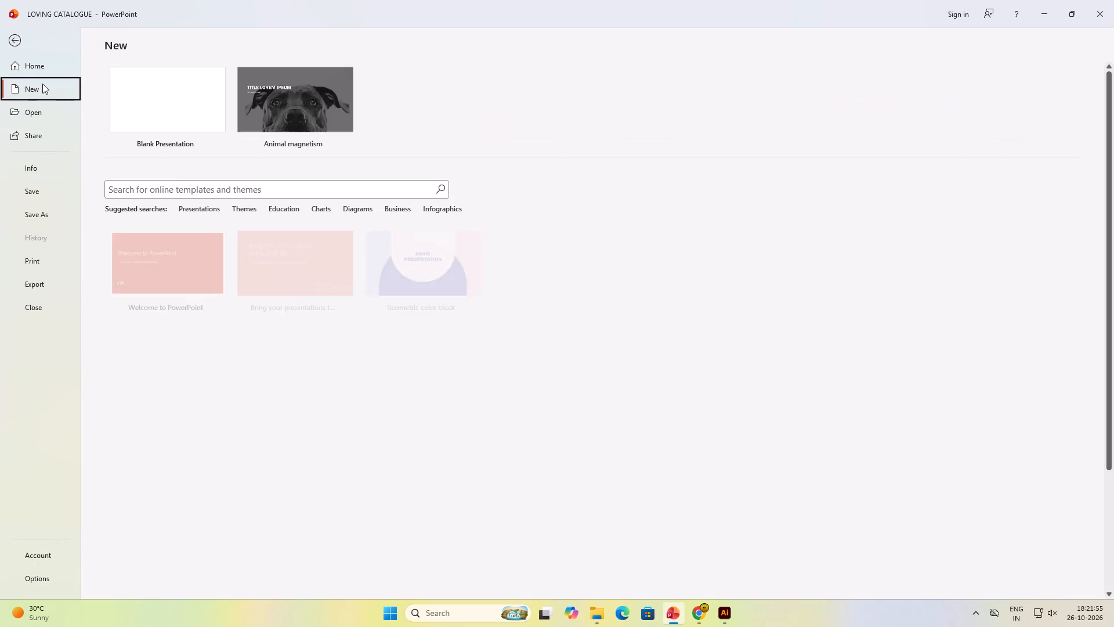
left_click(178, 114)
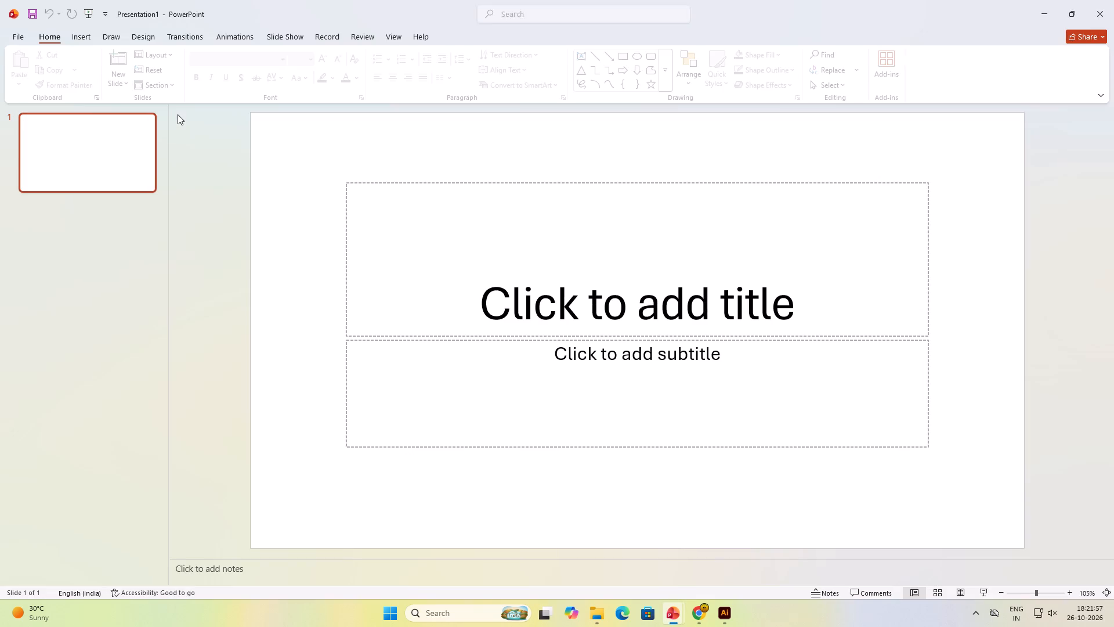
Delete the title and subtitle placeholders from the first slide.
left_click(751, 181)
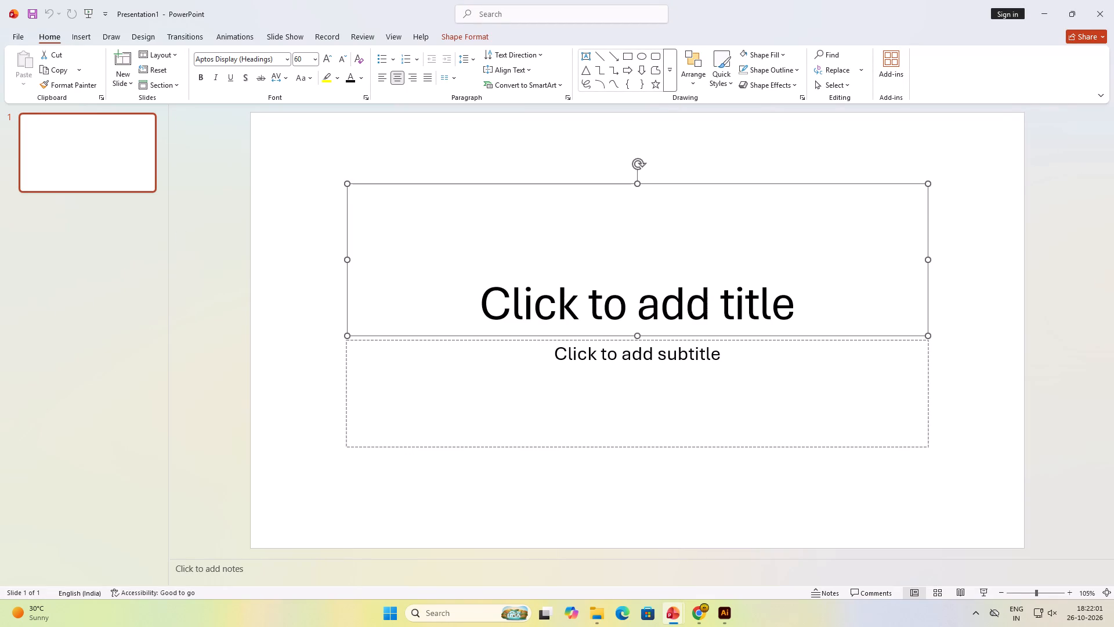
key("Delete")
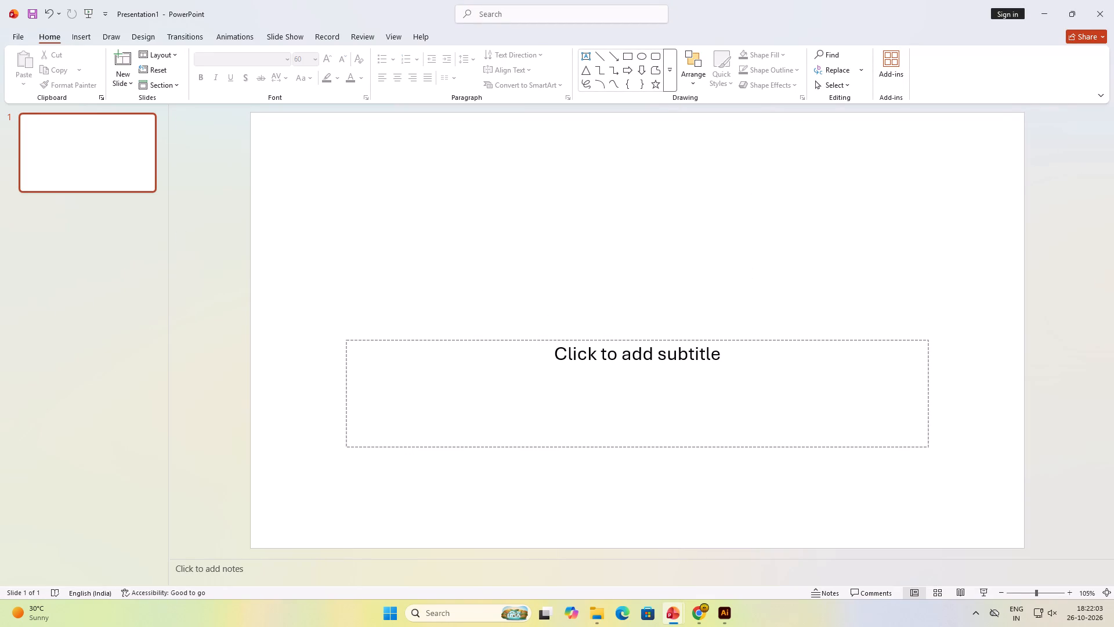
double_click(737, 338)
key("Delete")
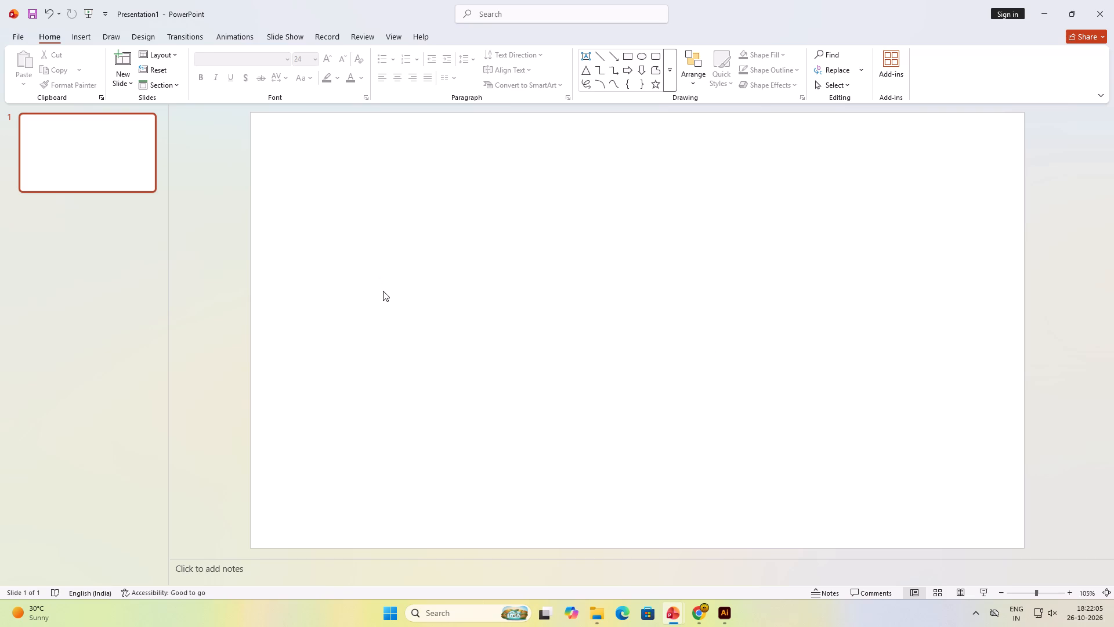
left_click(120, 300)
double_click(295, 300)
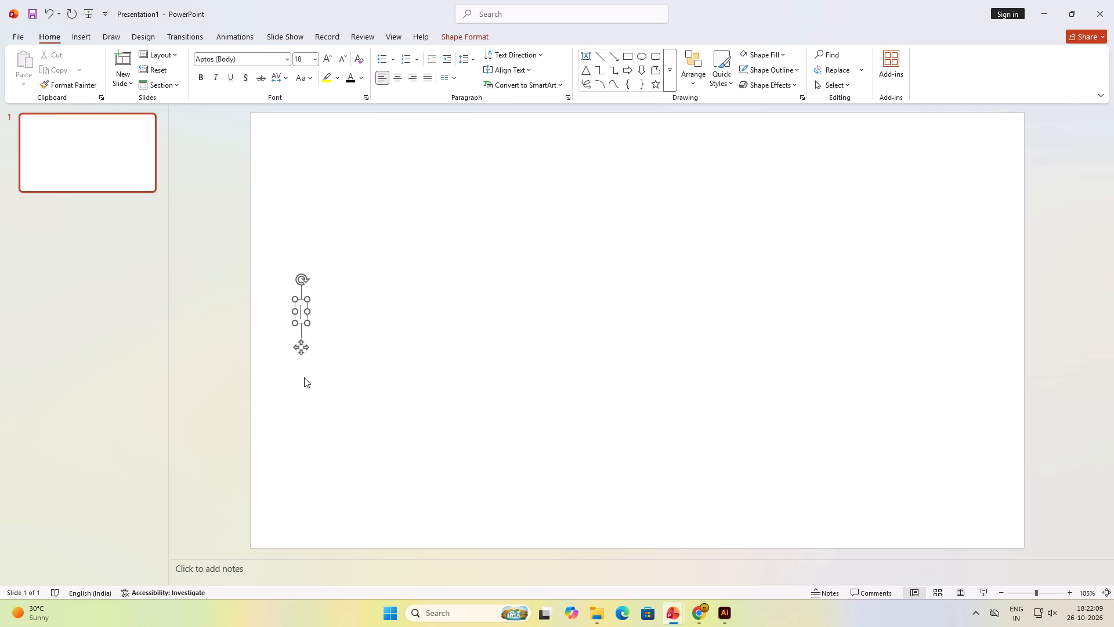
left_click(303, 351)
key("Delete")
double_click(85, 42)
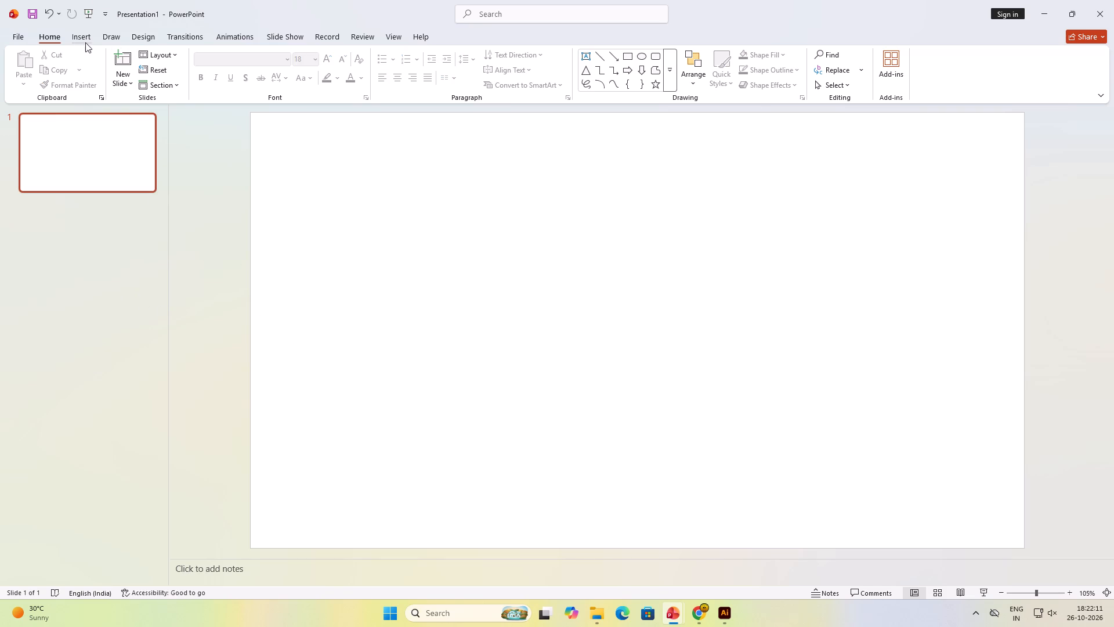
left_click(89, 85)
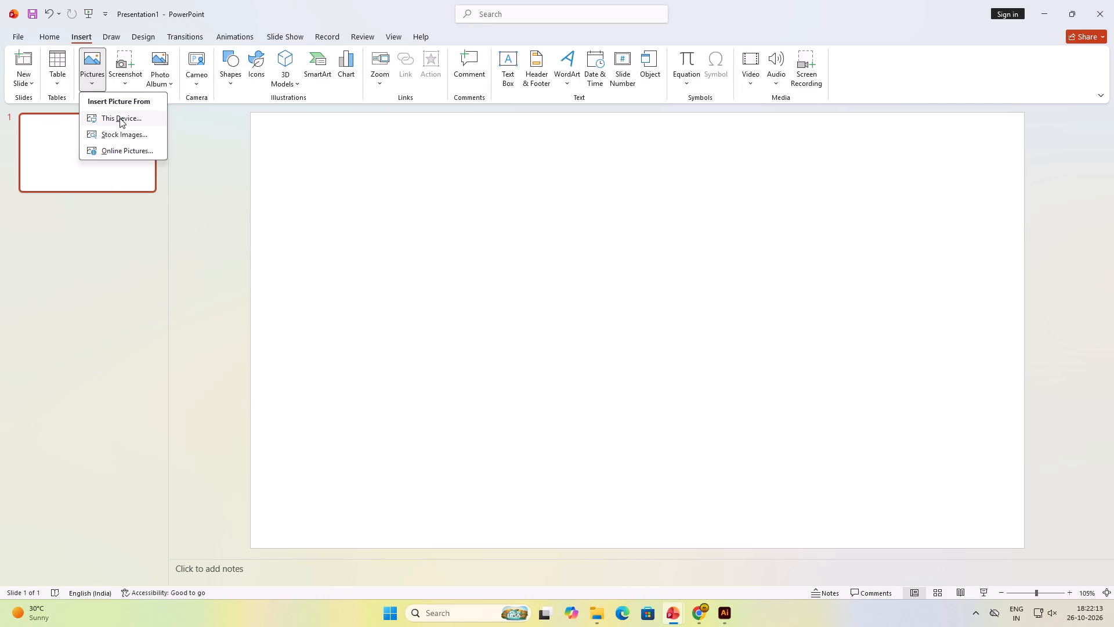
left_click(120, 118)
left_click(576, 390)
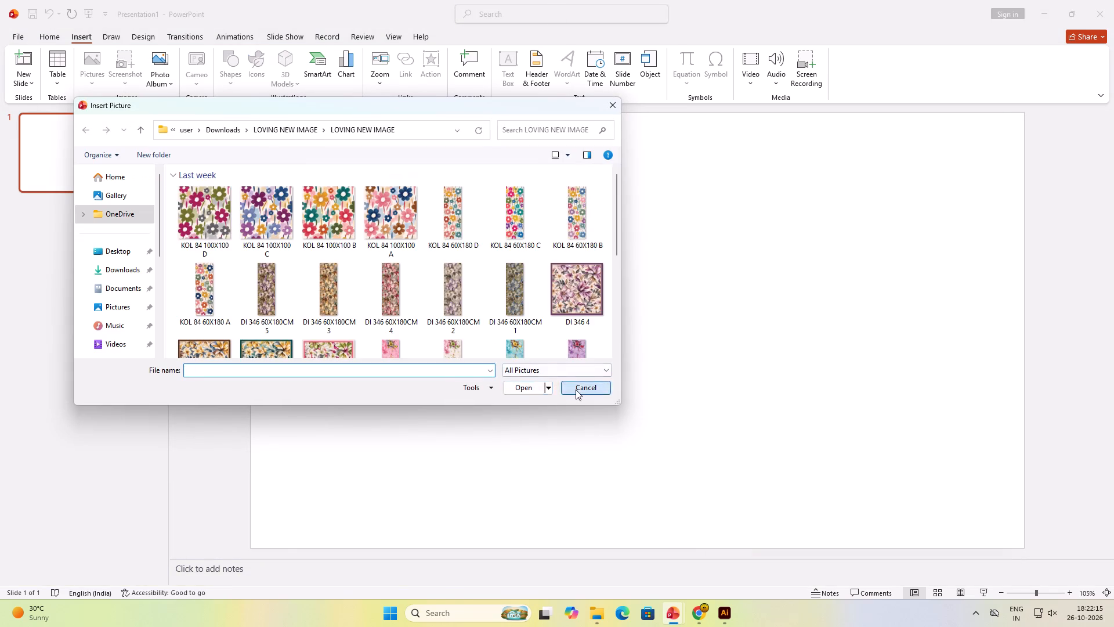
Fill the slide background with the "Soft Sage Botanical Frame" picture from the Downloads folder.
right_click(576, 390)
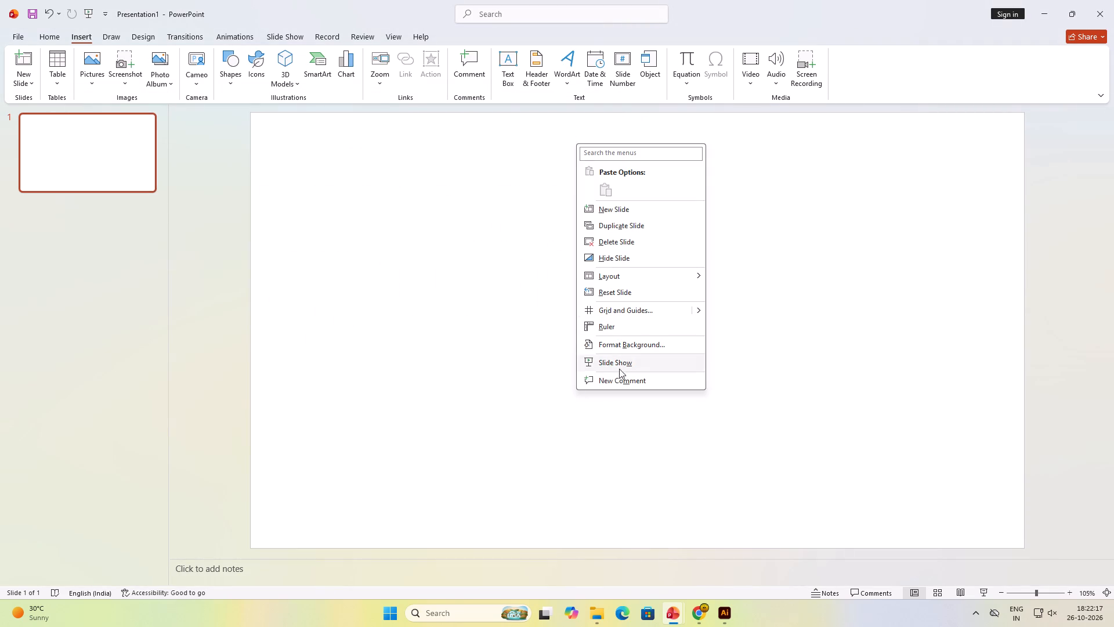
left_click(615, 344)
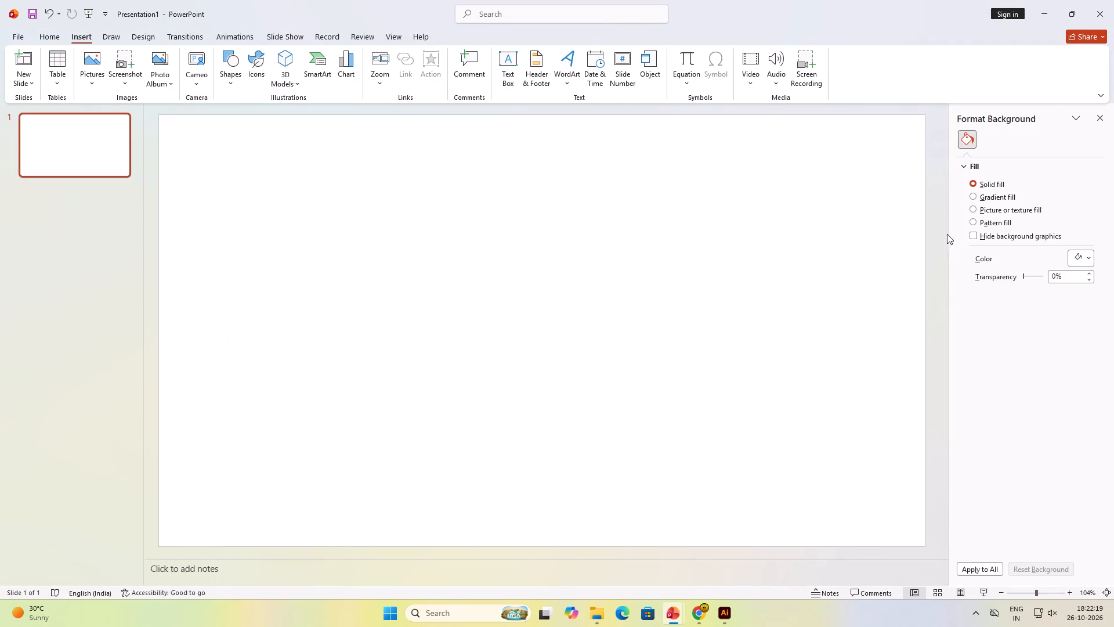
double_click(975, 206)
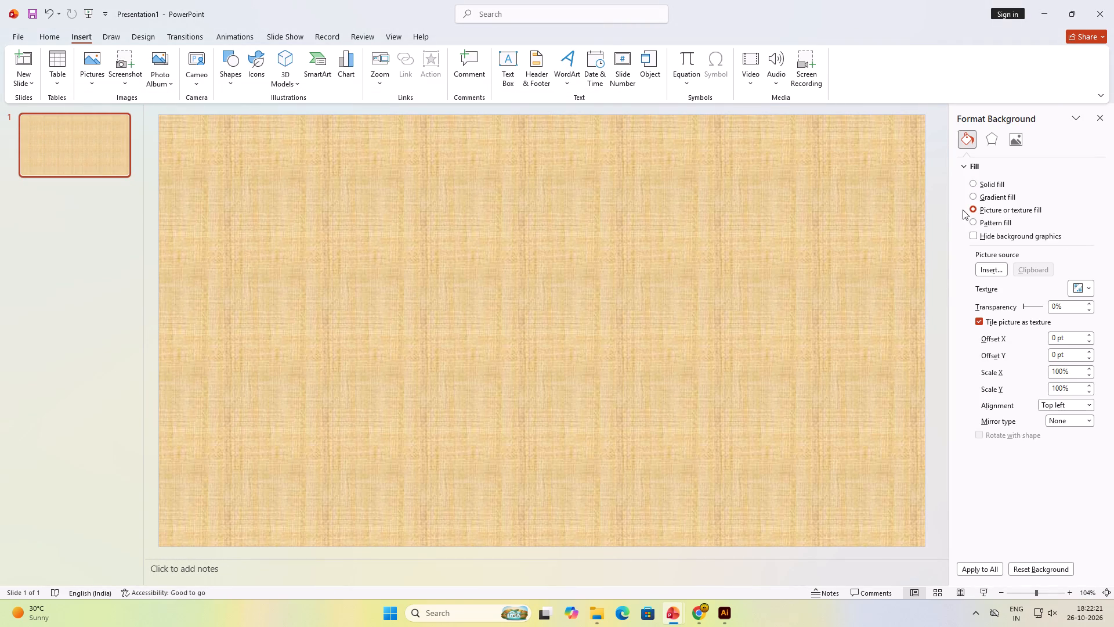
left_click(1003, 271)
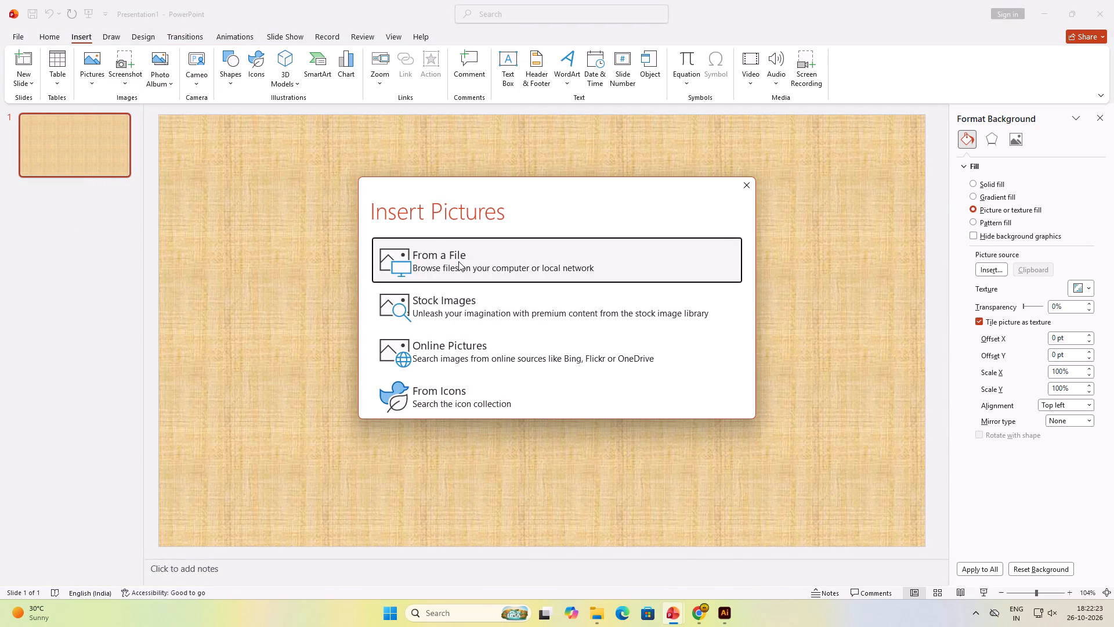
double_click(458, 261)
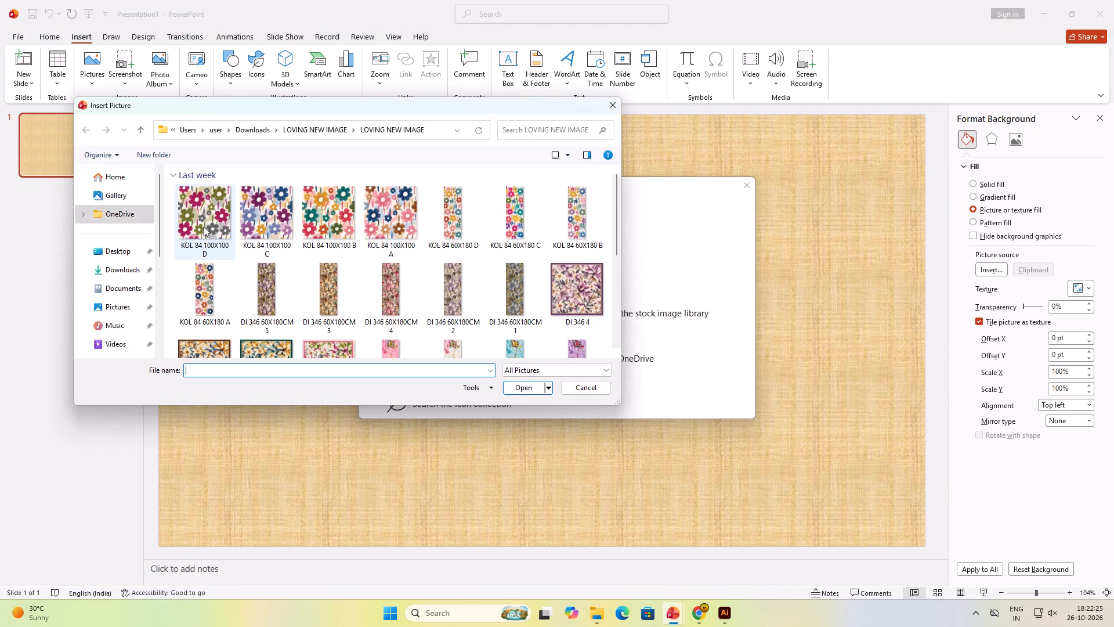
left_click(121, 266)
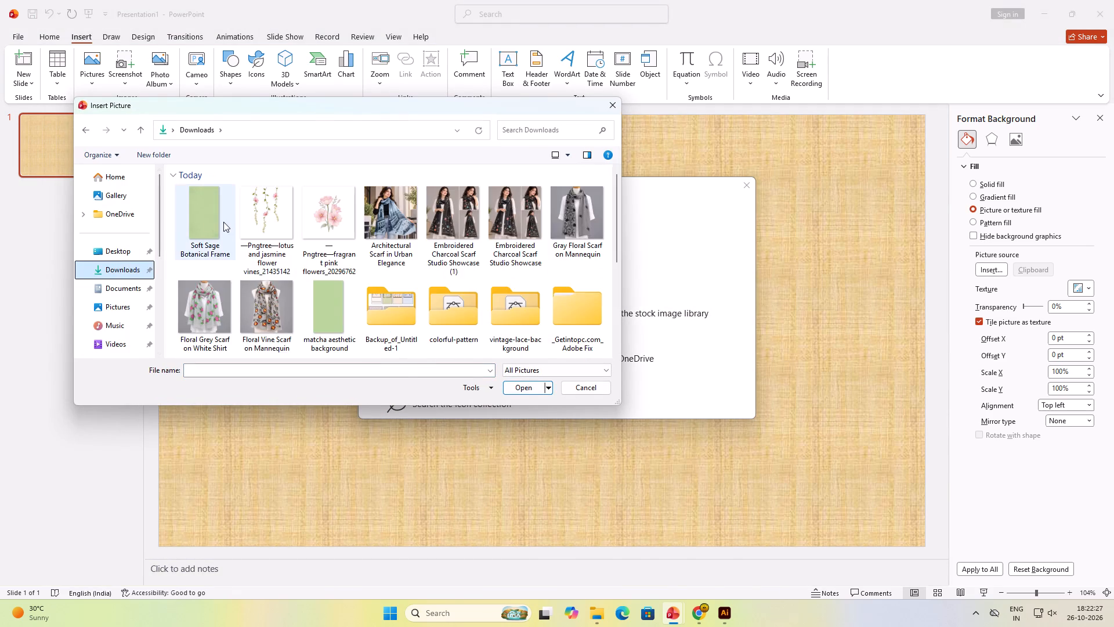
triple_click(203, 221)
scroll(478, 307, "down", 1)
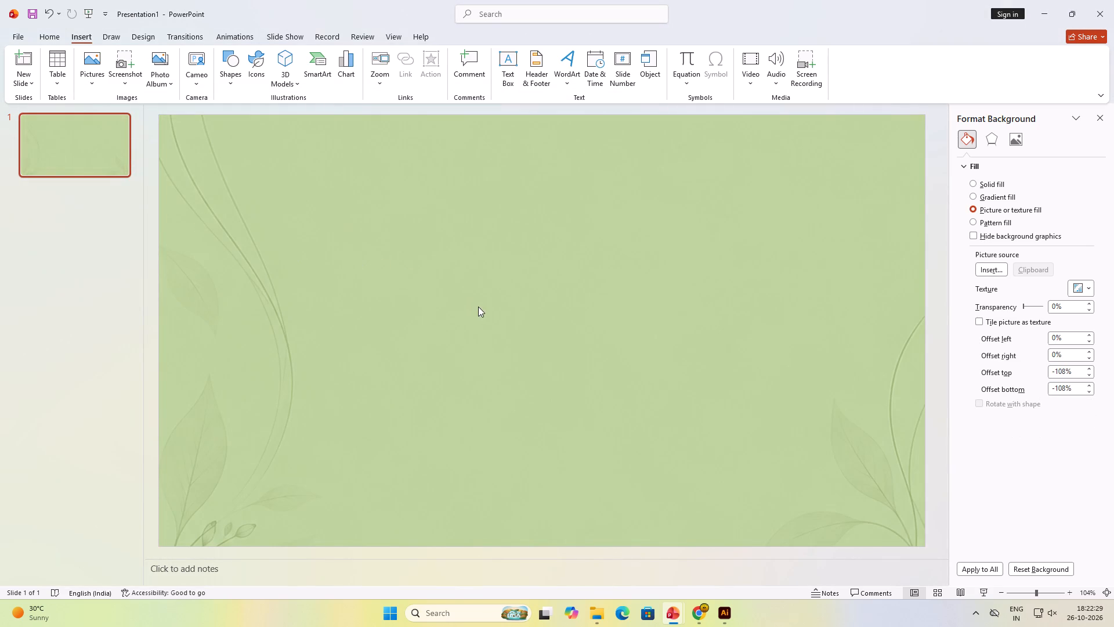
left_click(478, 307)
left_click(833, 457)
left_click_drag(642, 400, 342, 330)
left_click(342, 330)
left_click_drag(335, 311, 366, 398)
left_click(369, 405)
Switch to the Downloads folder in File Explorer and view the "matcha aesthetic background" image.
left_click(605, 618)
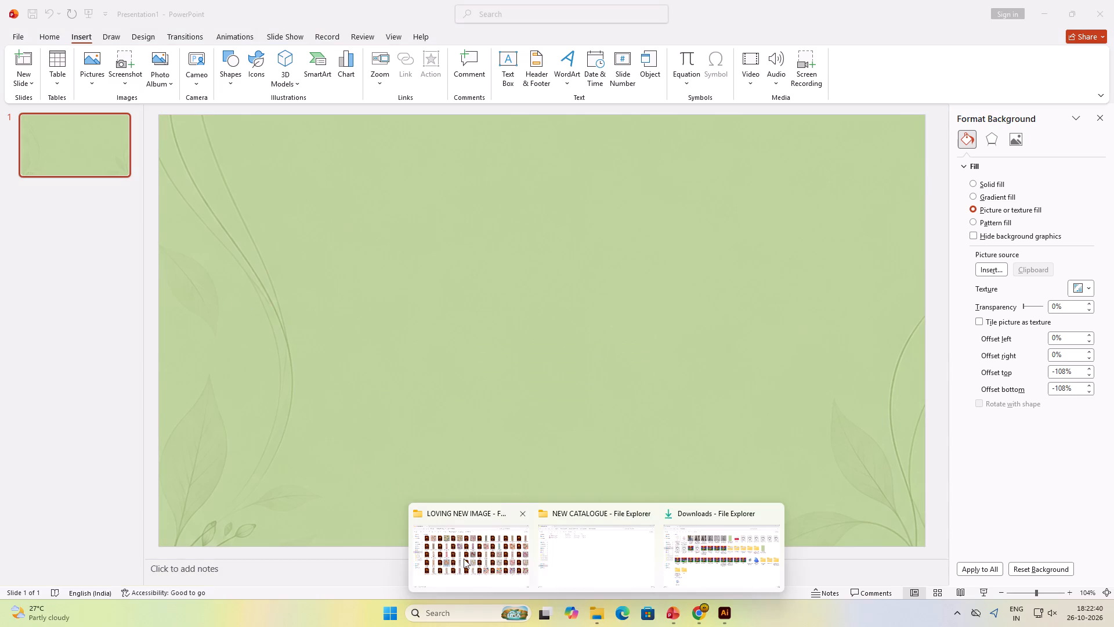
left_click(712, 550)
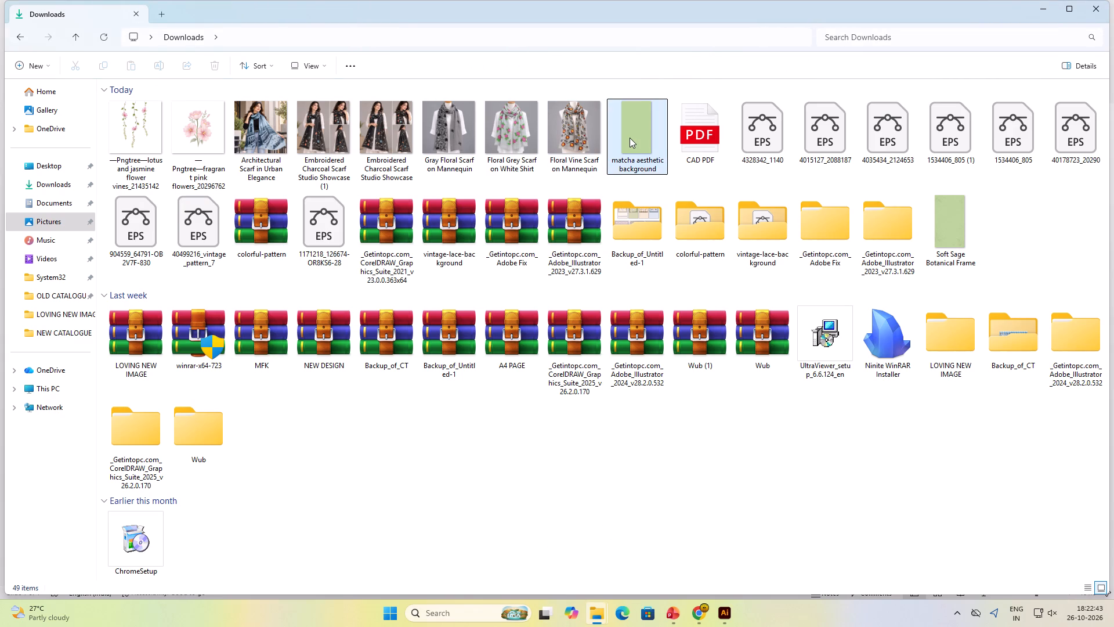
right_click(630, 138)
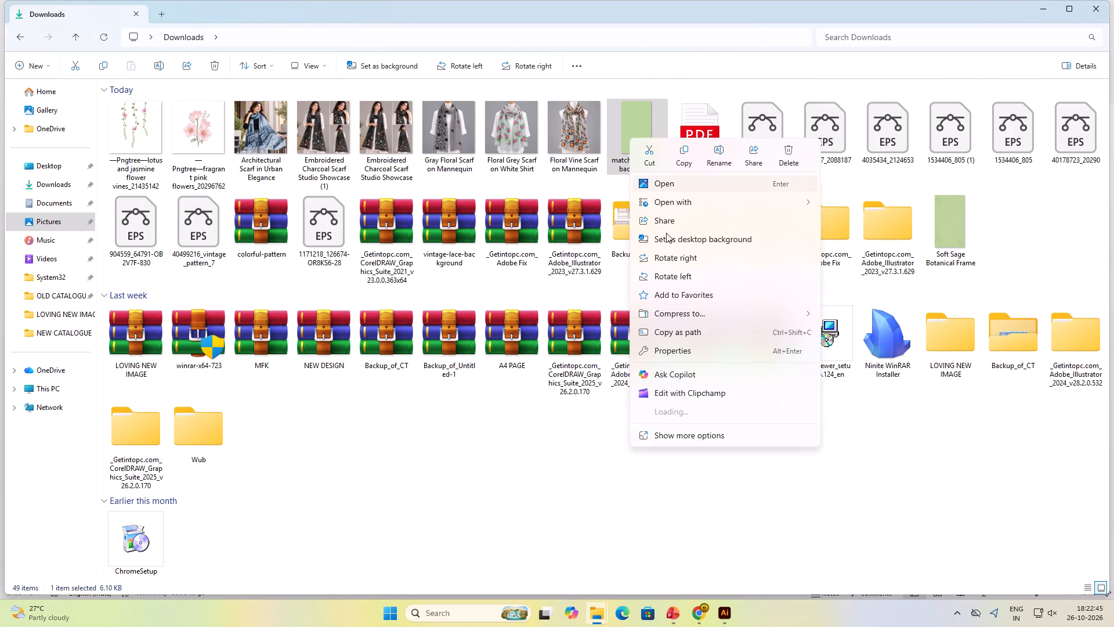
left_click(657, 188)
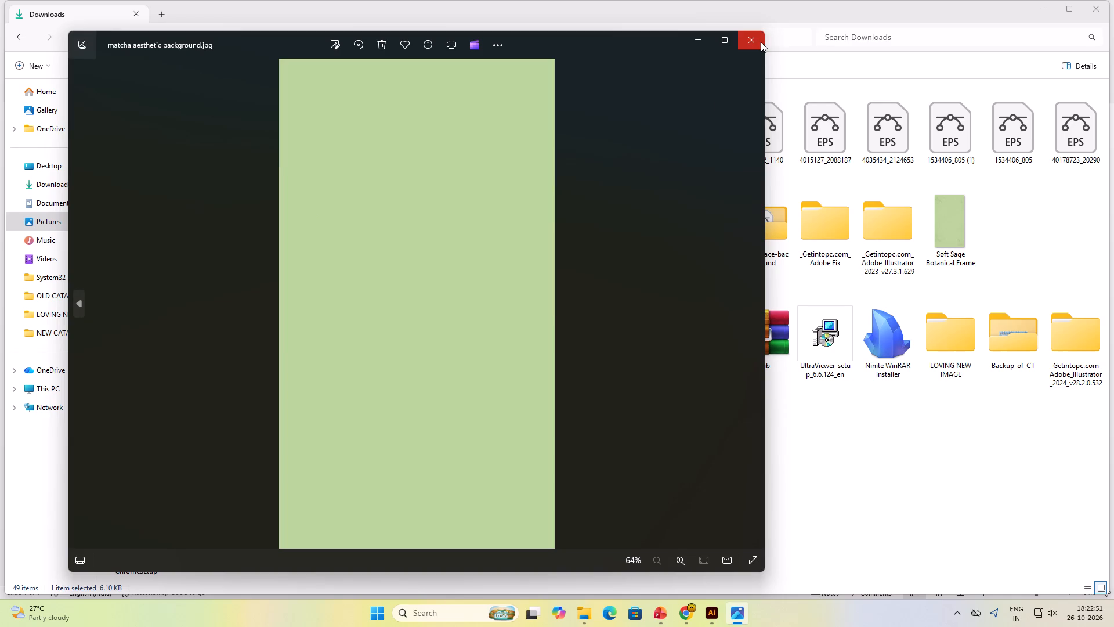
left_click(757, 41)
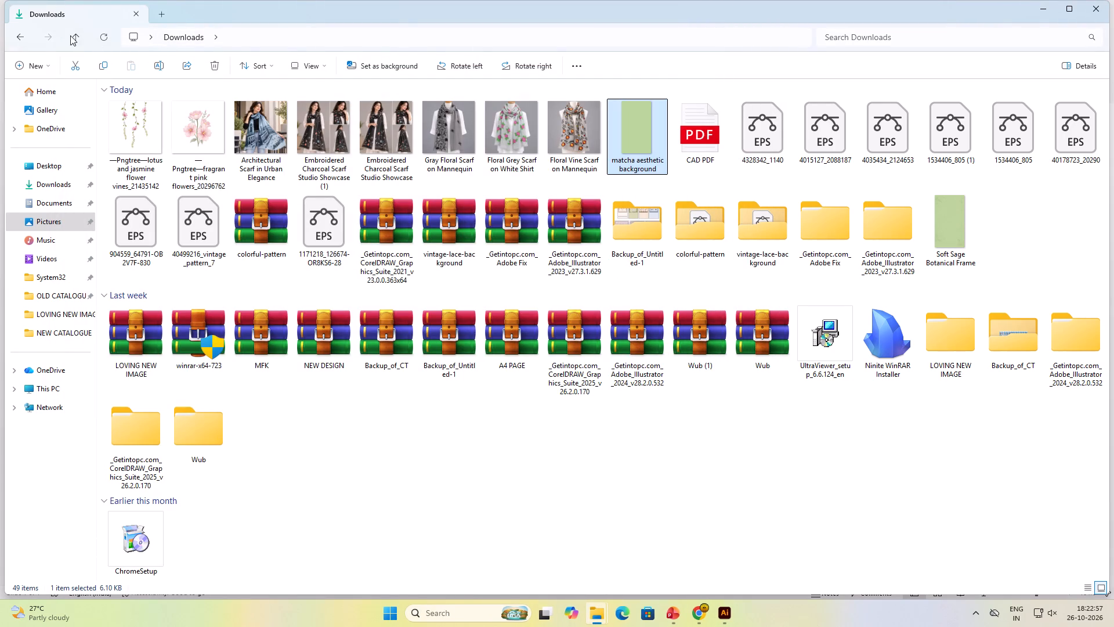
Rotate the "Soft Sage Botanical Frame" image in Downloads 90 degrees clockwise to landscape, and refresh the folder.
left_click(100, 39)
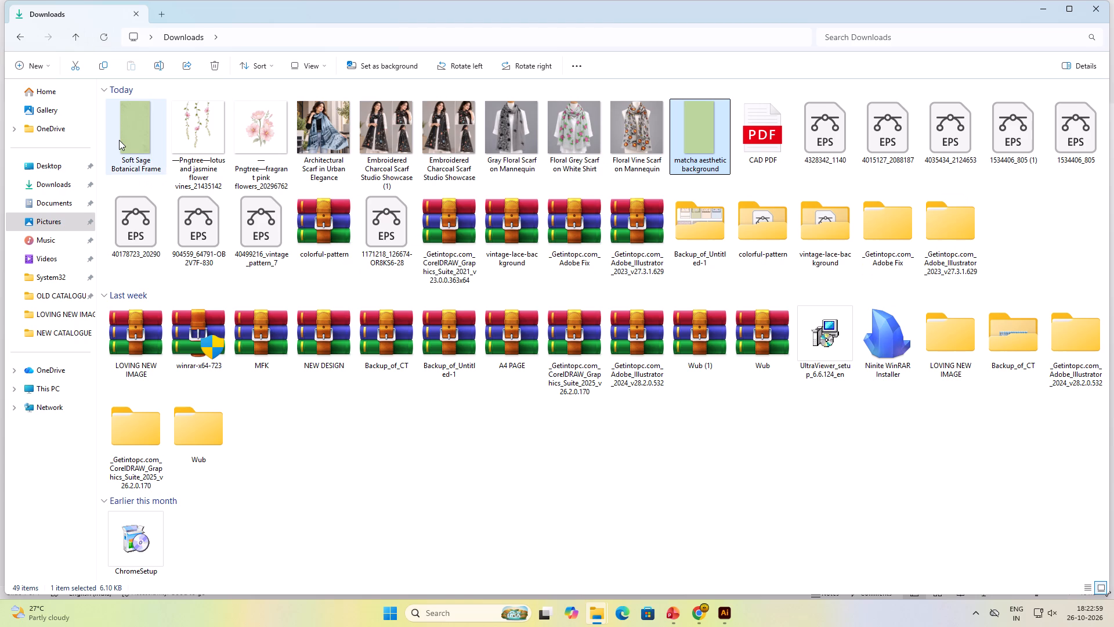
left_click(119, 140)
right_click(119, 140)
double_click(126, 124)
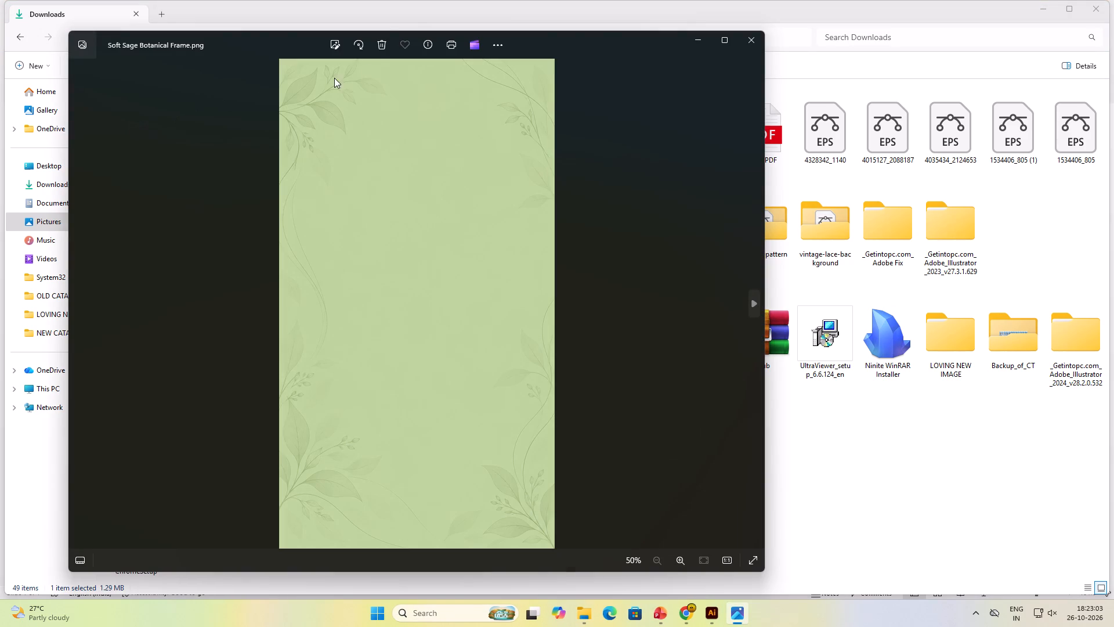
left_click(361, 49)
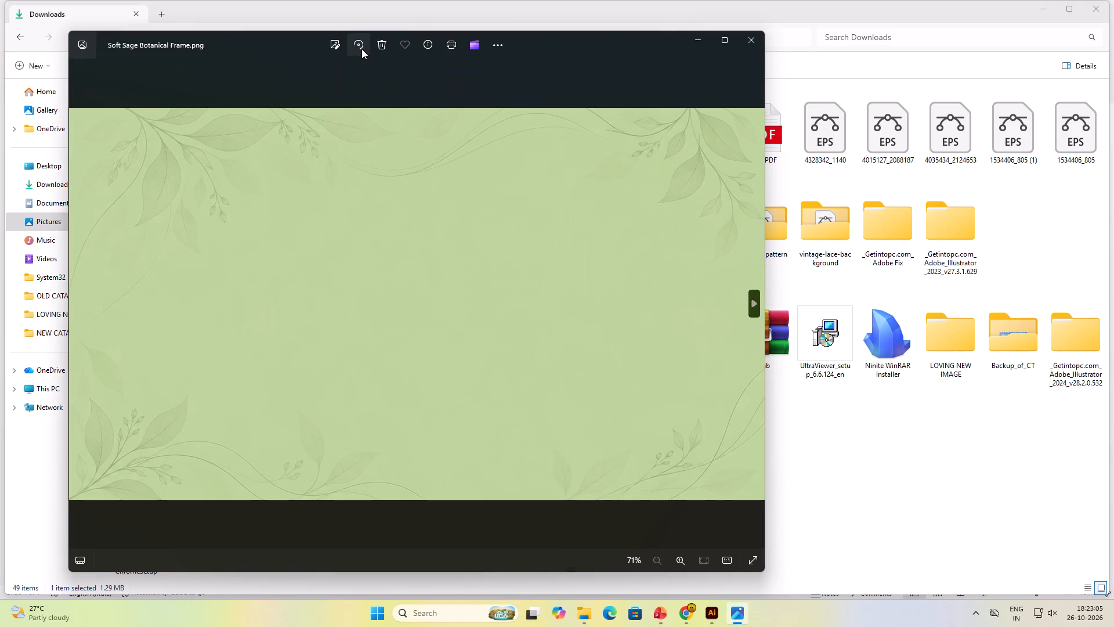
left_click(610, 301)
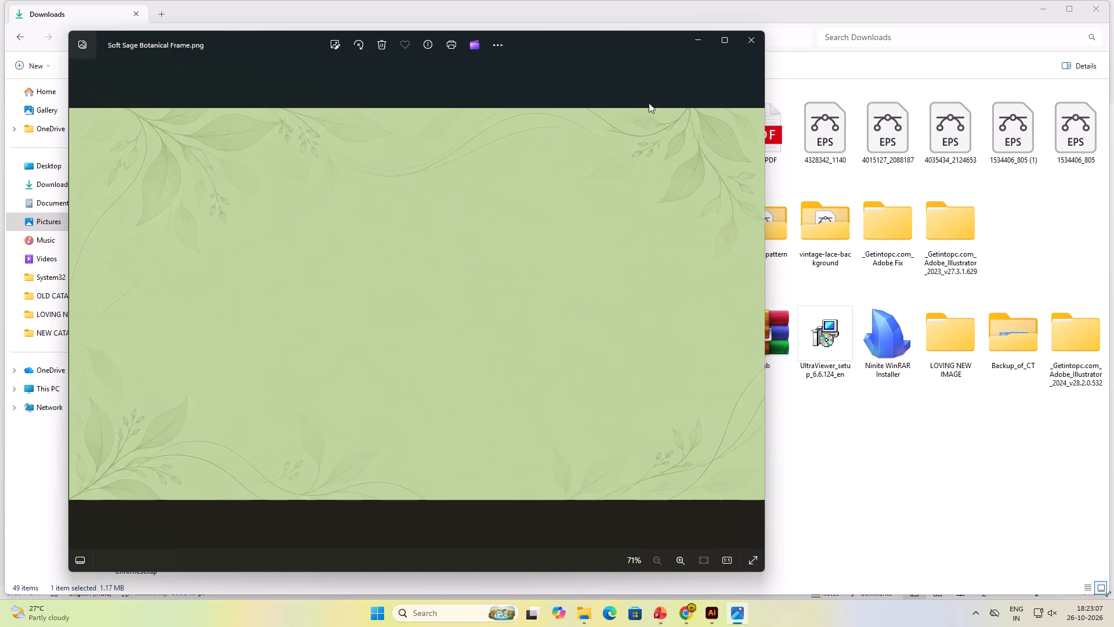
left_click(756, 43)
left_click(390, 467)
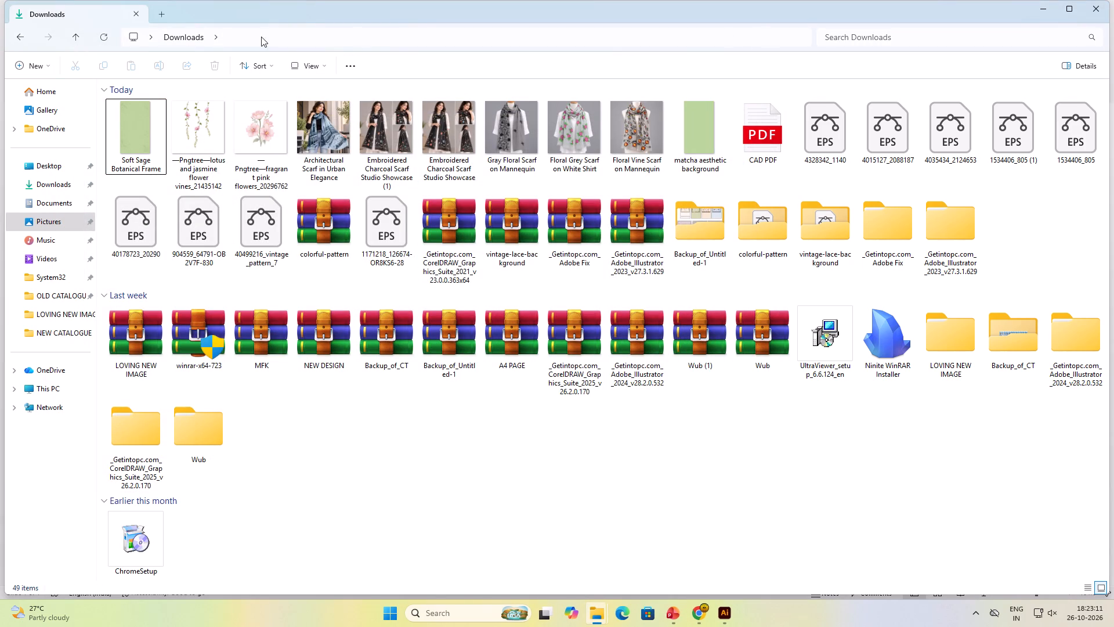
left_click(110, 44)
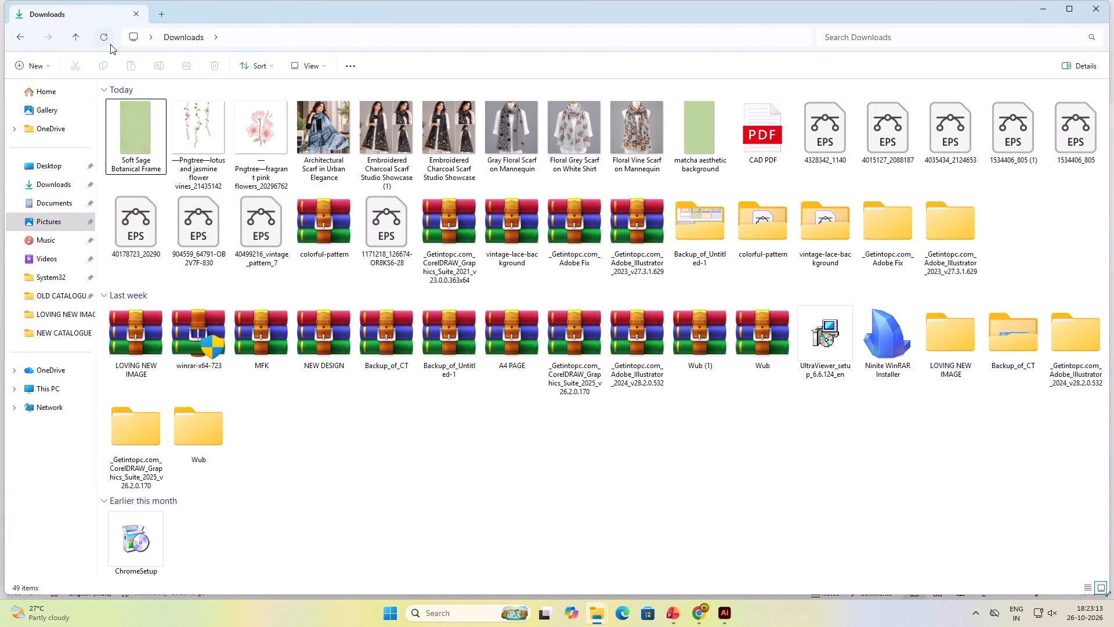
triple_click(109, 39)
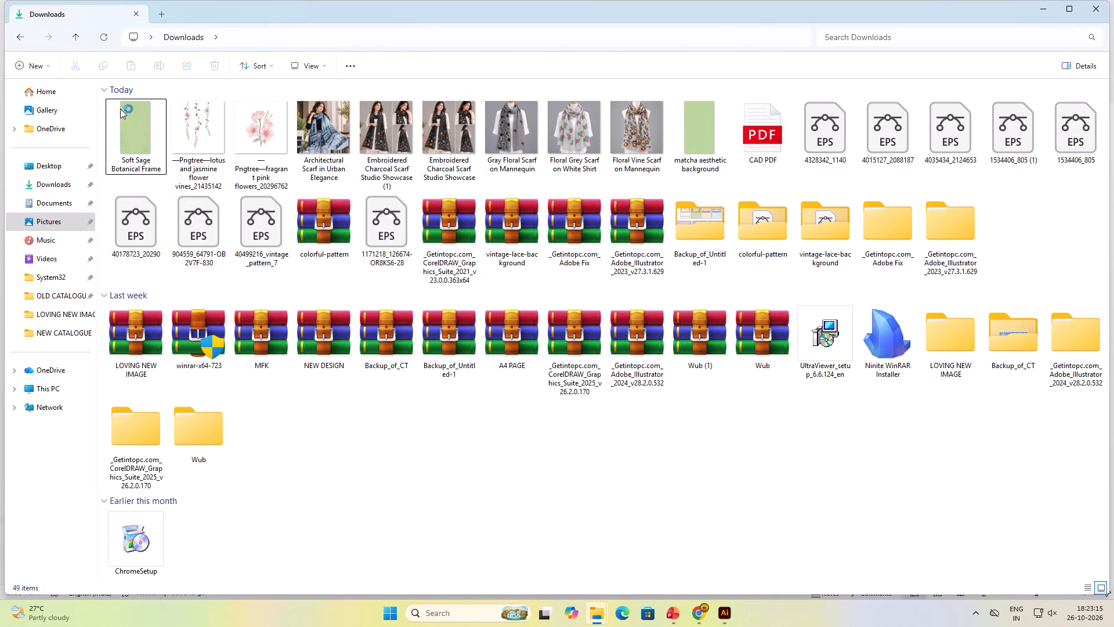
double_click(122, 118)
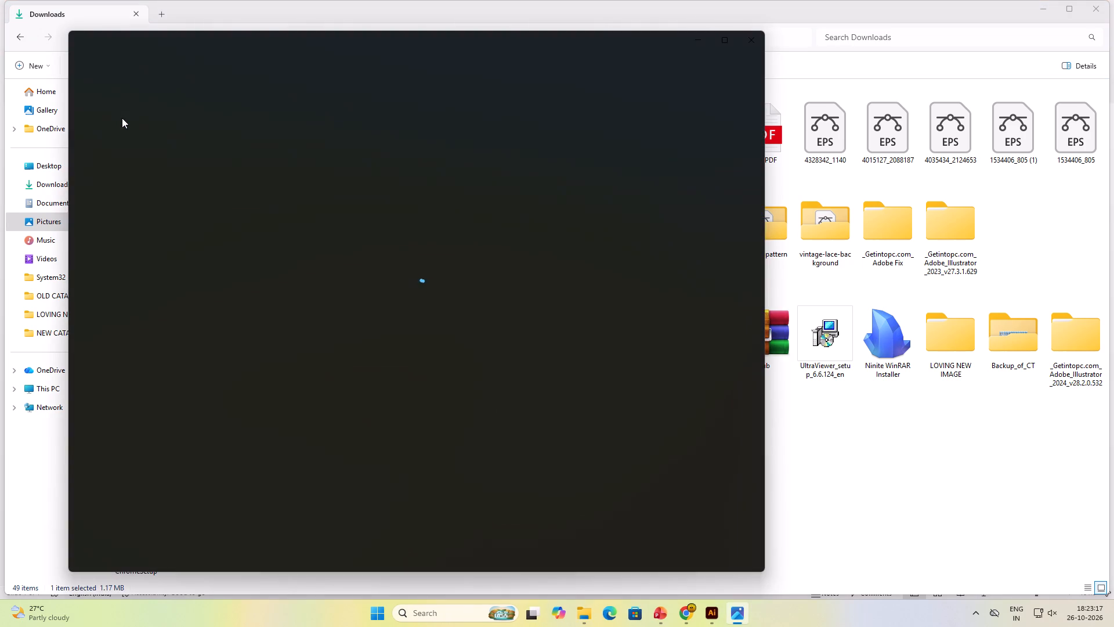
left_click(332, 43)
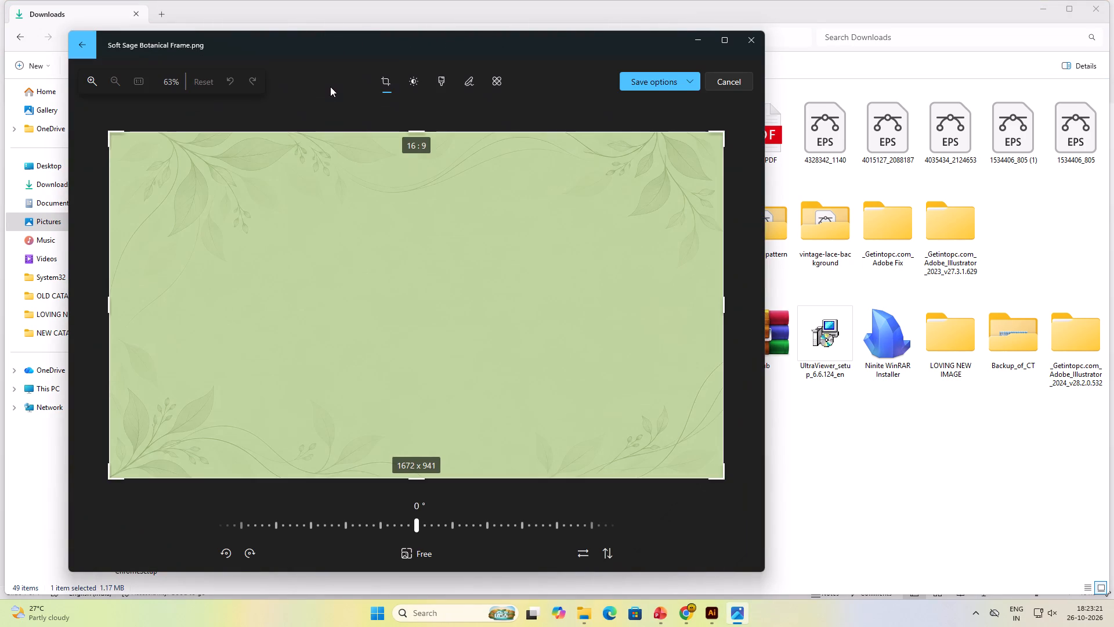
left_click(689, 81)
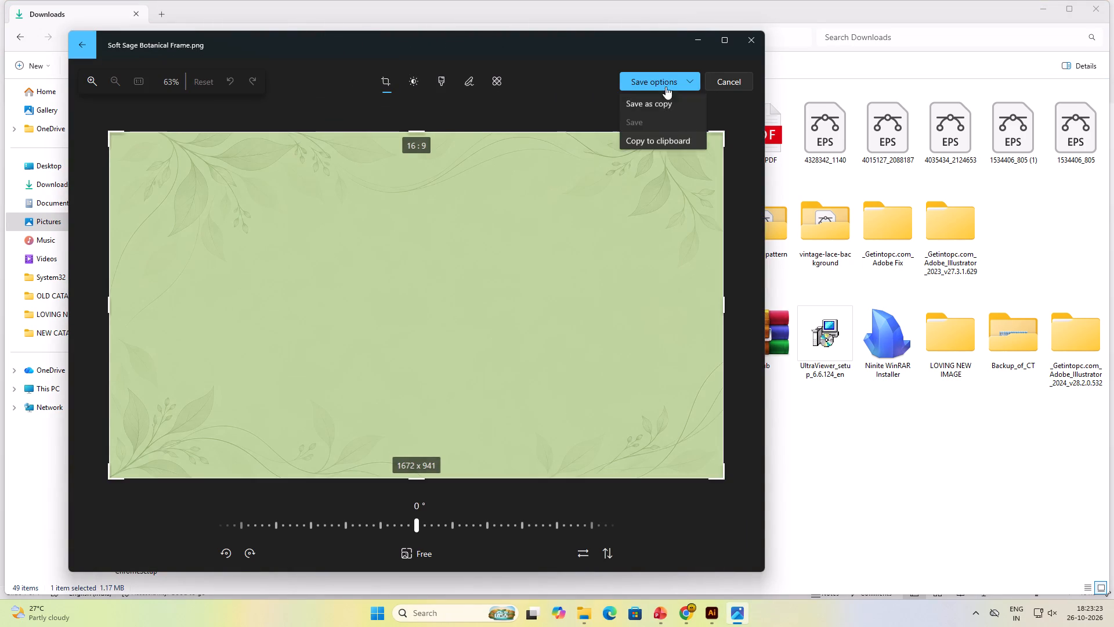
left_click(646, 122)
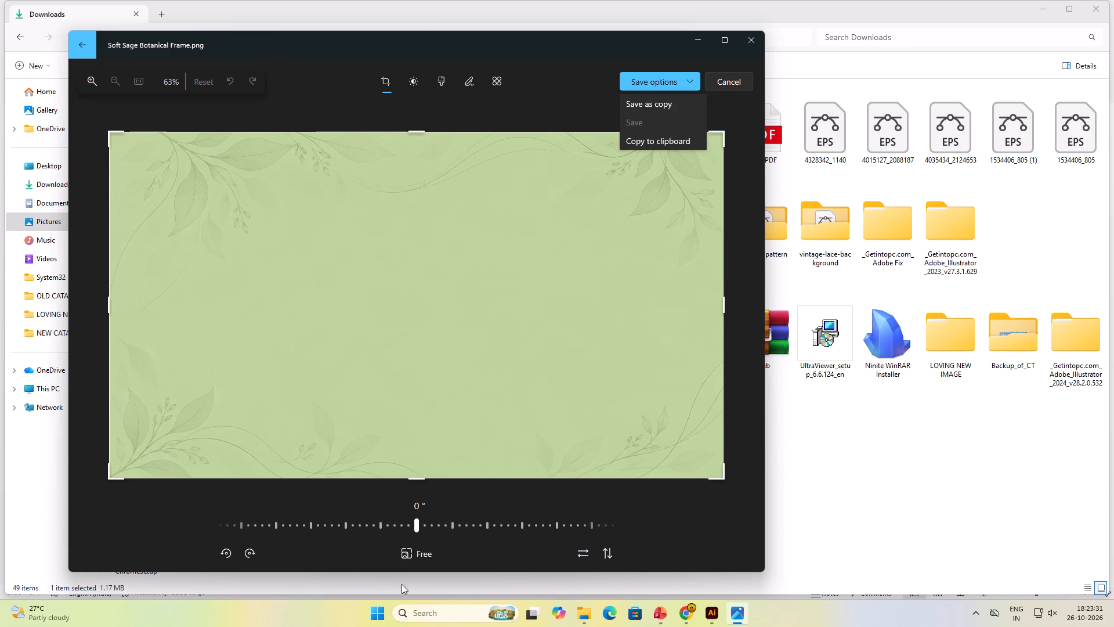
left_click(261, 551)
left_click(251, 552)
left_click(251, 552)
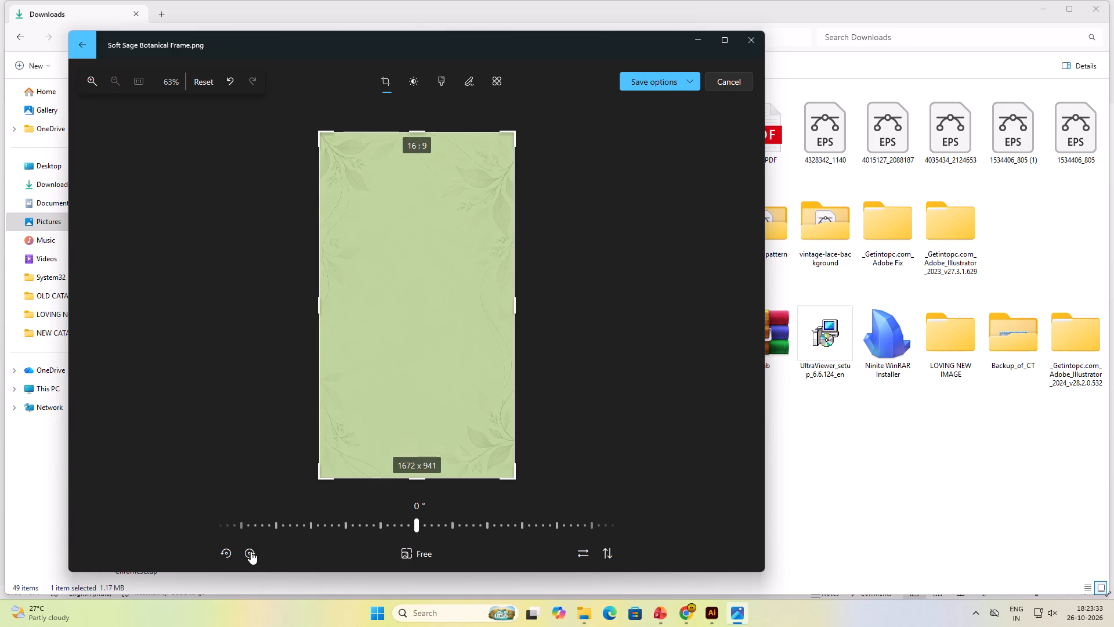
left_click(646, 88)
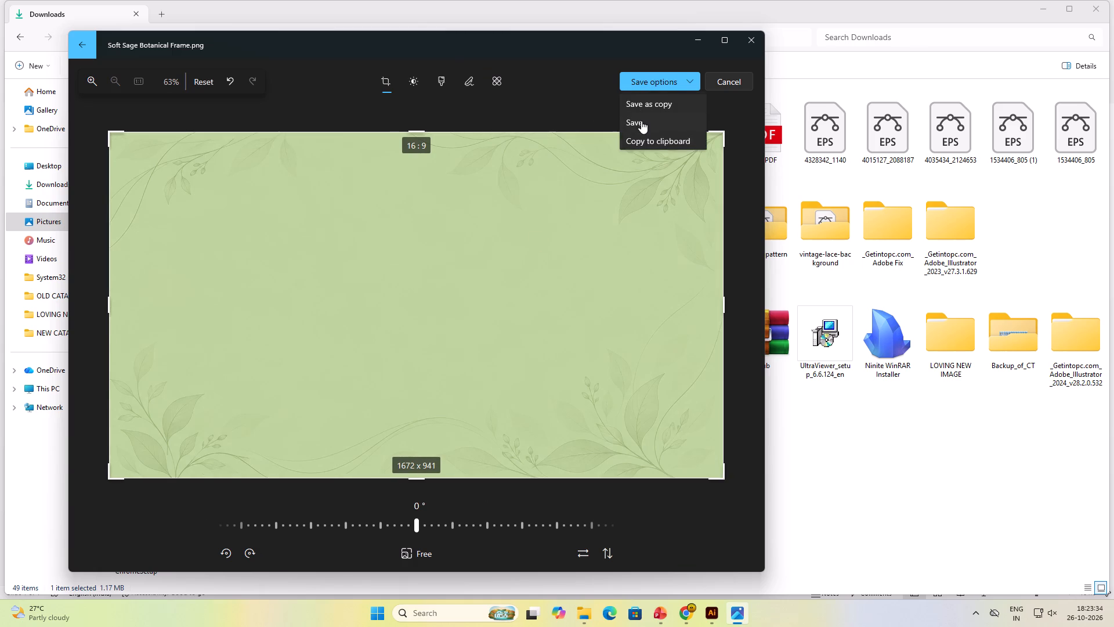
left_click(641, 121)
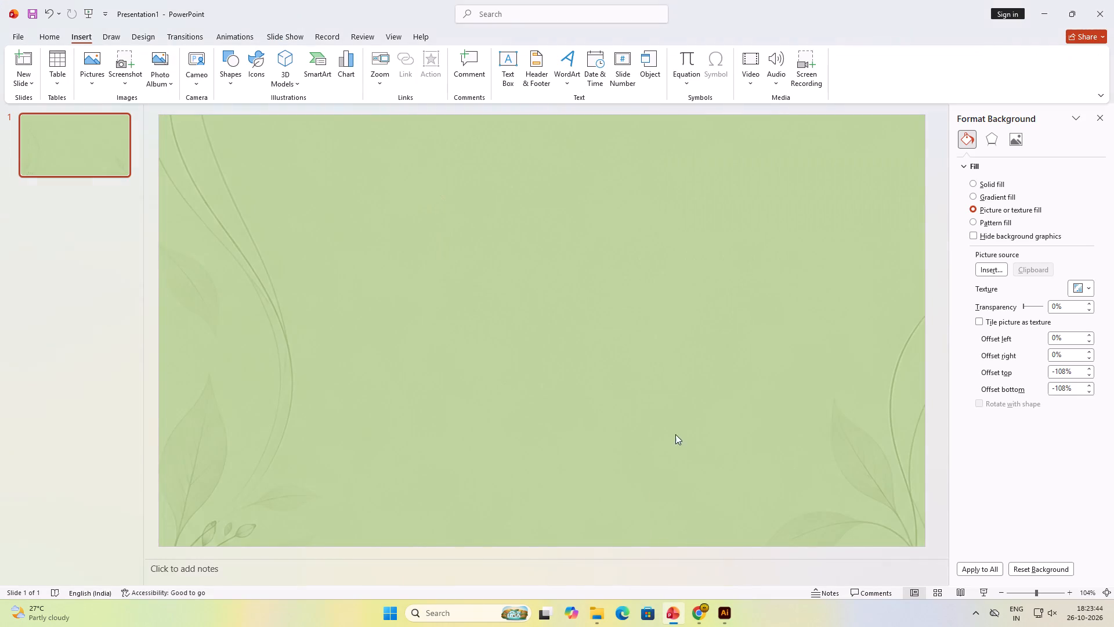
left_click(990, 268)
left_click(476, 265)
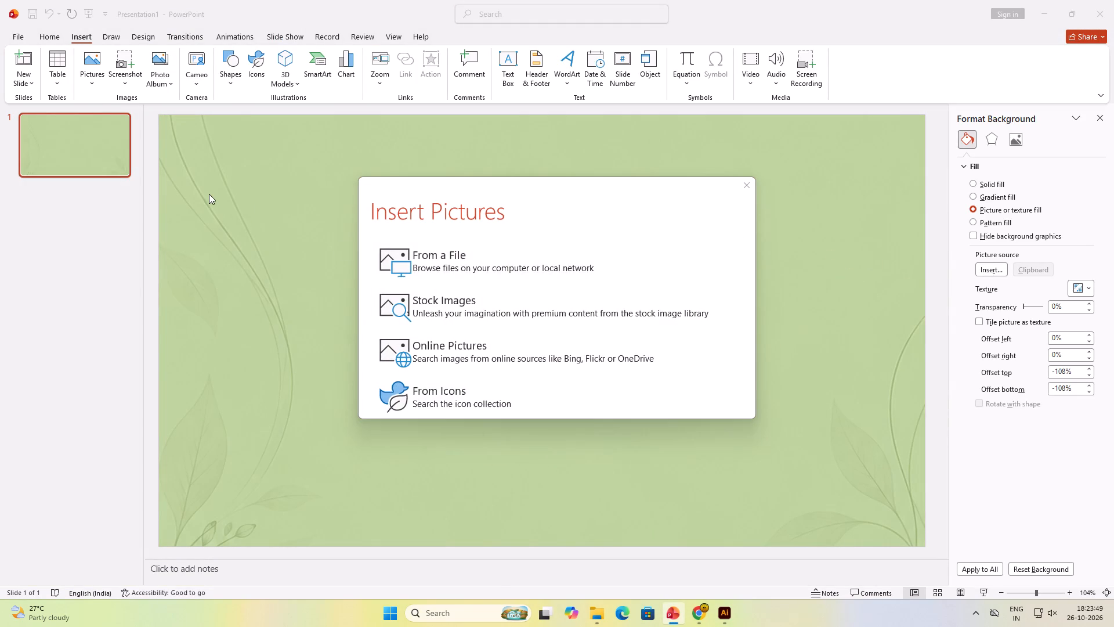
left_click(204, 210)
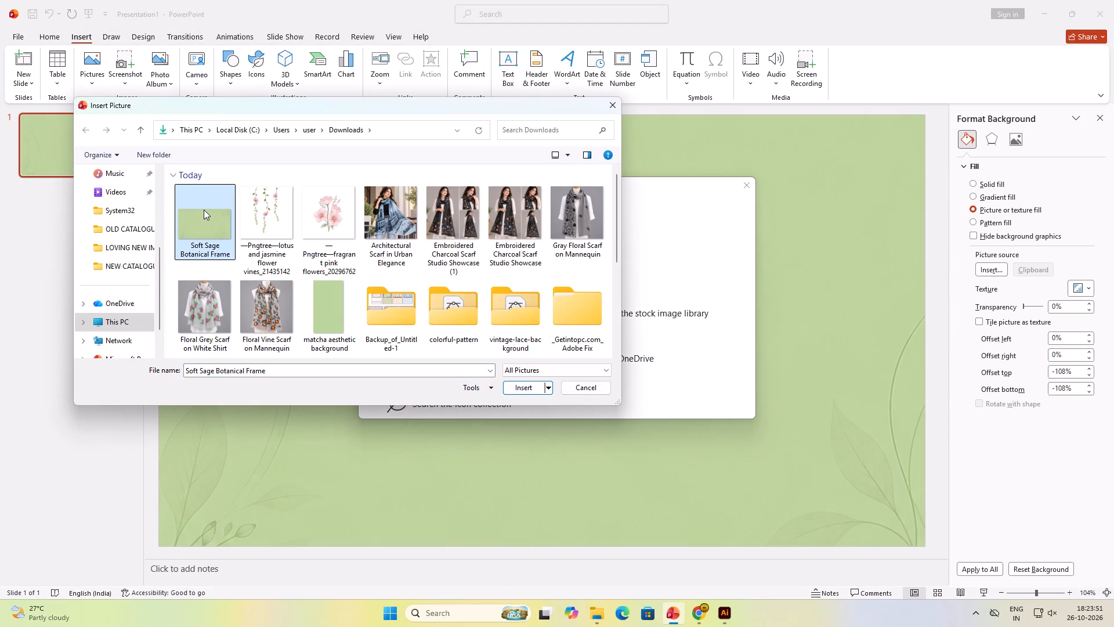
left_click(515, 393)
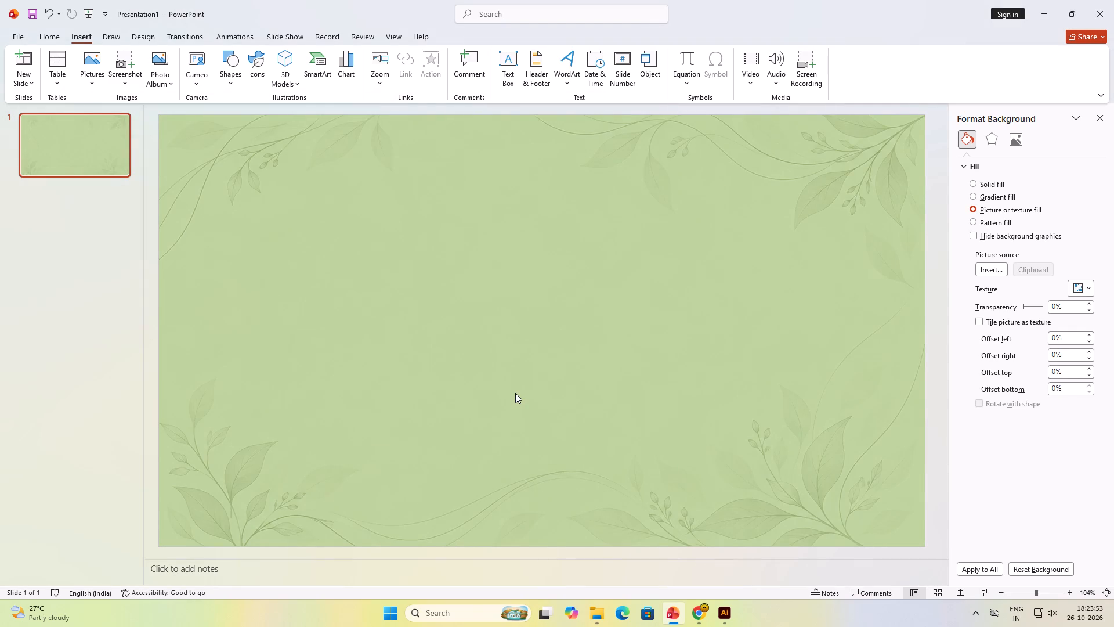
Duplicate the first slide with its green botanical background.
left_click(95, 306)
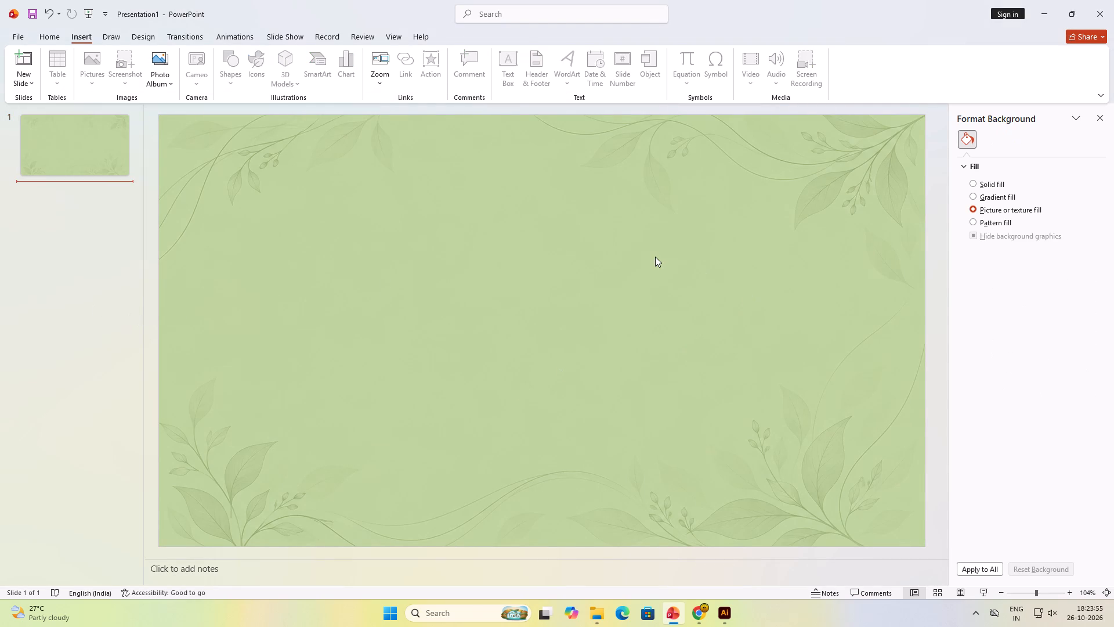
left_click(35, 279)
left_click(132, 243)
left_click(91, 155)
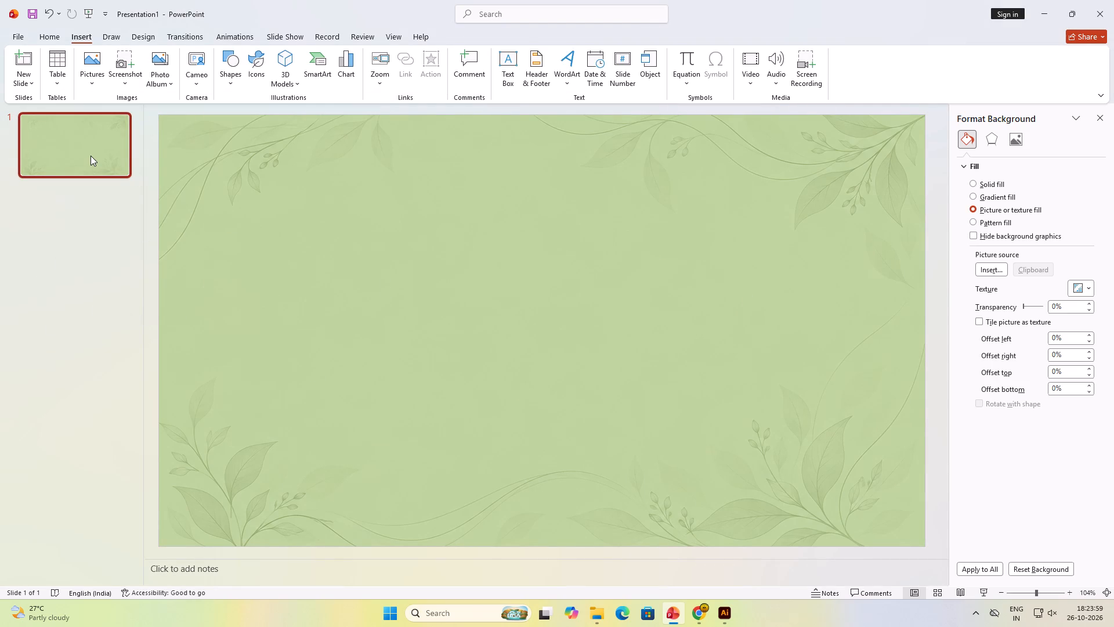
key("ctrl+d")
left_click(82, 336)
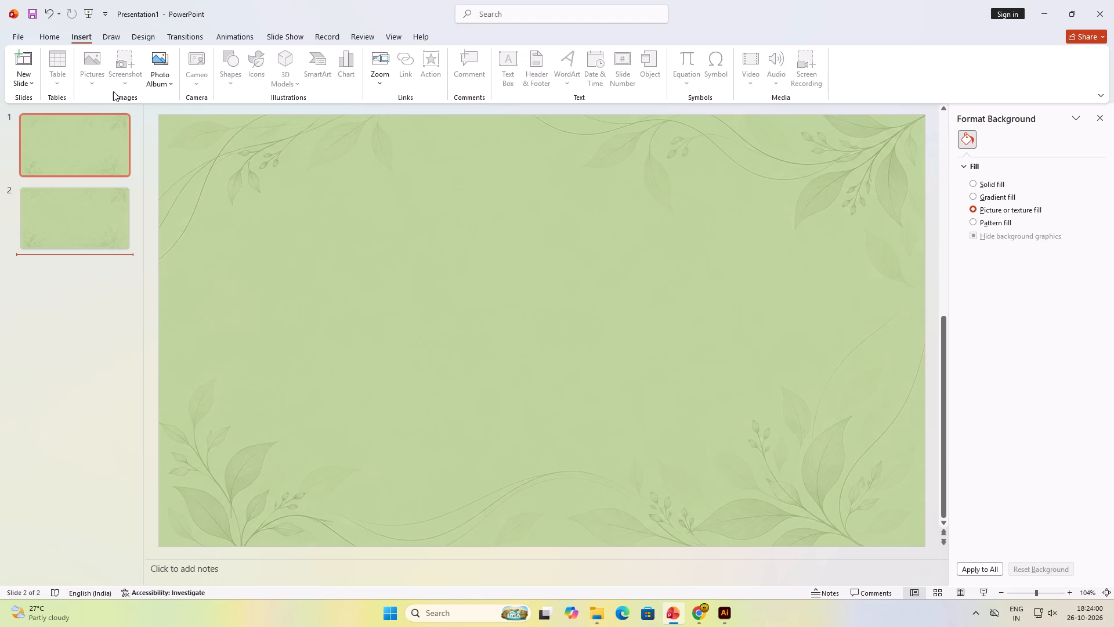
Insert WordArt reading "STYLE COLLECTION" on the first slide, in the black style with a white outline and hard shadow.
left_click(93, 149)
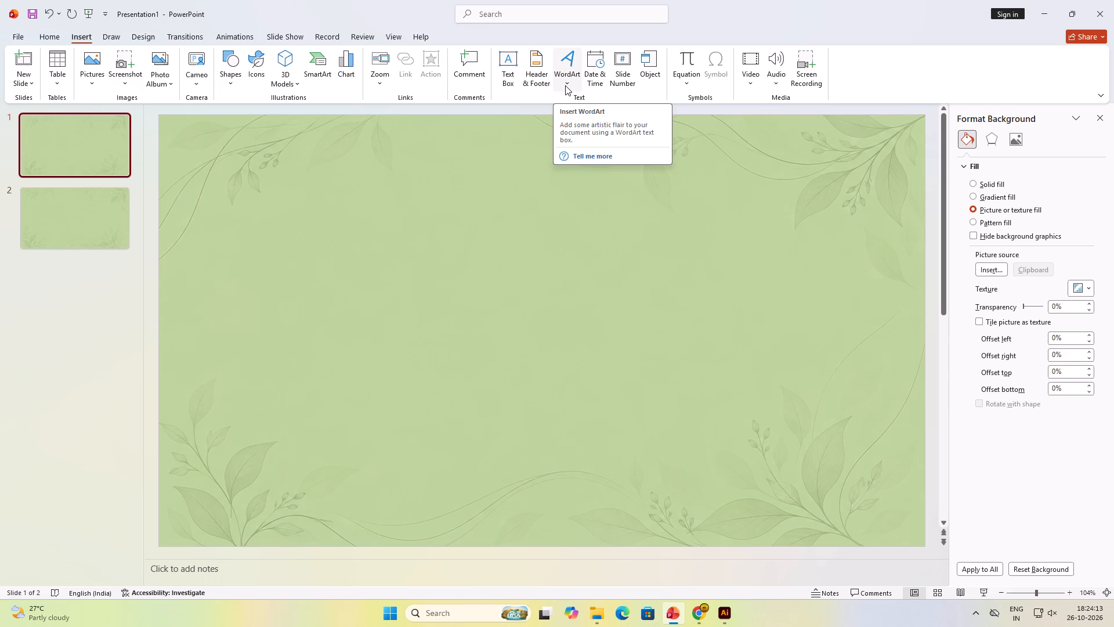
left_click(565, 85)
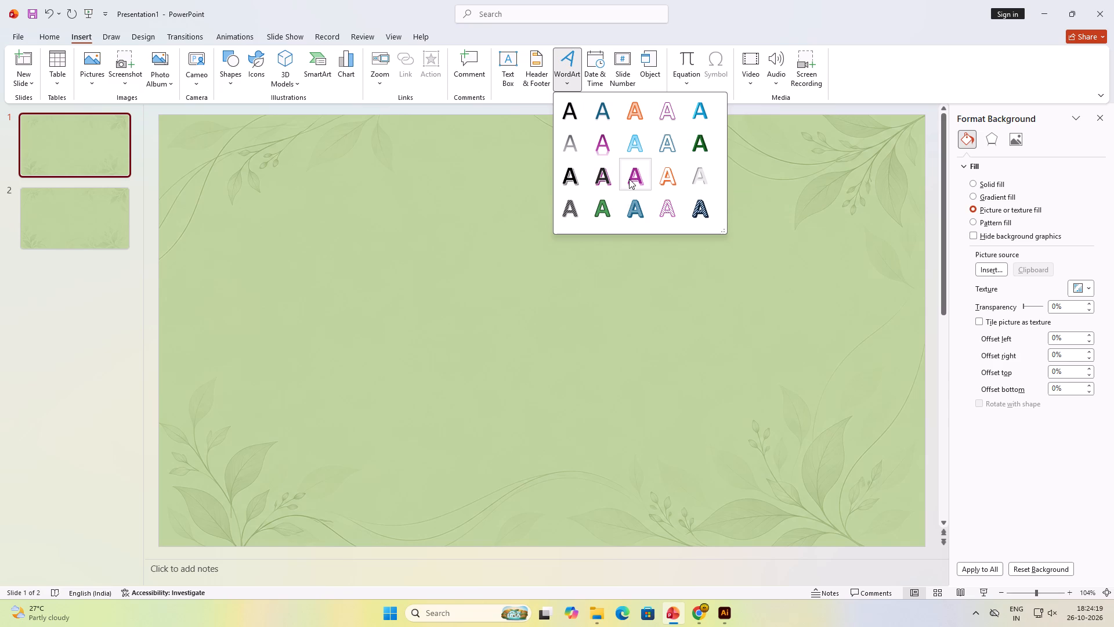
left_click(582, 182)
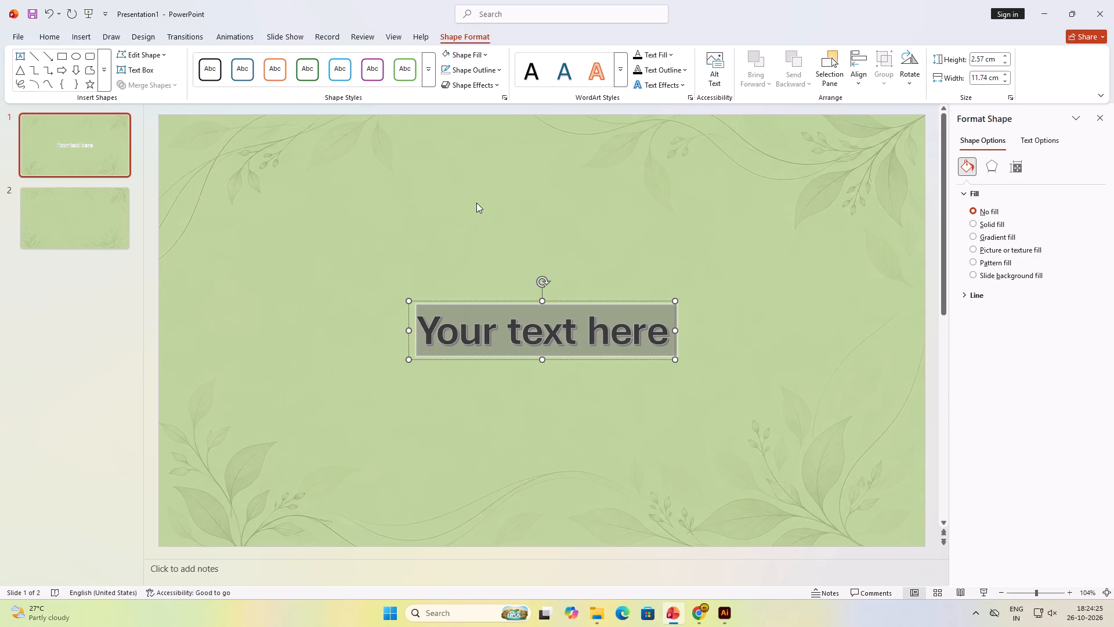
type("STY")
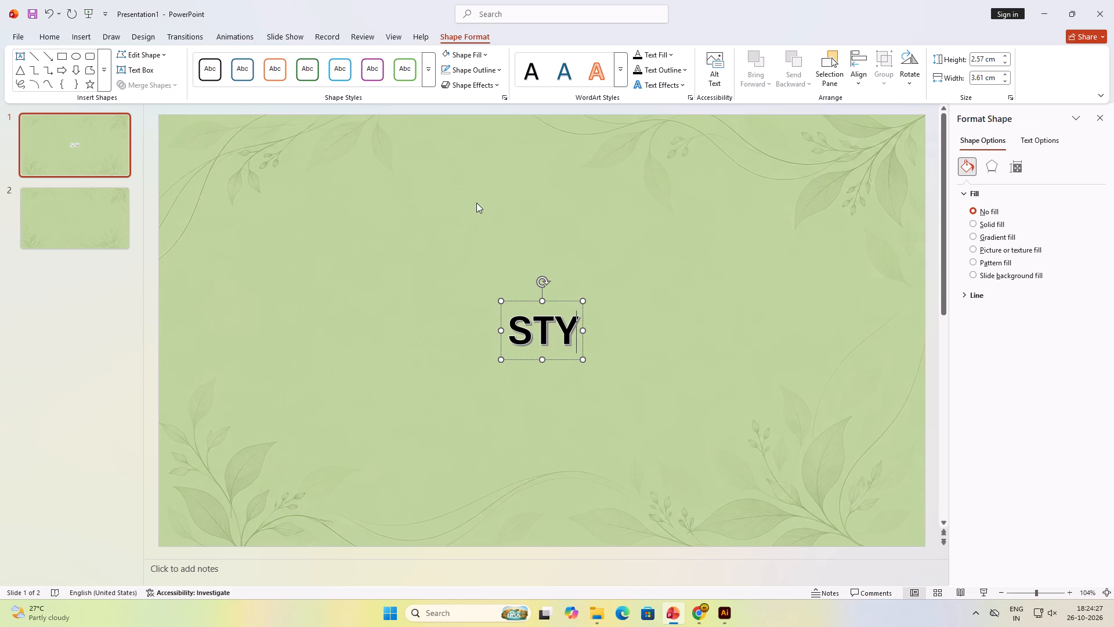
key("l")
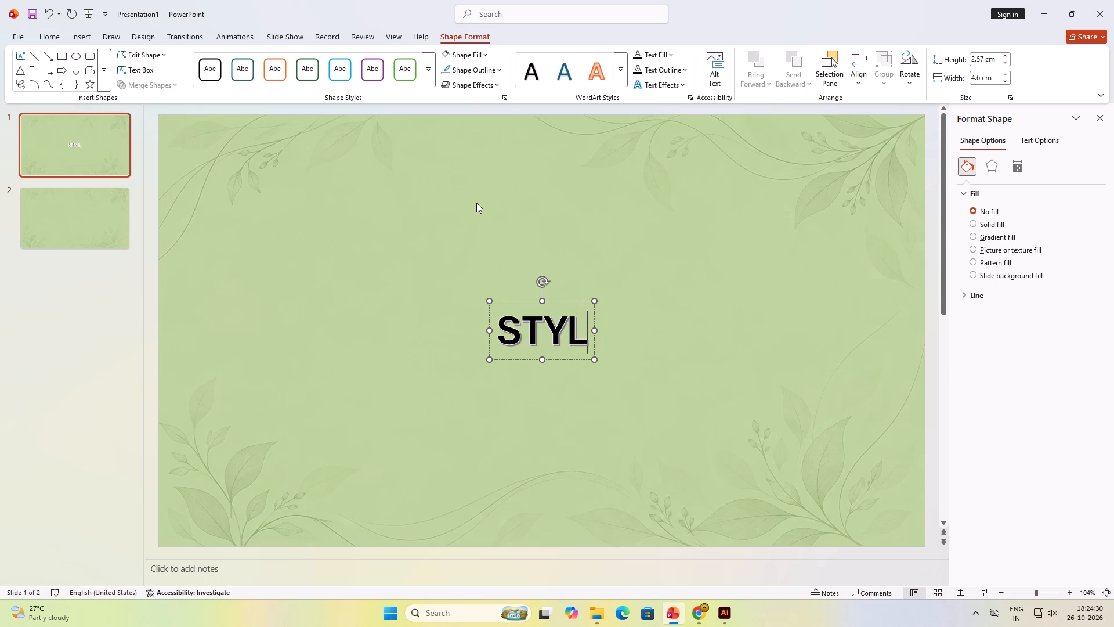
type("E")
key("space")
type("COLLECTIO")
key("n")
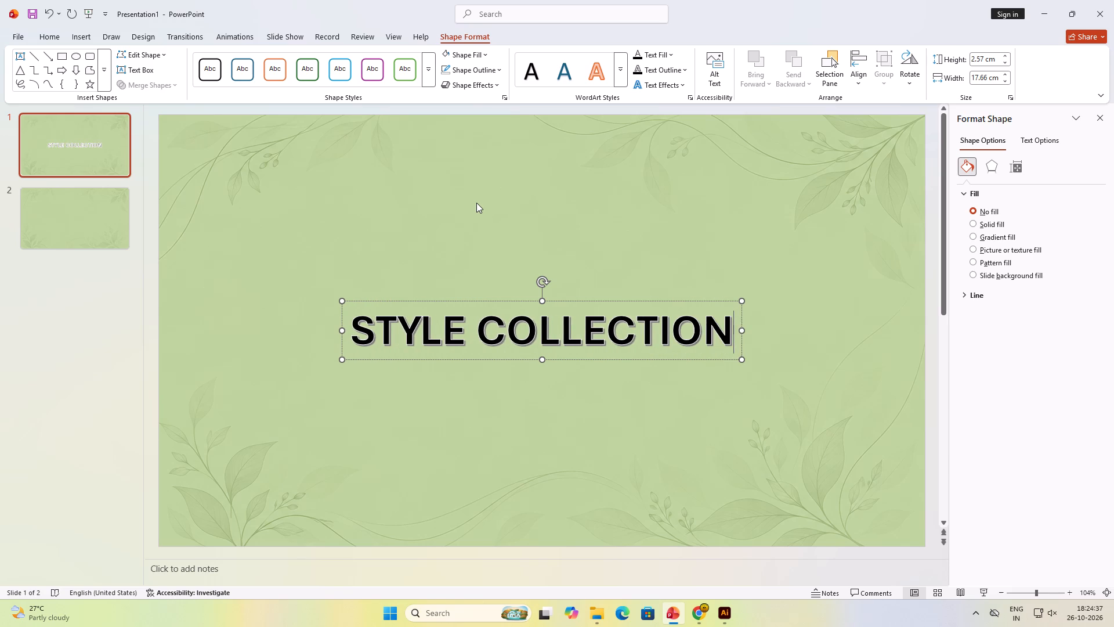
left_click(197, 246)
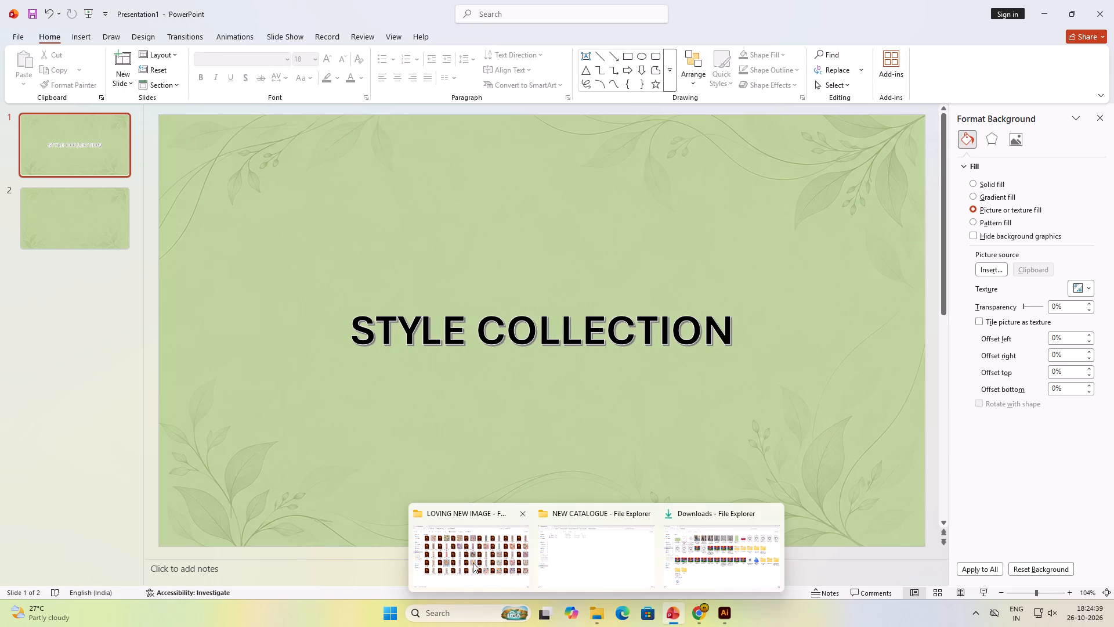
Switch to File Explorer and view the cover of the "MIX DESIGN COLLECTION_11zon" PDF in the OLD CATALOGUE folder.
left_click(574, 558)
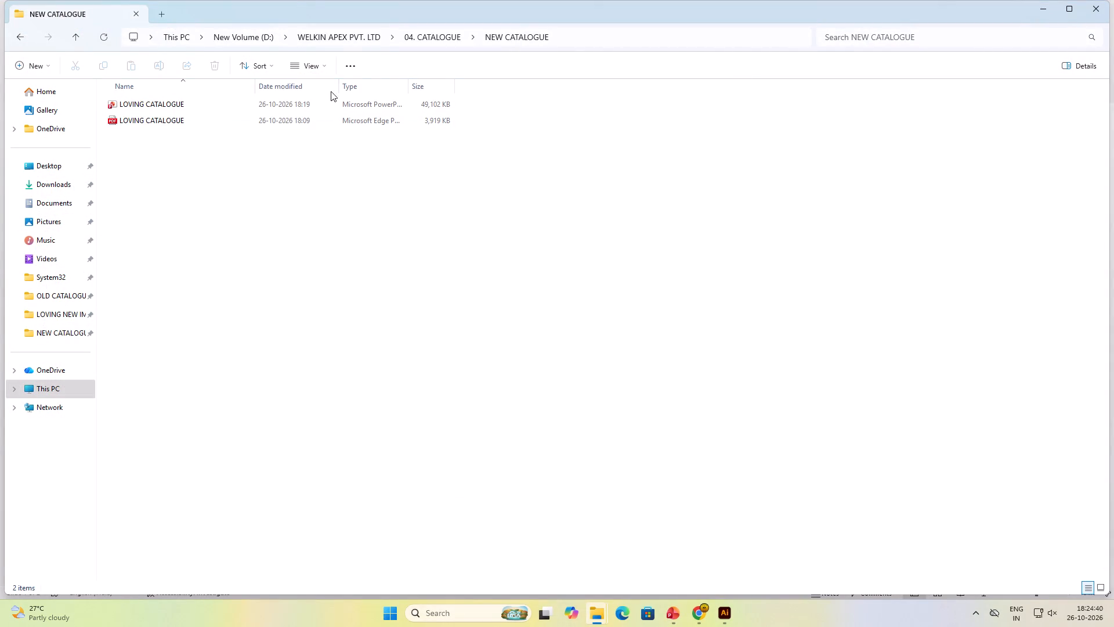
left_click(419, 45)
left_click(411, 262)
left_click(436, 34)
double_click(197, 120)
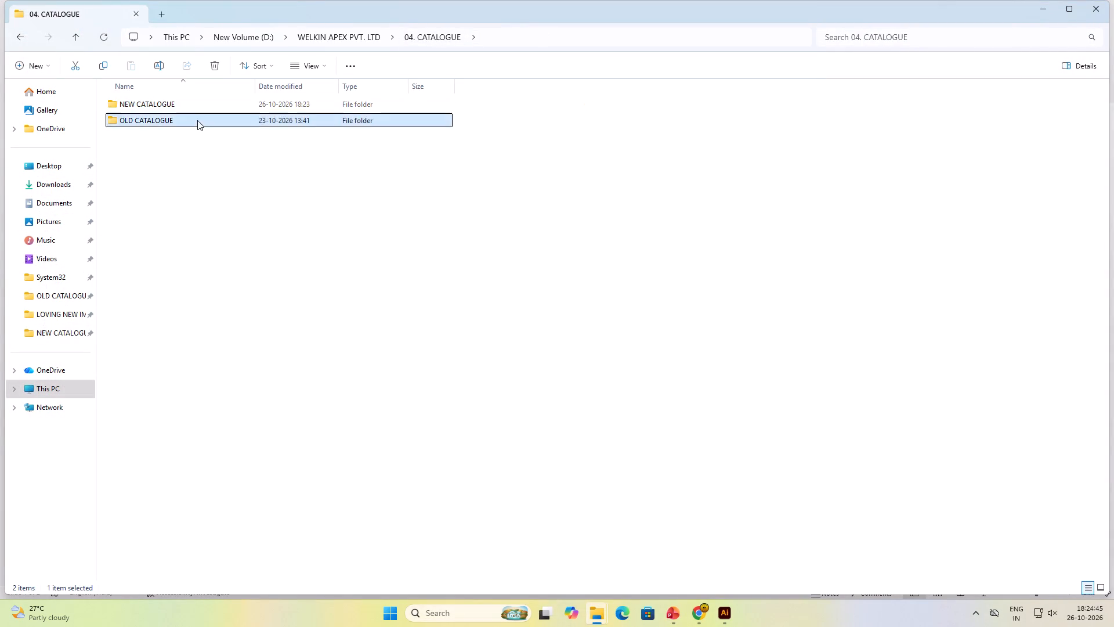
double_click(167, 186)
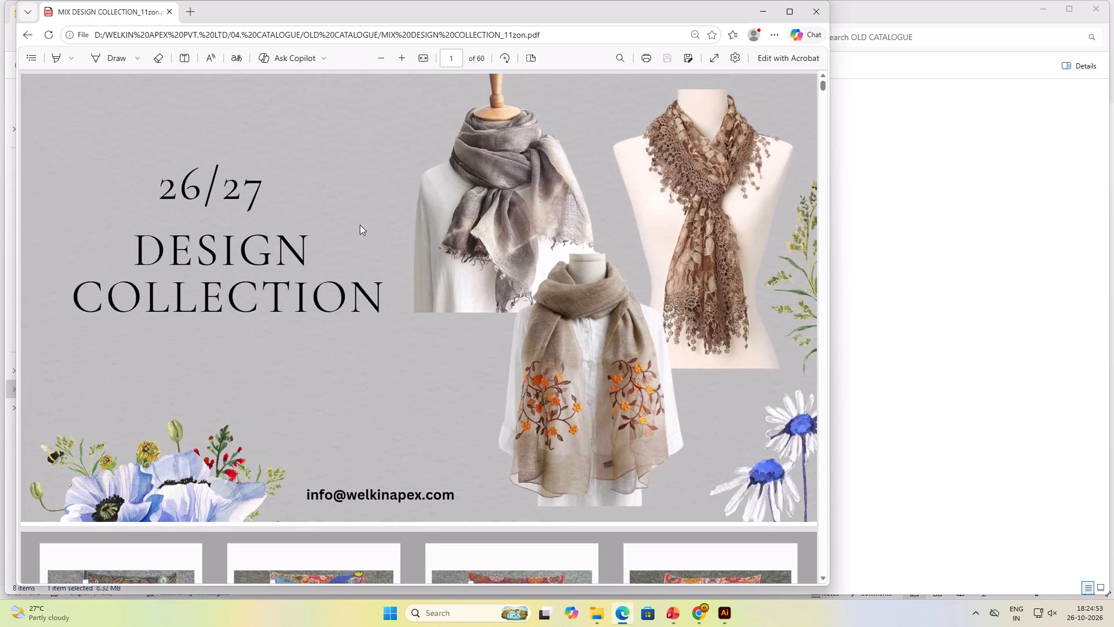
scroll(261, 244, "down", 1)
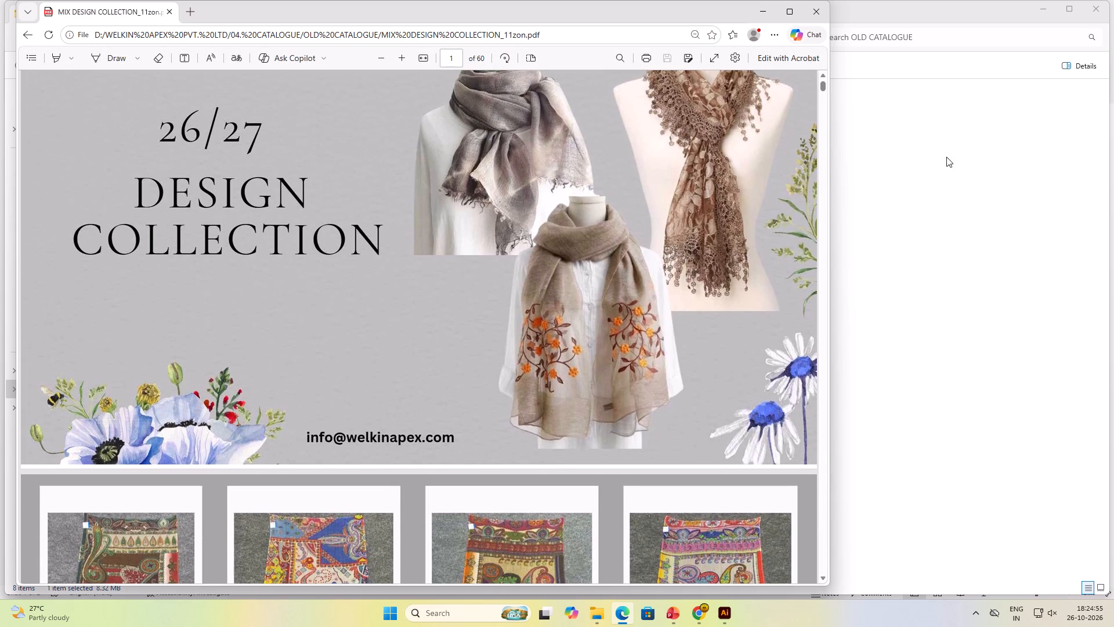
left_click(816, 15)
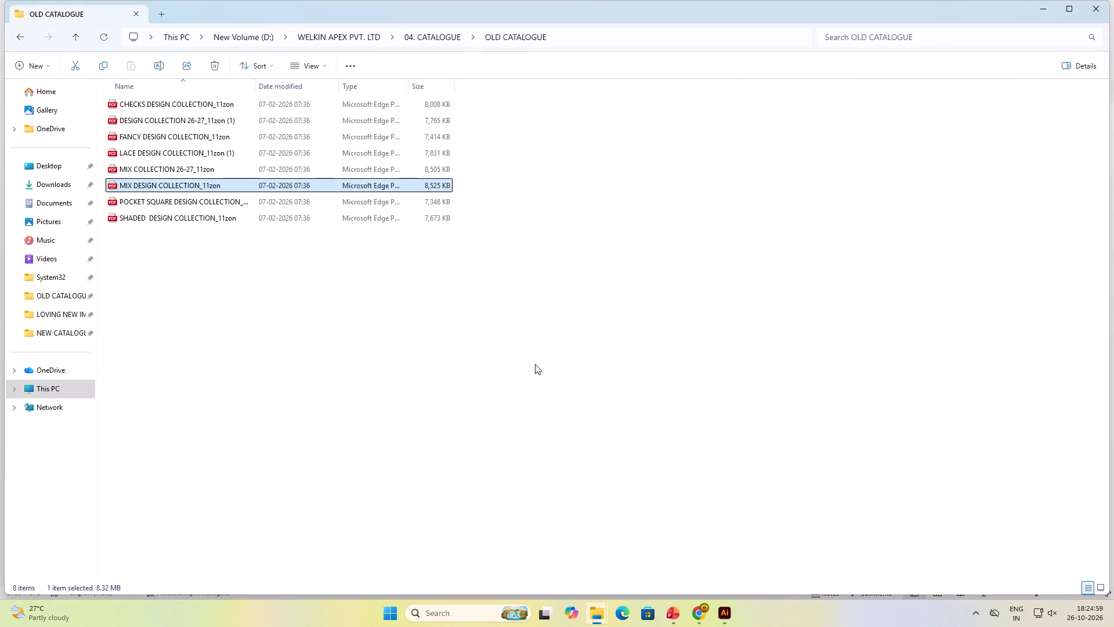
Back in PowerPoint's Presentation1, break the title into two lines, STYLE above COLLECTION, and move it to the slide's left half.
left_click(706, 623)
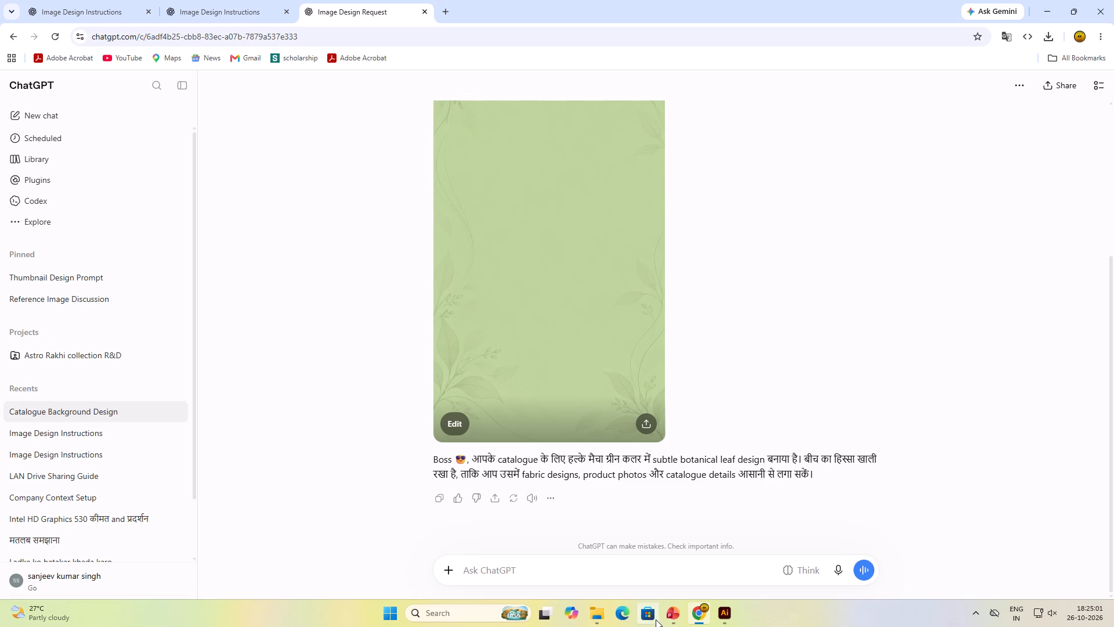
left_click(668, 617)
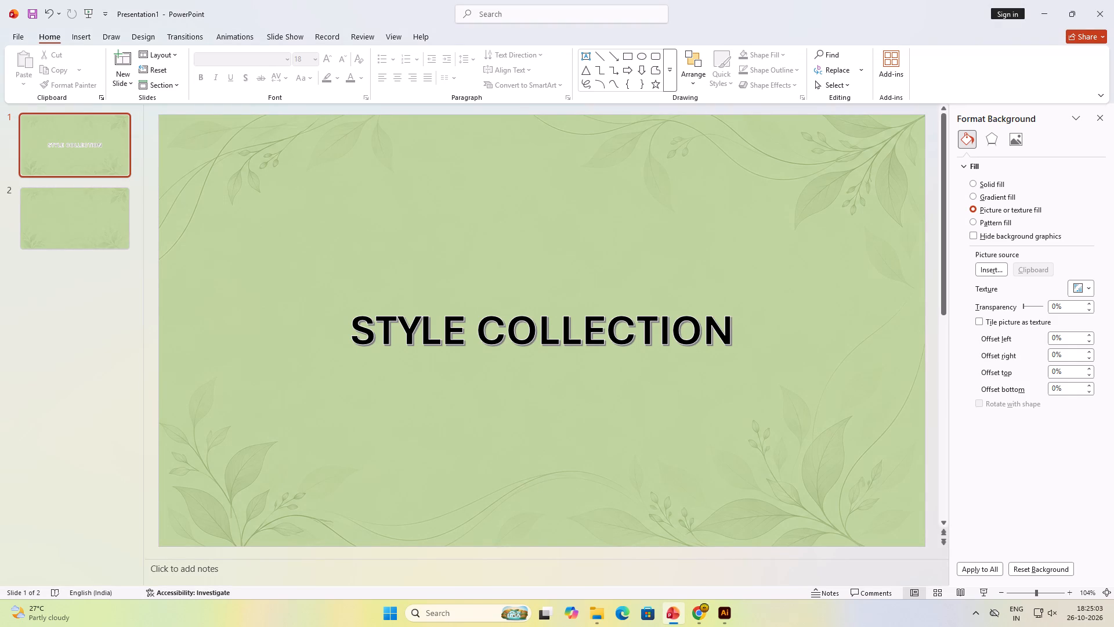
left_click(476, 330)
key("Return")
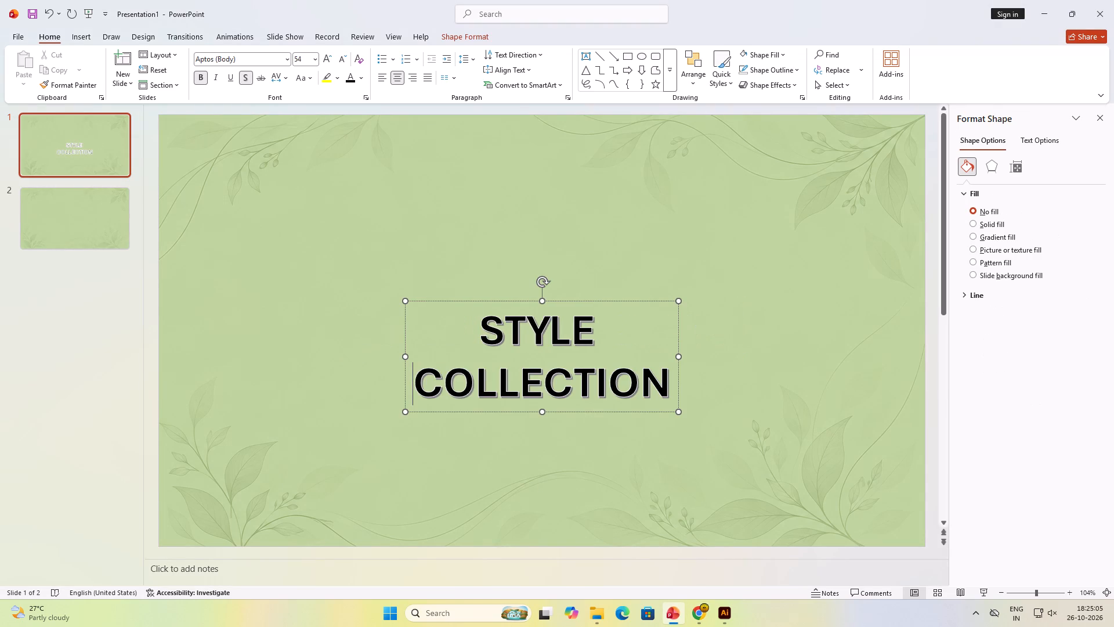
left_click_drag(530, 299, 319, 265)
triple_click(326, 266)
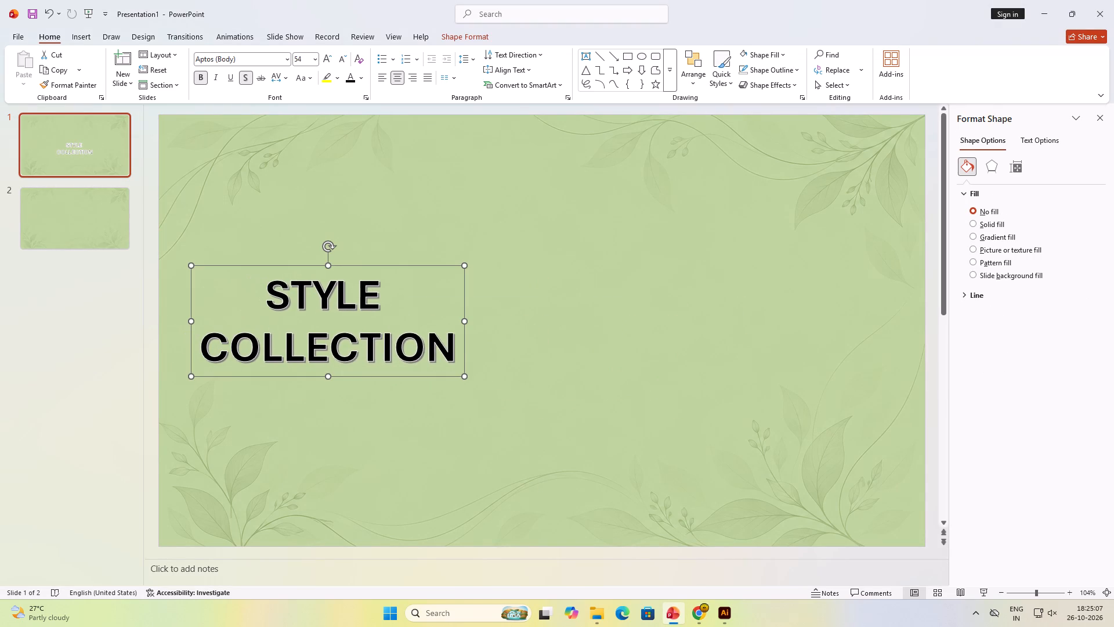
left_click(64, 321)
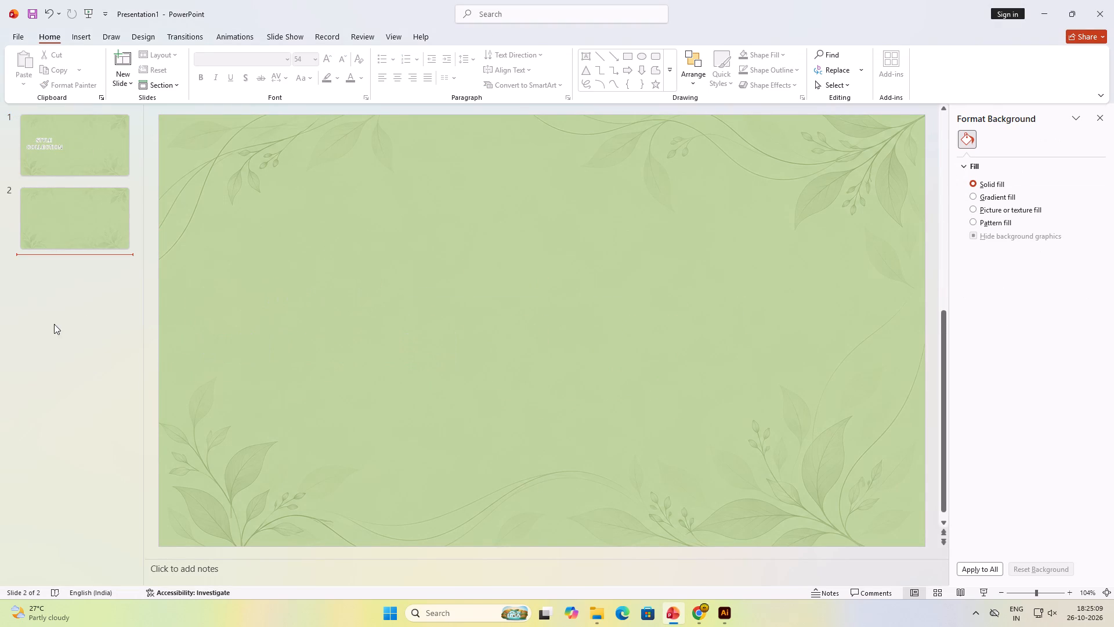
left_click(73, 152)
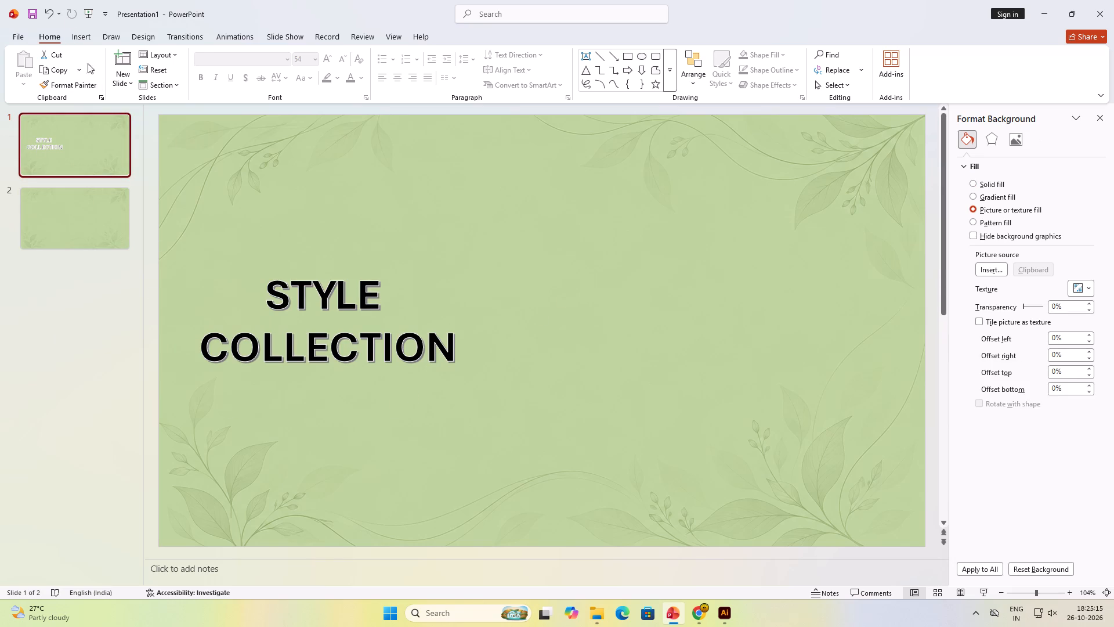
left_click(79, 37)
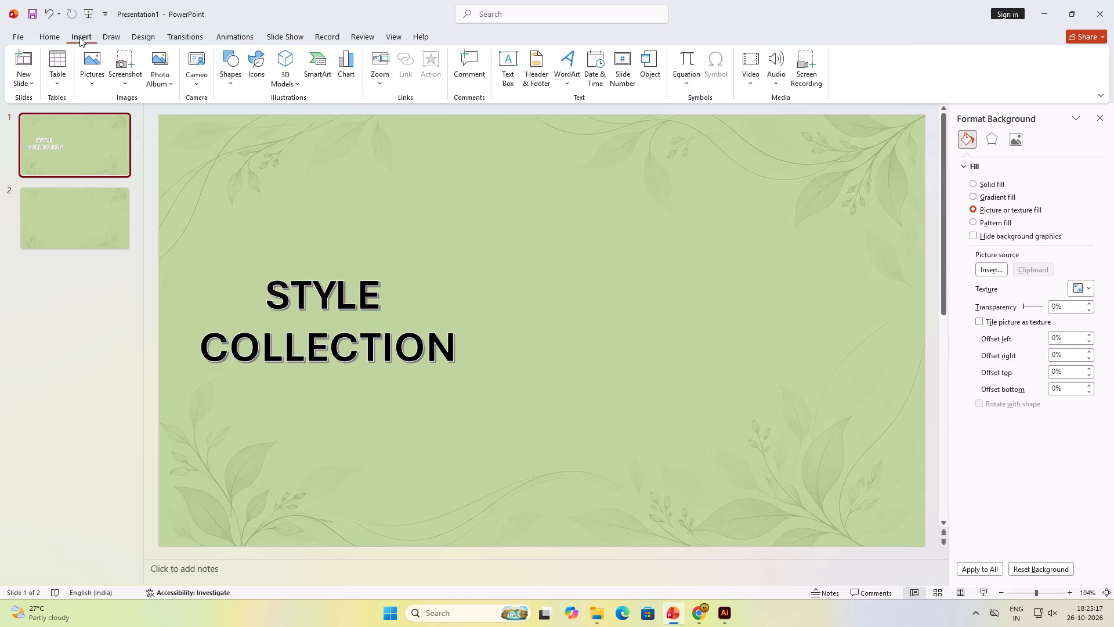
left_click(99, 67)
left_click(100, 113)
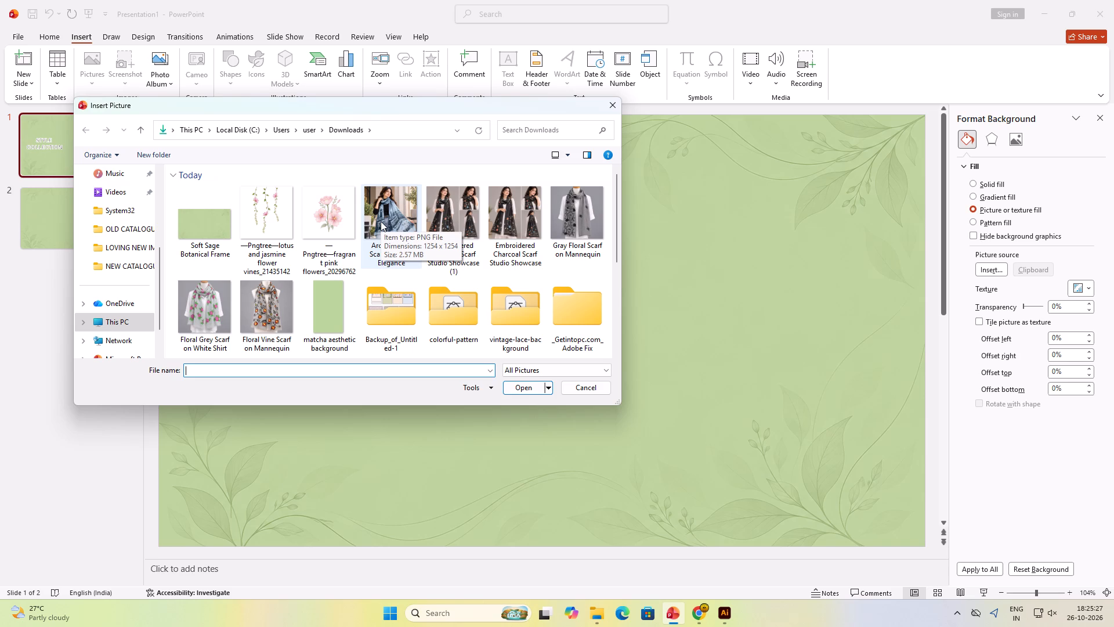
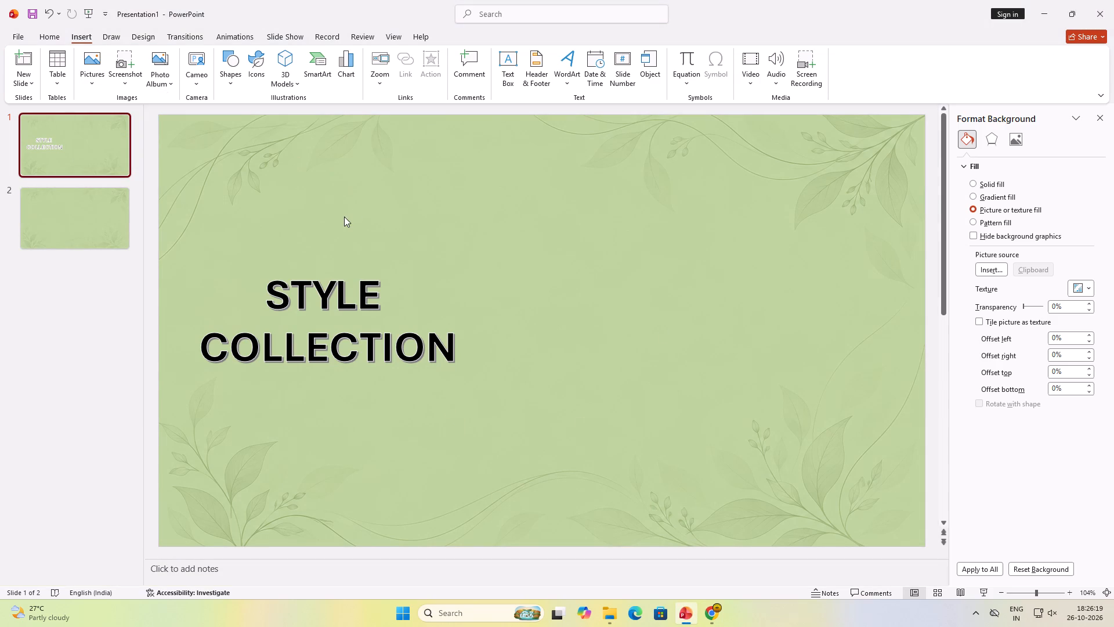
double_click(200, 213)
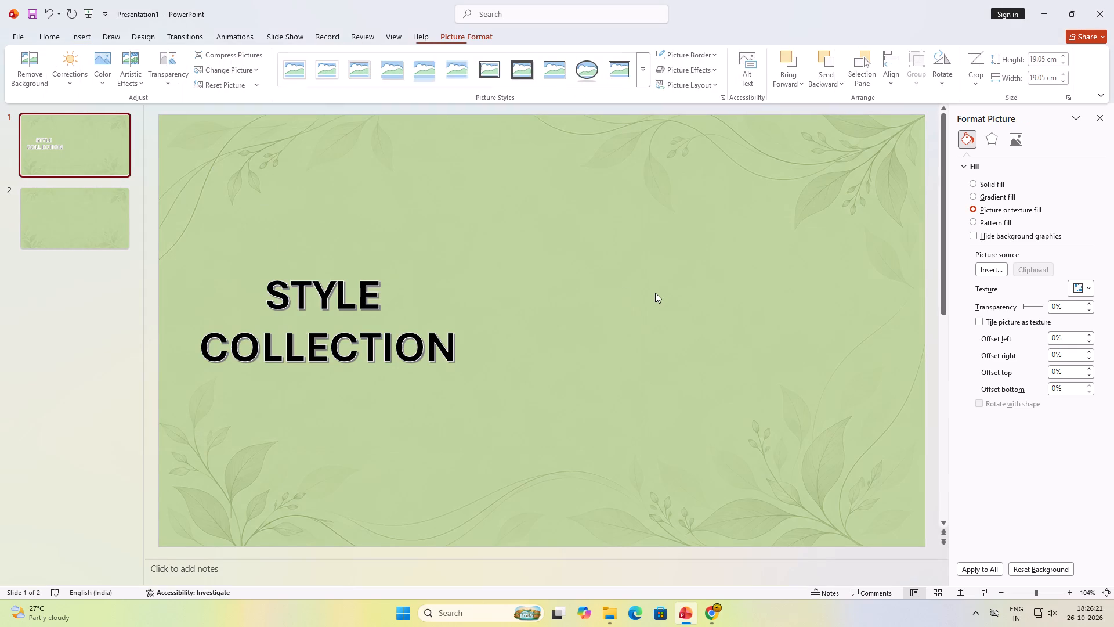
left_click(525, 284)
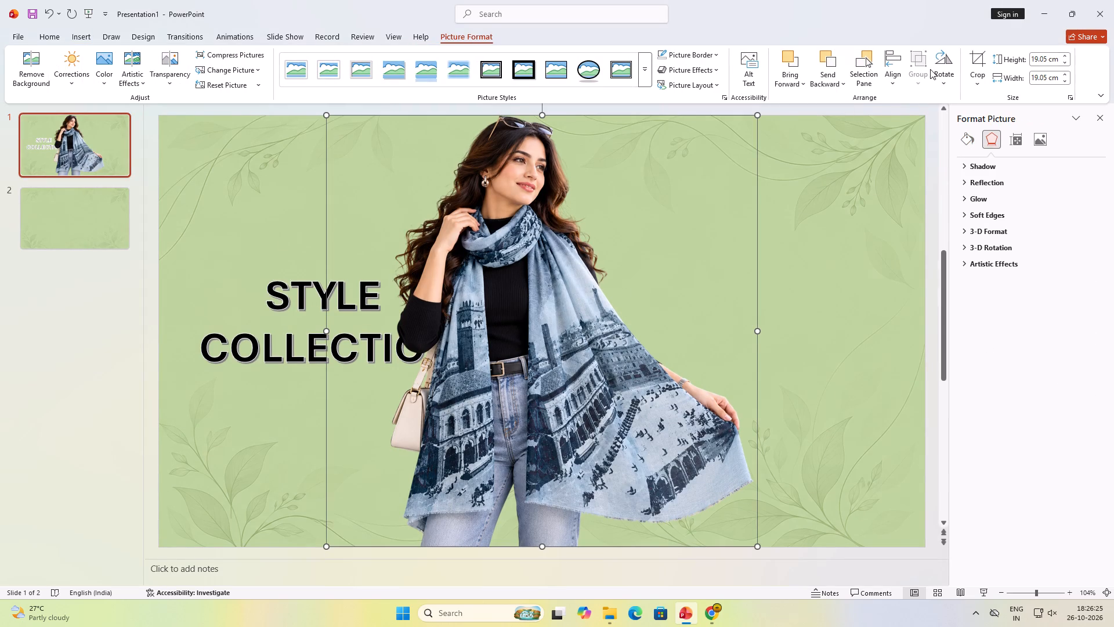
right_click(514, 257)
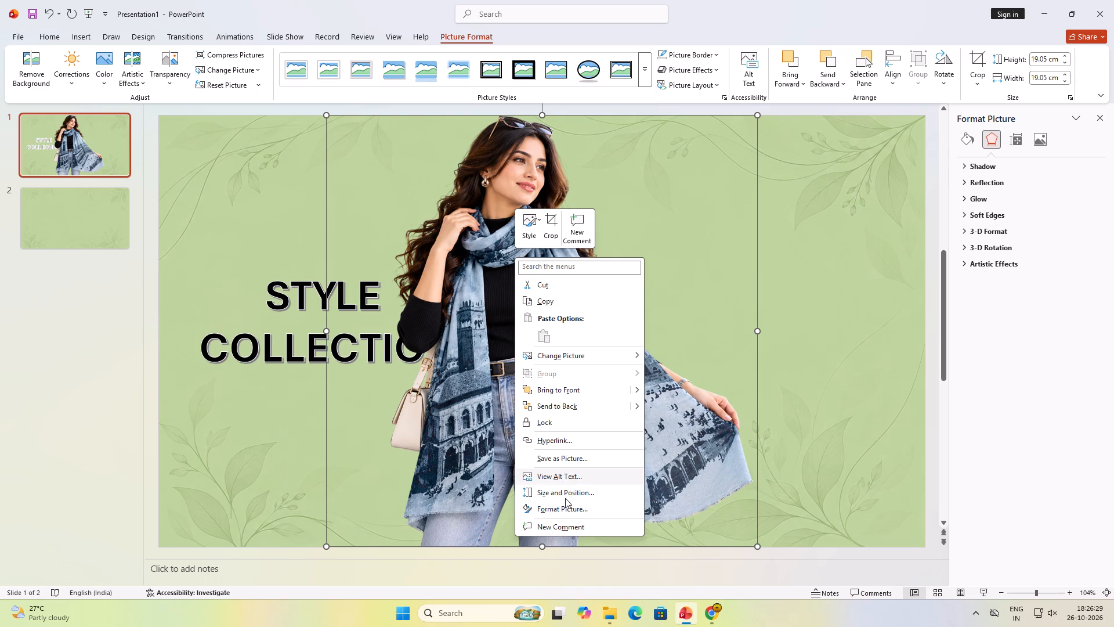
left_click(868, 334)
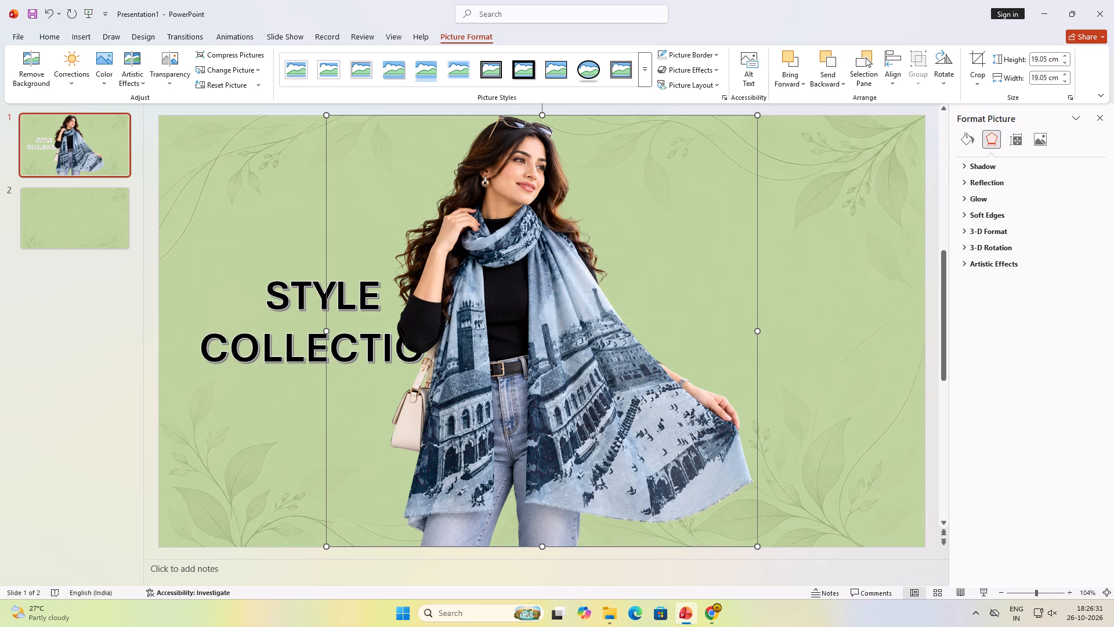
Move the model picture to the slide's right half, clear of the STYLE COLLECTION title.
left_click(556, 326)
left_click_drag(637, 337, 795, 329)
left_click_drag(791, 352, 791, 362)
left_click(791, 362)
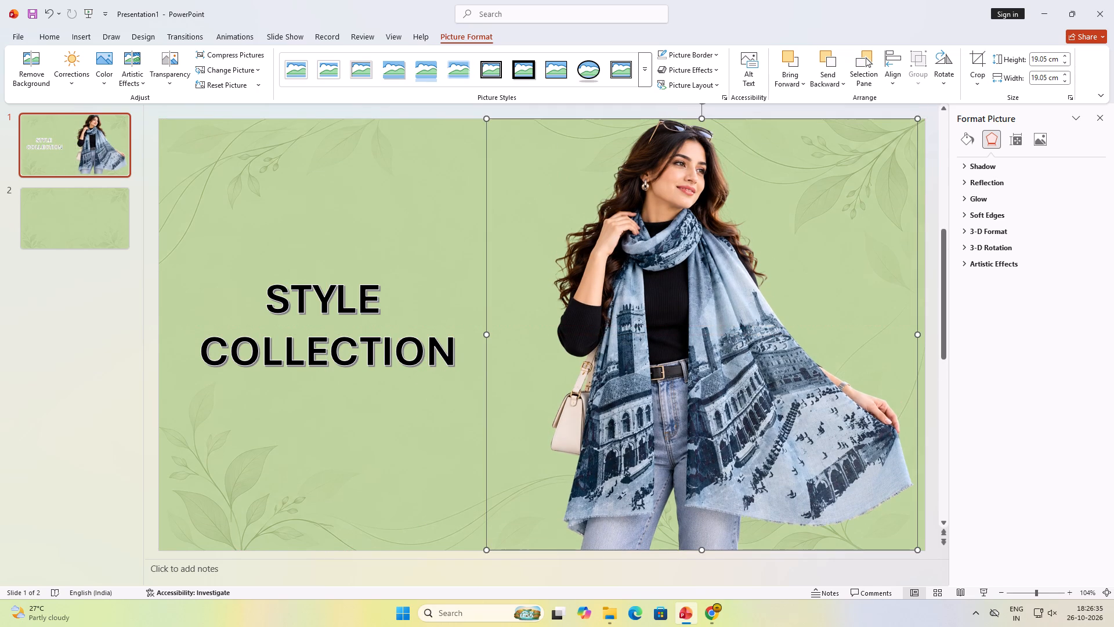
Scale the model picture down to about 18.17 cm square and shift it slightly toward the title.
left_click(743, 322)
left_click_drag(916, 118, 913, 125)
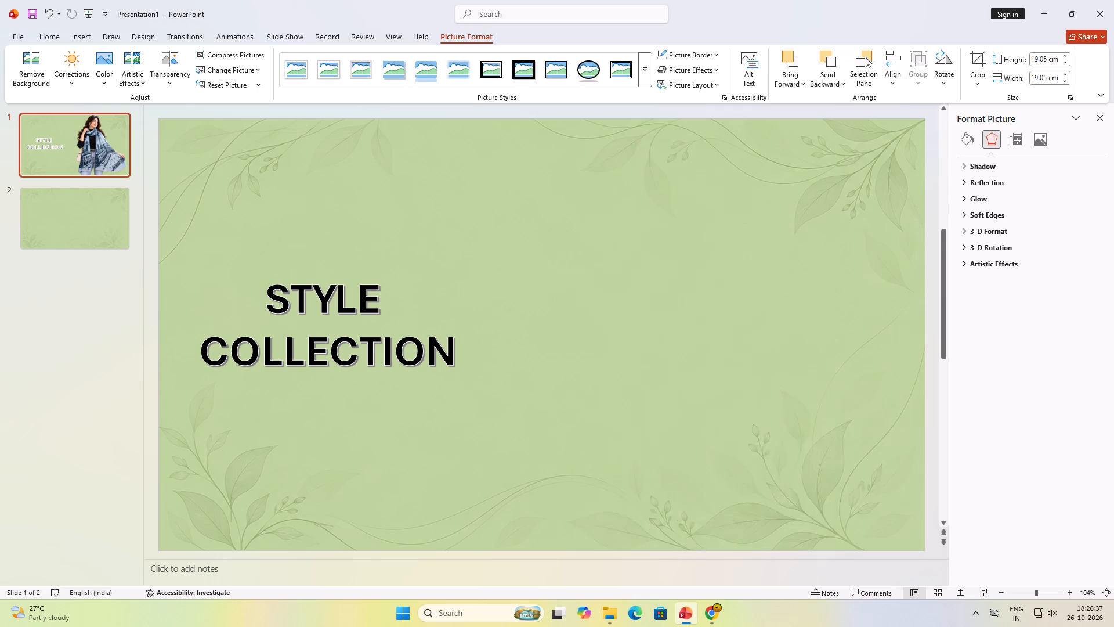
left_click_drag(913, 125, 902, 150)
triple_click(895, 163)
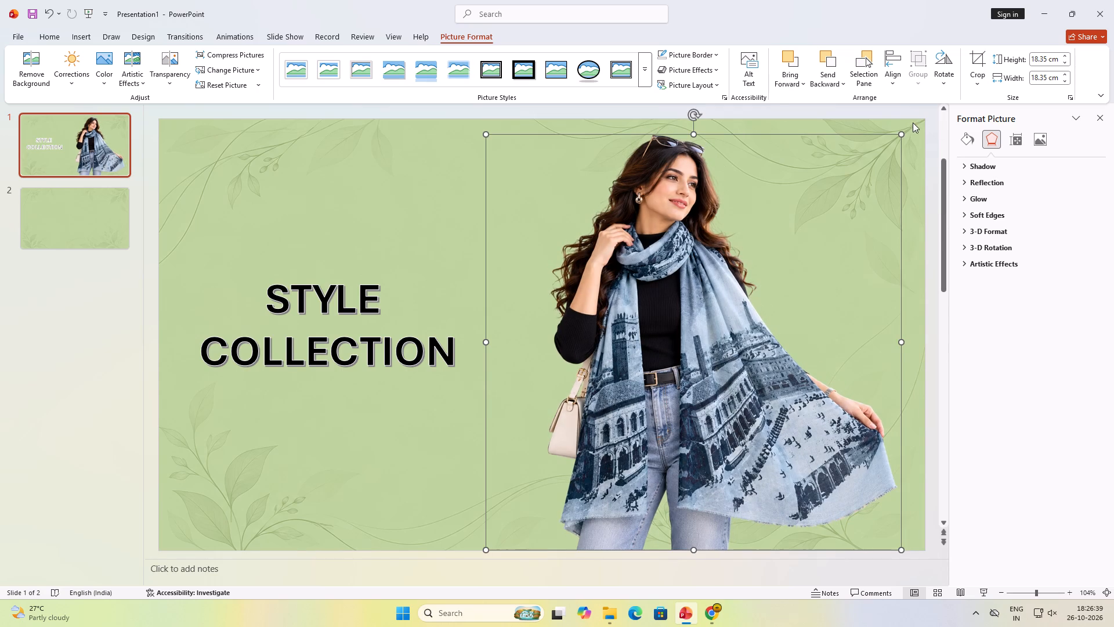
left_click_drag(900, 135, 897, 147)
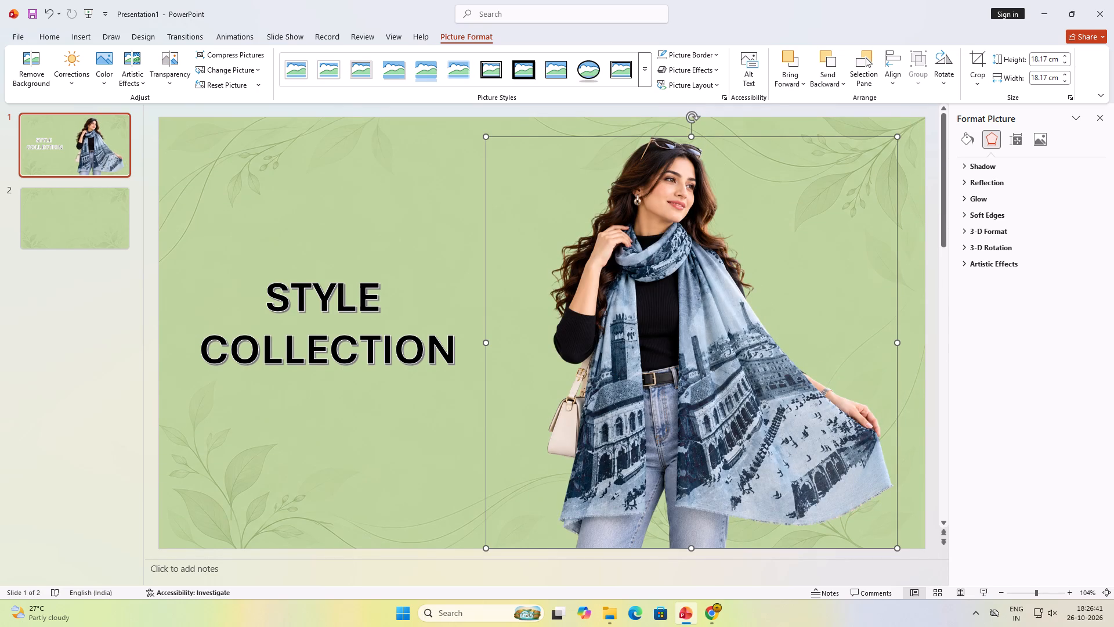
left_click(630, 266)
double_click(626, 277)
left_click_drag(598, 283, 580, 283)
left_click(580, 283)
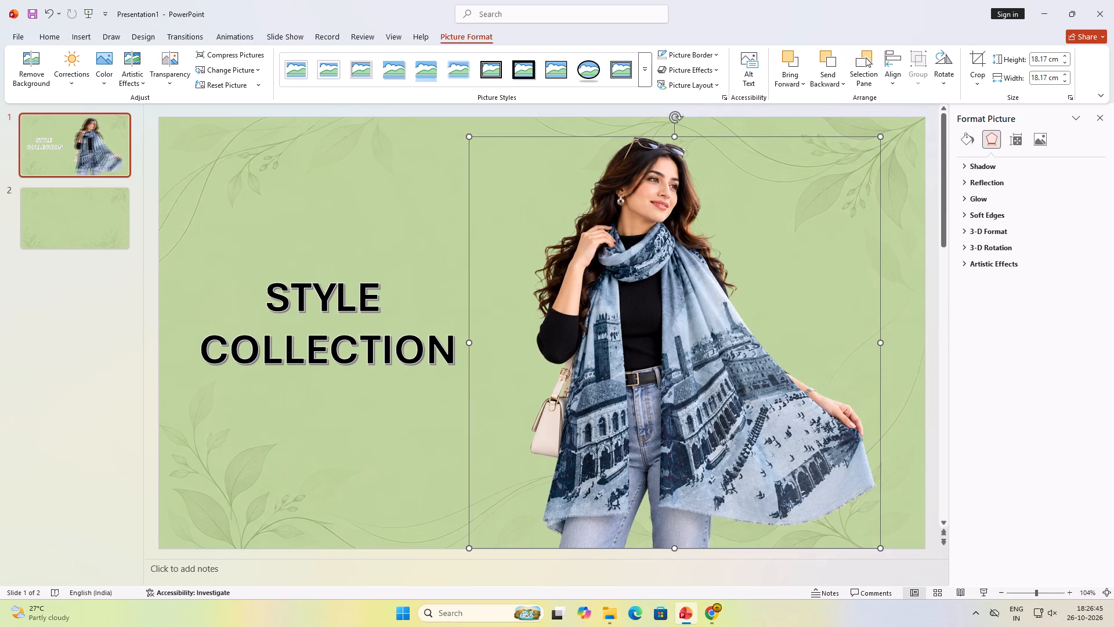
left_click(387, 215)
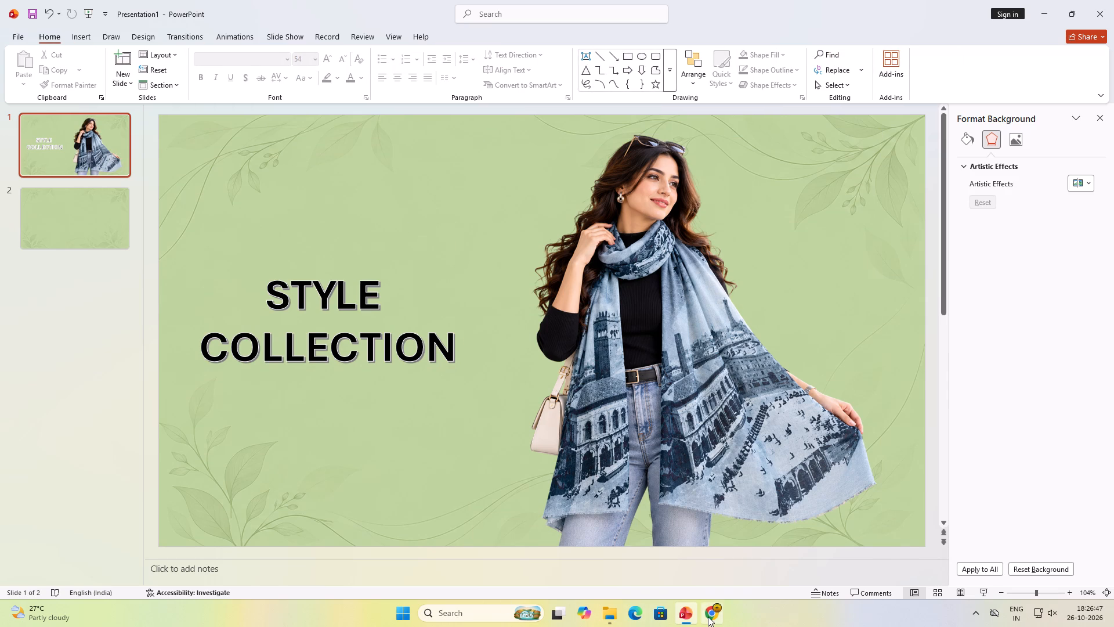
Switch to Photoroom in Chrome, remove the background from Floral Grey Scarf on White Shirt and download the cutout.
left_click(708, 617)
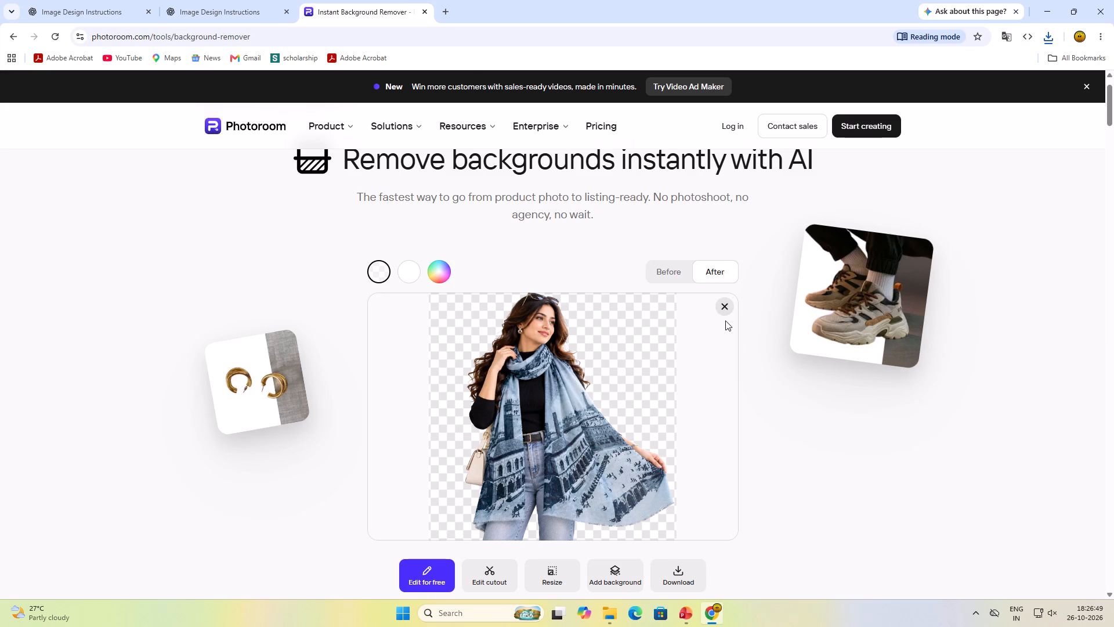
left_click(721, 306)
left_click(525, 376)
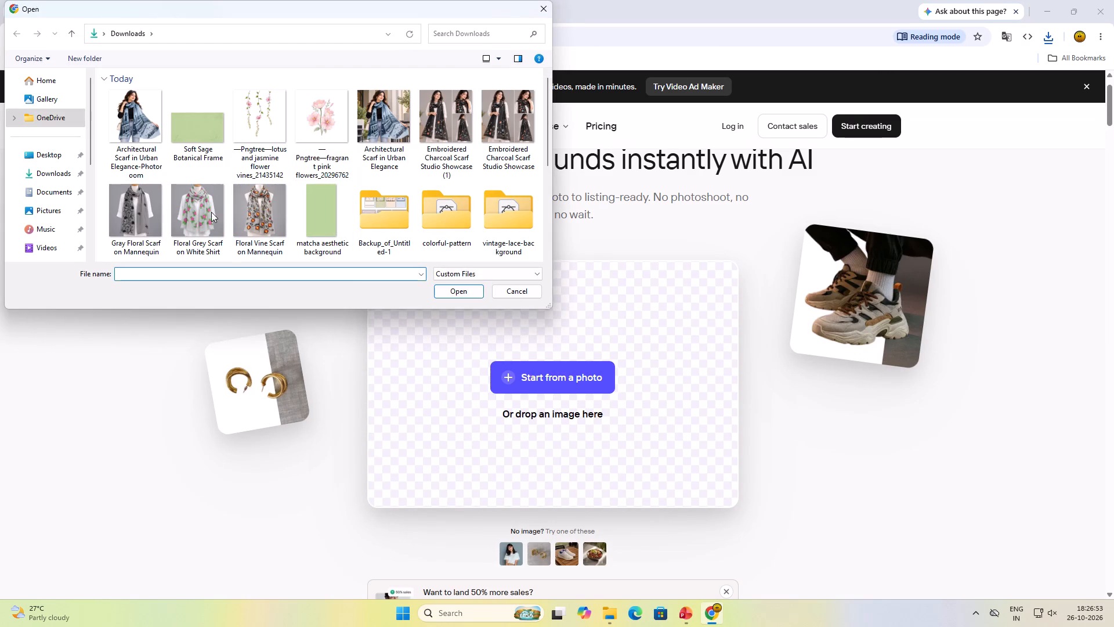
double_click(205, 212)
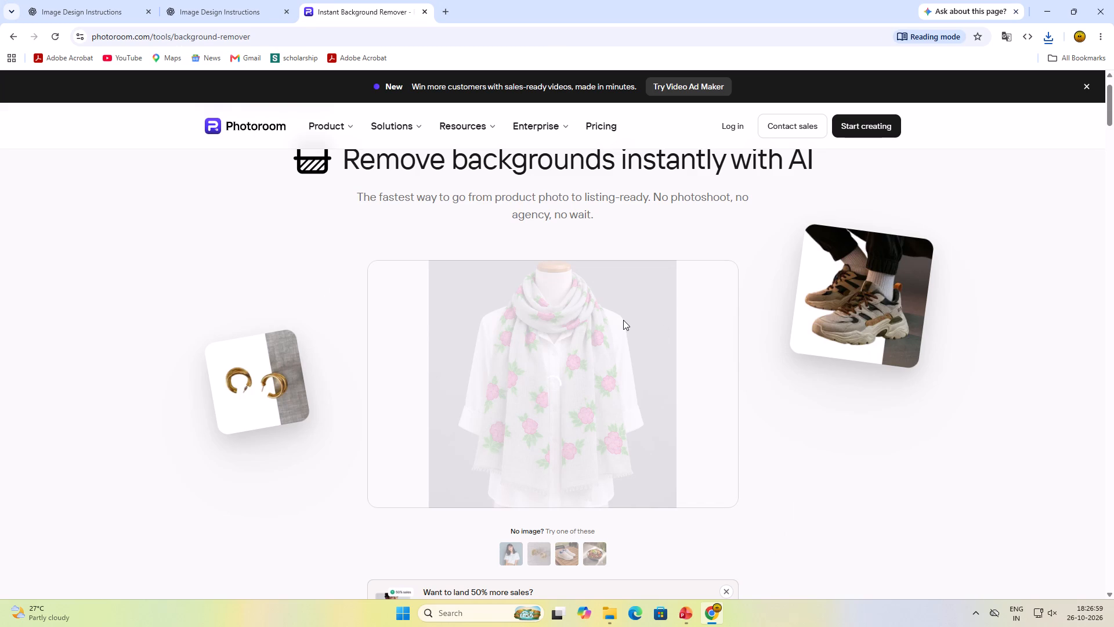
left_click(672, 572)
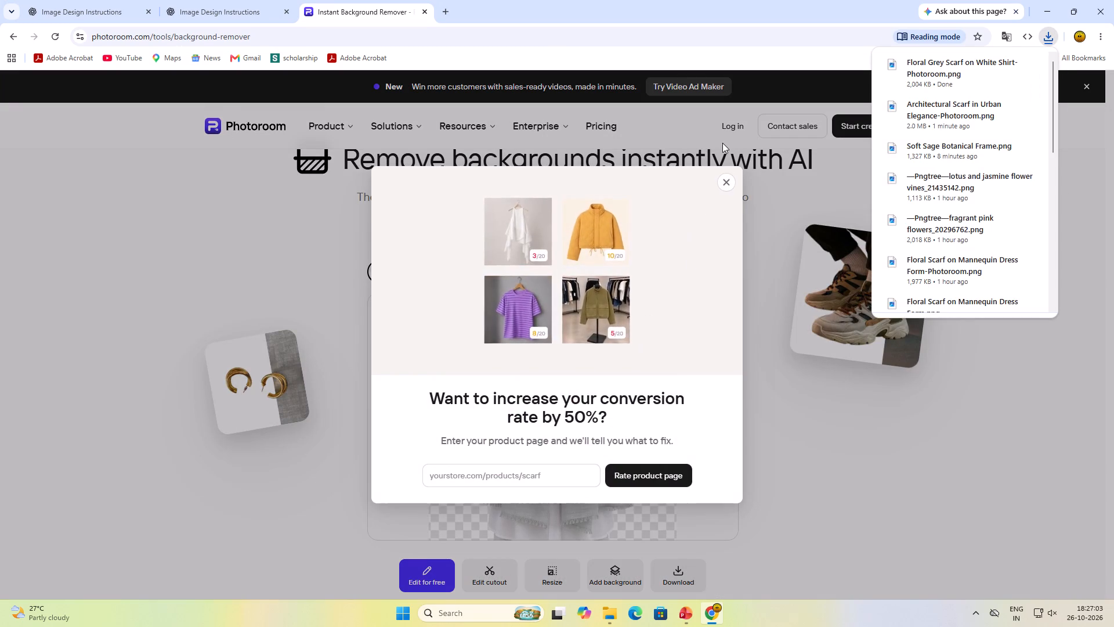
left_click(726, 178)
Remove the background from Floral Vine Scarf on Mannequin in Photoroom and download the cutout.
left_click(717, 310)
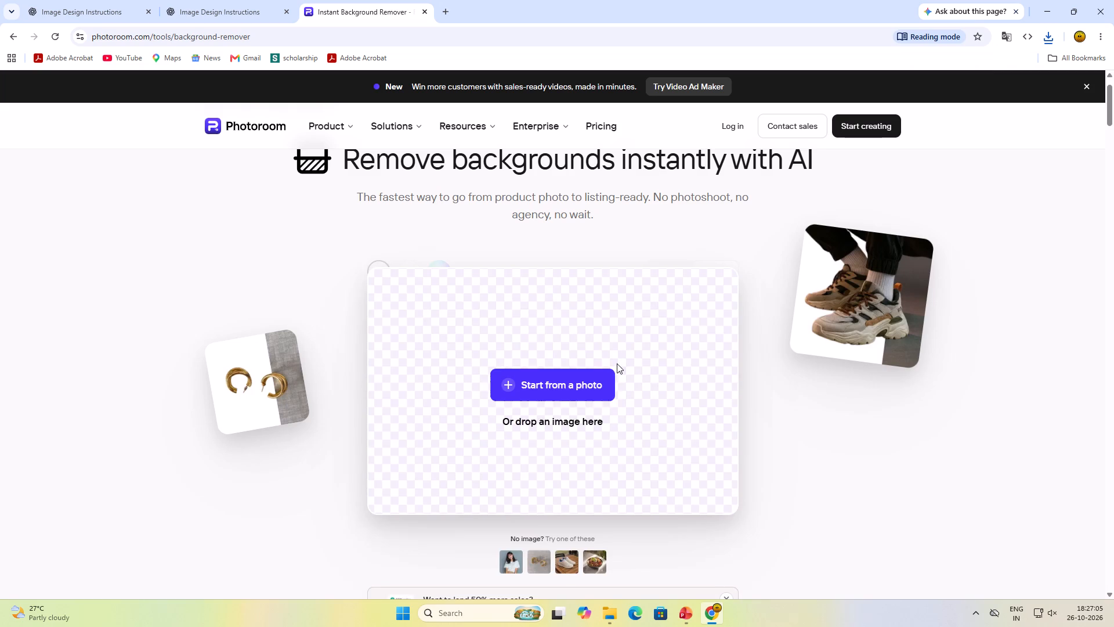
left_click(616, 363)
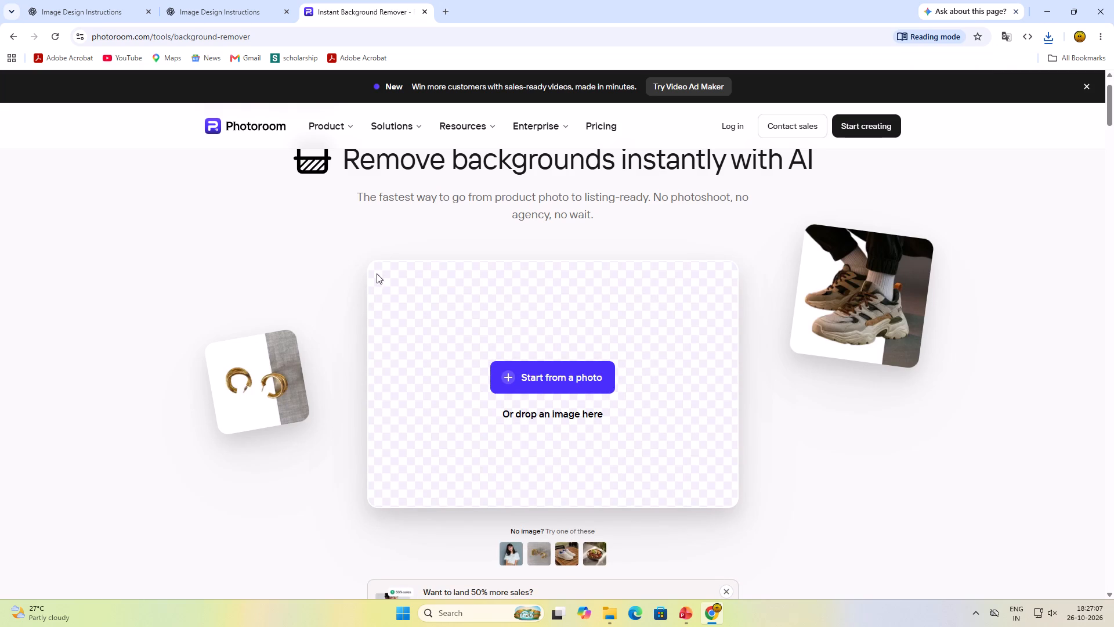
left_click(547, 381)
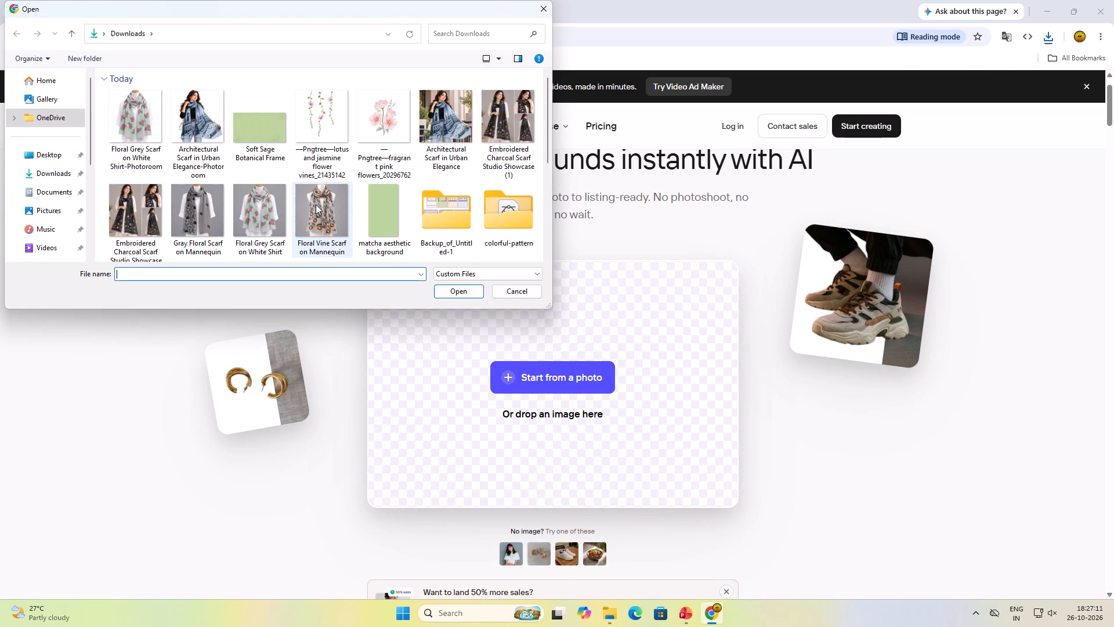
double_click(316, 204)
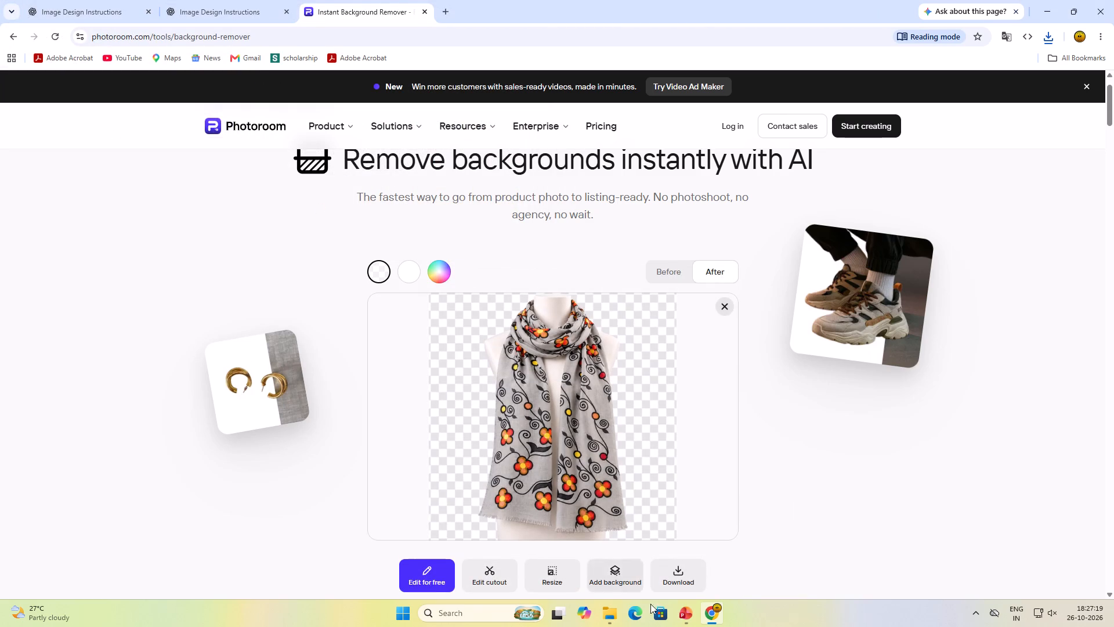
left_click(688, 571)
left_click(727, 186)
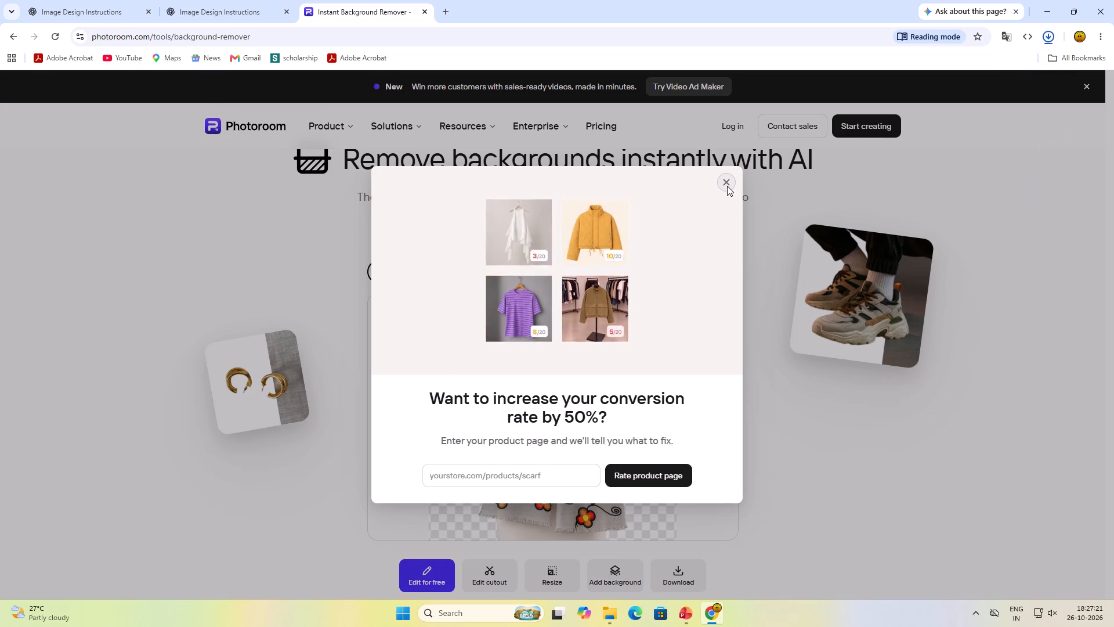
Remove the background from Gray Floral Scarf on Mannequin in Photoroom and download the cutout.
left_click(724, 309)
left_click(552, 376)
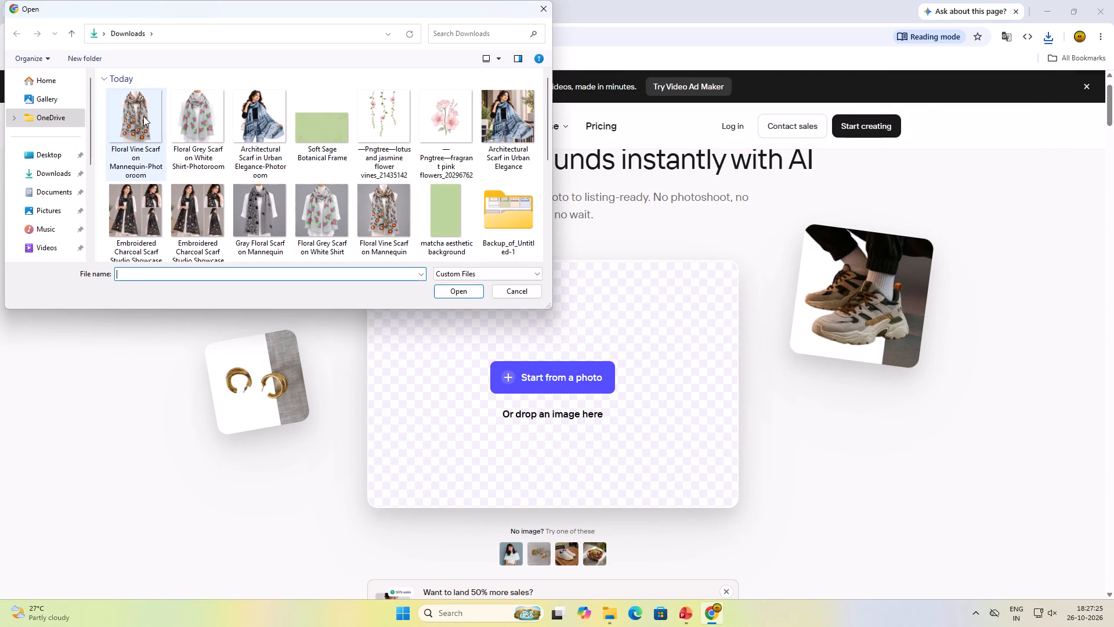
left_click(272, 206)
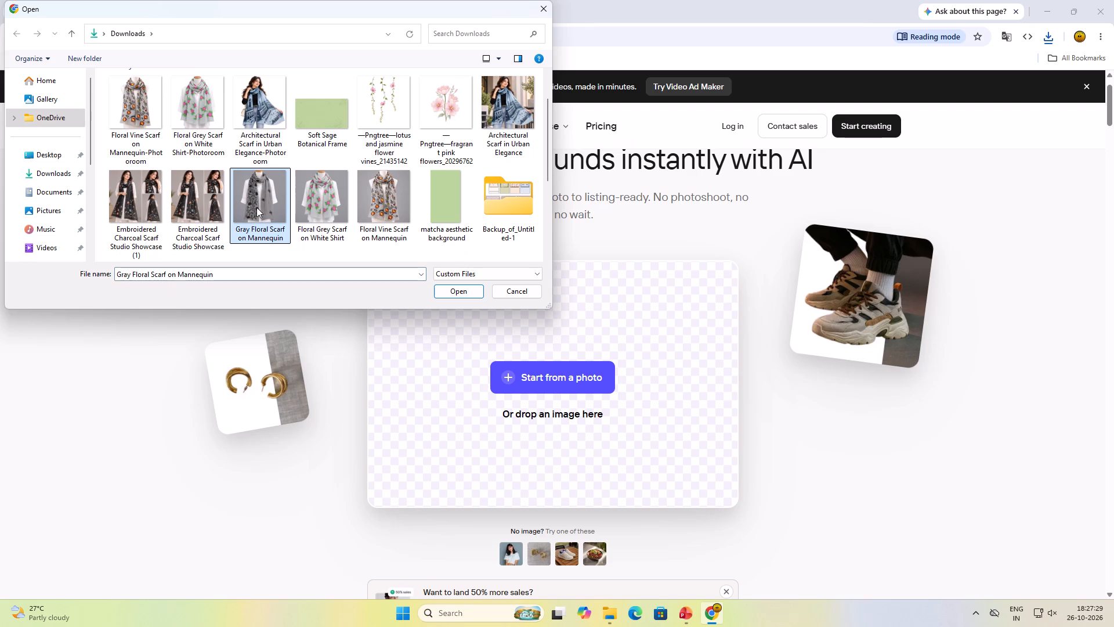
left_click(255, 207)
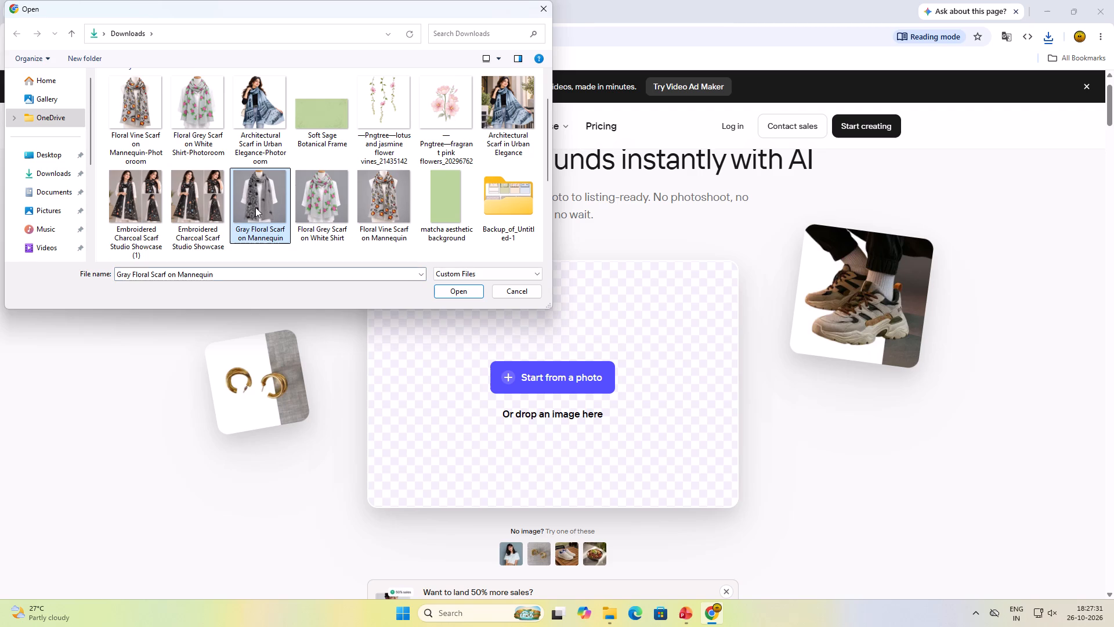
left_click(261, 195)
left_click(446, 290)
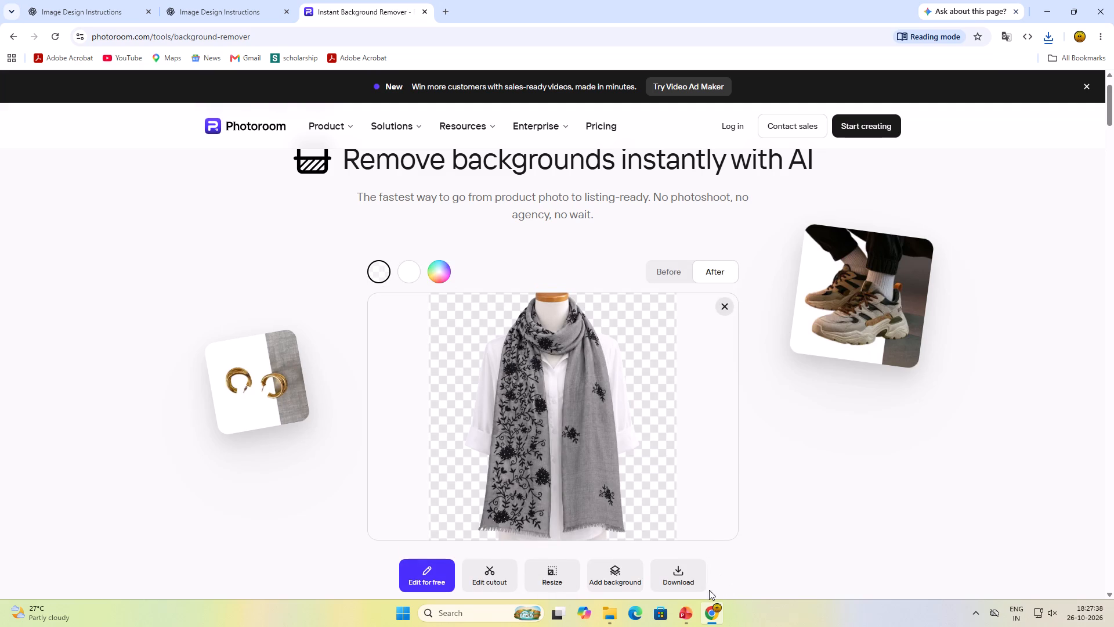
left_click(676, 585)
Switch to PowerPoint, scale down the cover's model picture and place it beside the STYLE COLLECTION title at the slide's bottom edge.
left_click(685, 624)
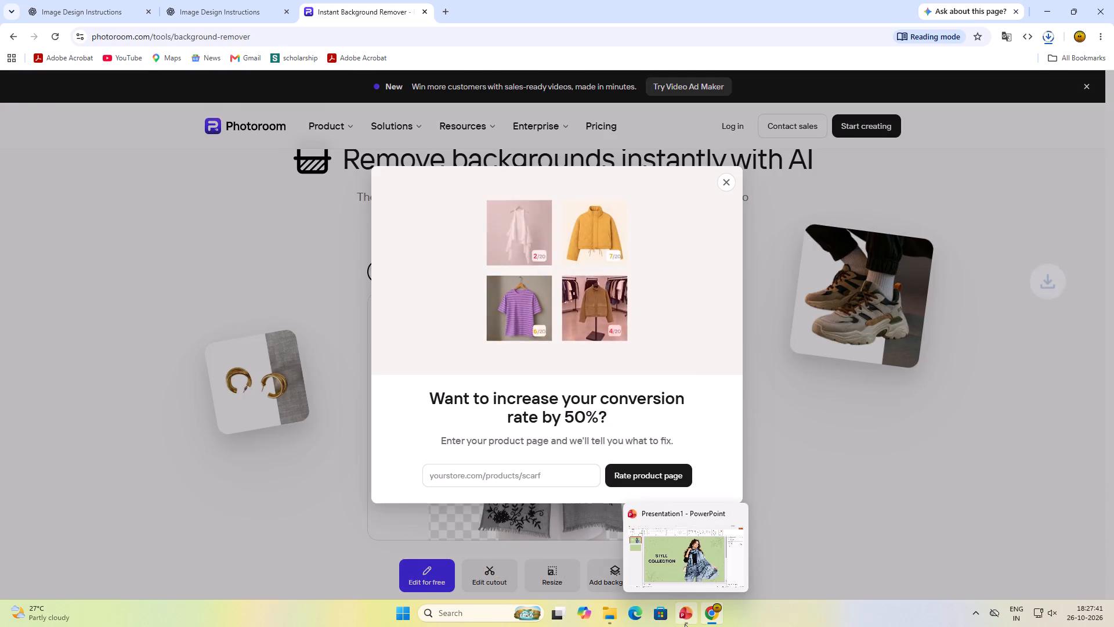
left_click(596, 278)
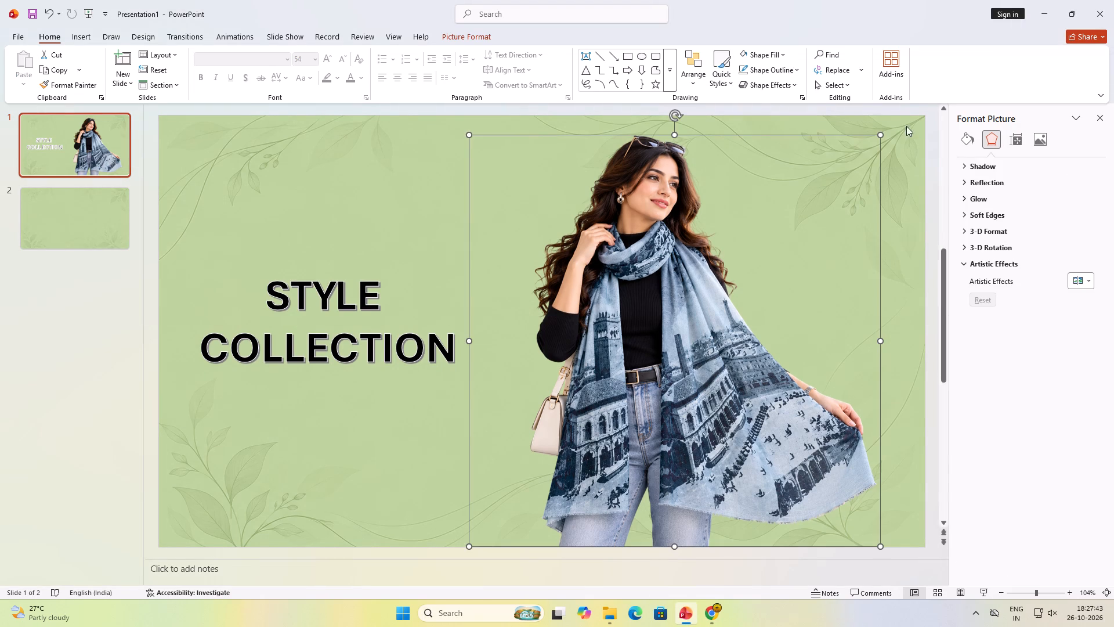
left_click_drag(881, 135, 765, 244)
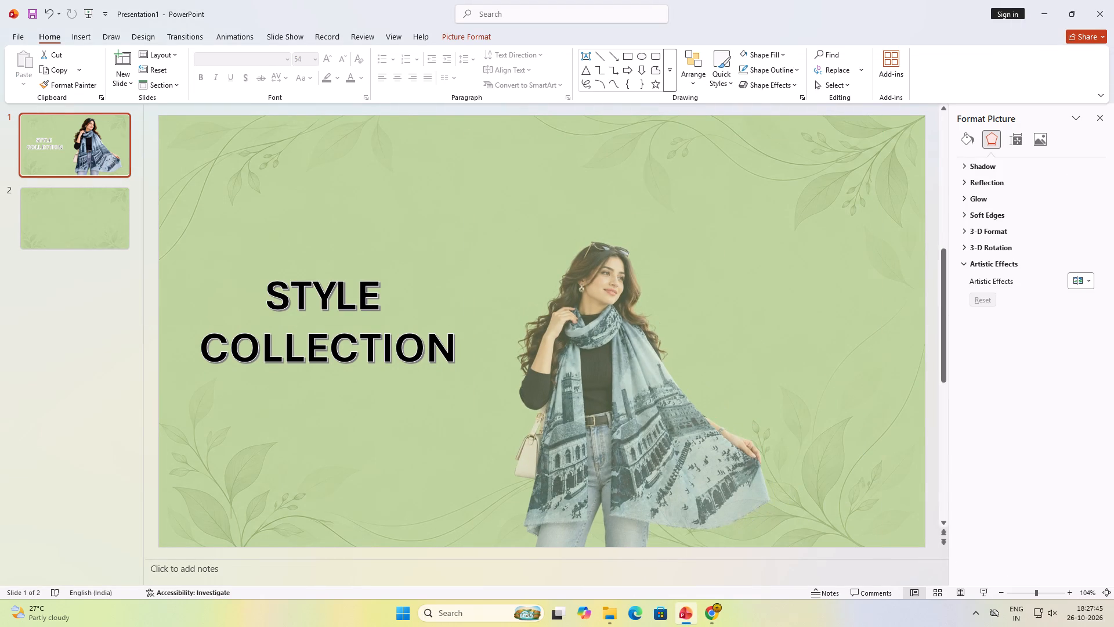
left_click_drag(765, 244, 754, 261)
left_click_drag(602, 428, 556, 432)
left_click(556, 432)
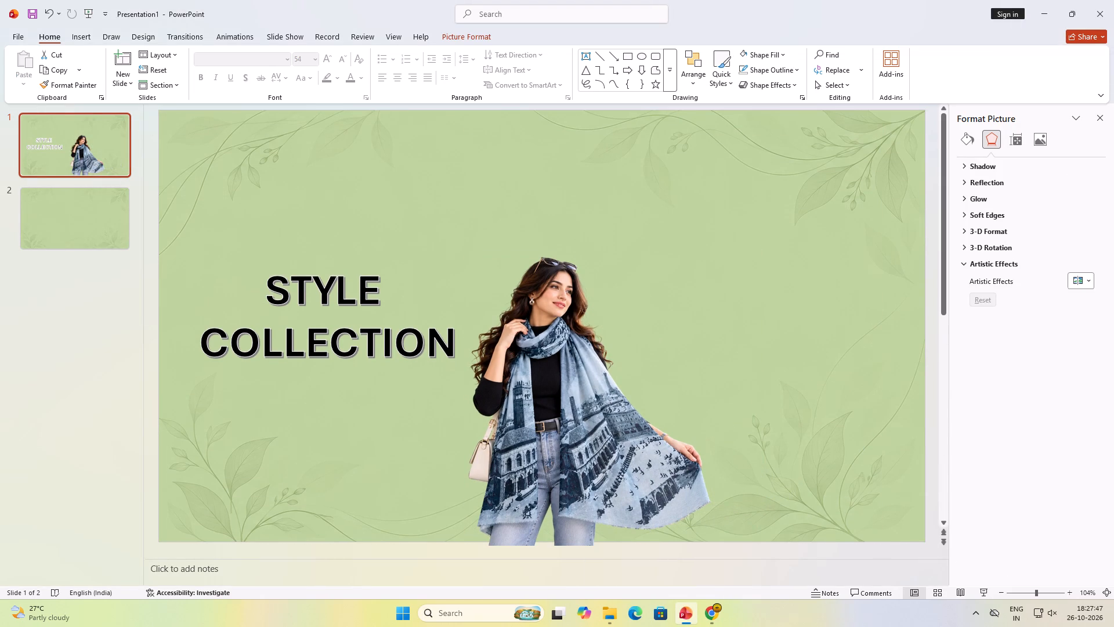
left_click_drag(556, 432, 547, 427)
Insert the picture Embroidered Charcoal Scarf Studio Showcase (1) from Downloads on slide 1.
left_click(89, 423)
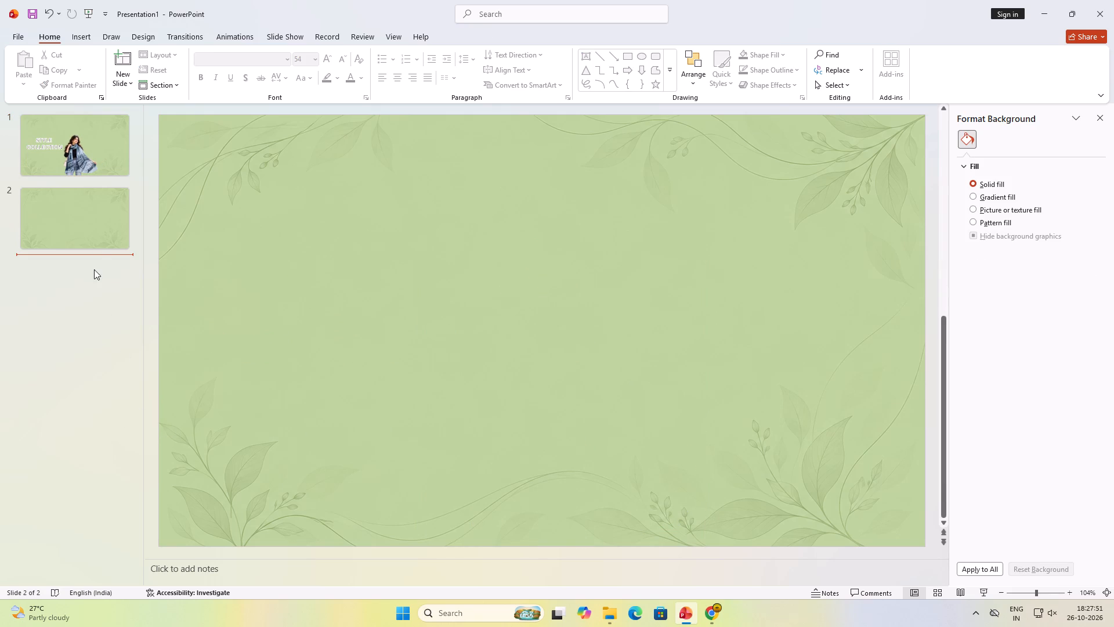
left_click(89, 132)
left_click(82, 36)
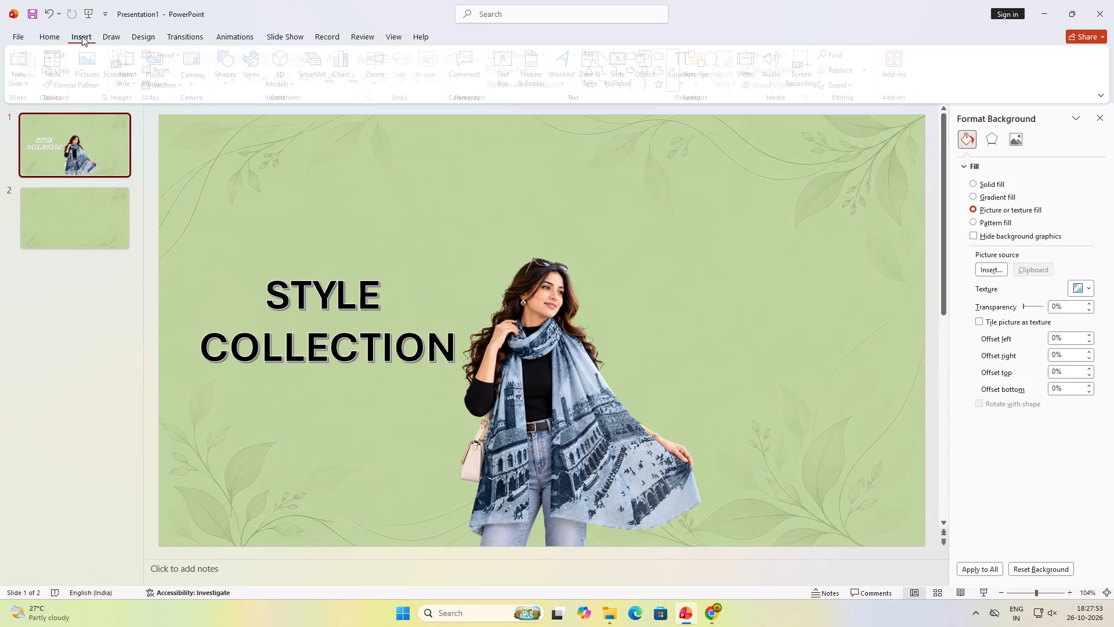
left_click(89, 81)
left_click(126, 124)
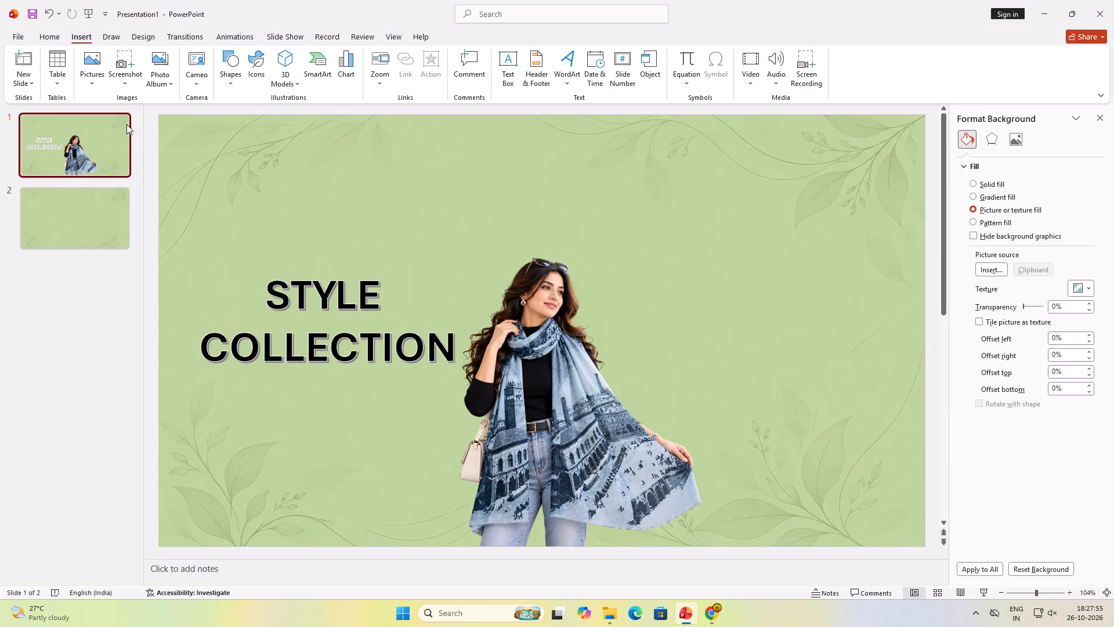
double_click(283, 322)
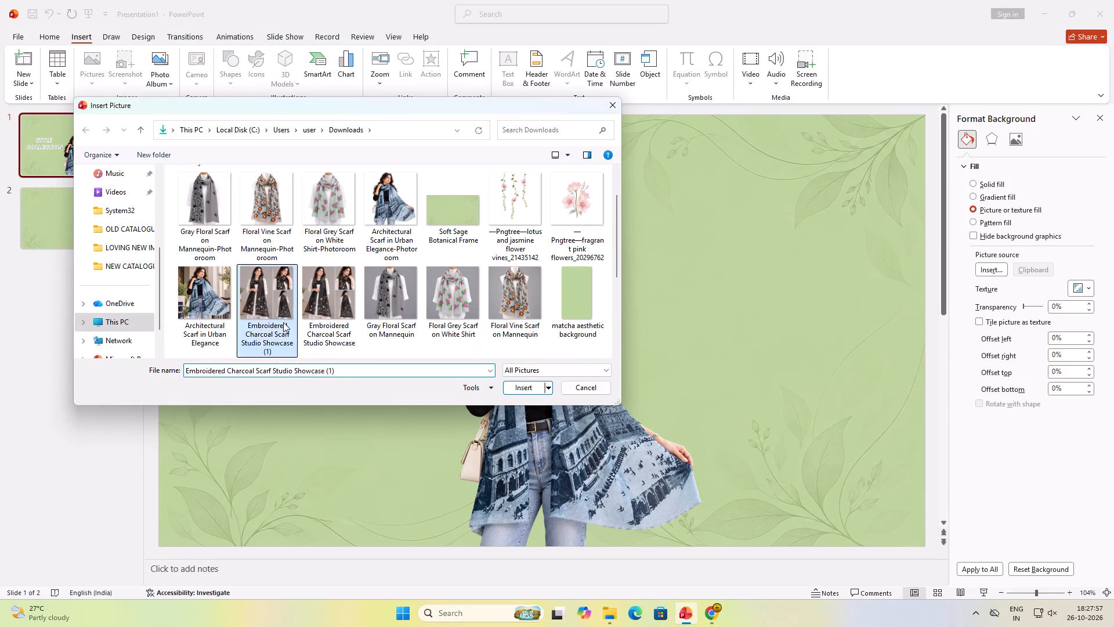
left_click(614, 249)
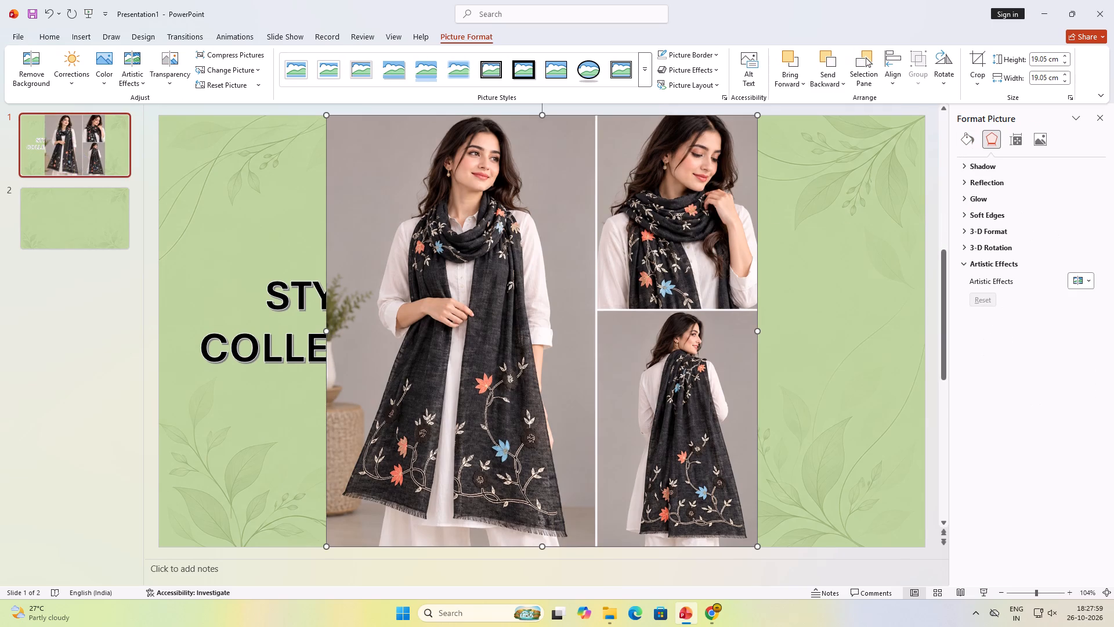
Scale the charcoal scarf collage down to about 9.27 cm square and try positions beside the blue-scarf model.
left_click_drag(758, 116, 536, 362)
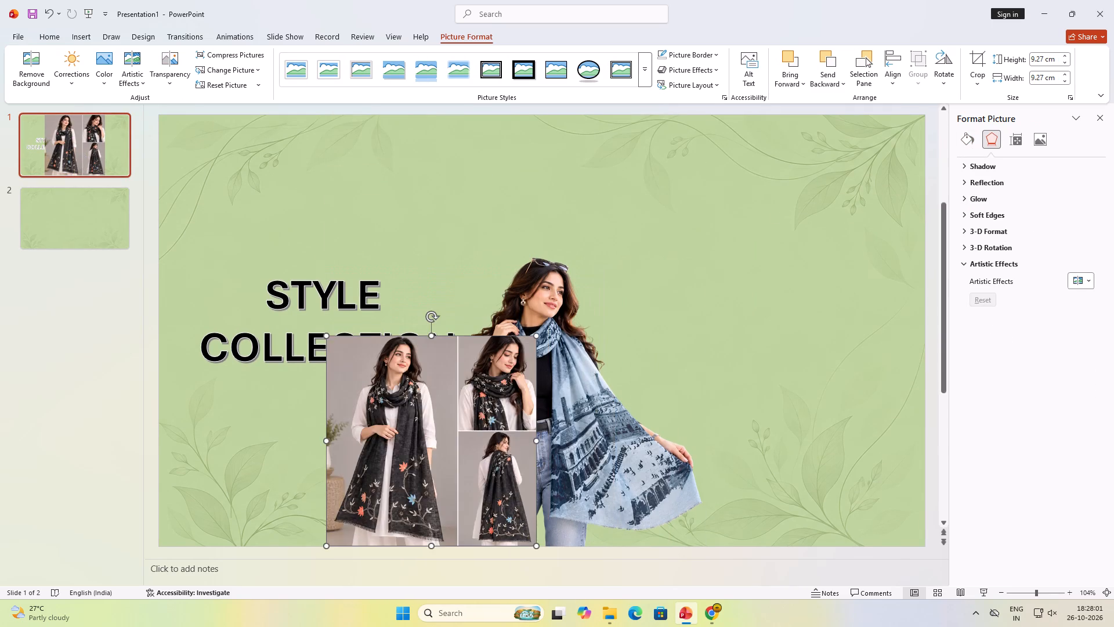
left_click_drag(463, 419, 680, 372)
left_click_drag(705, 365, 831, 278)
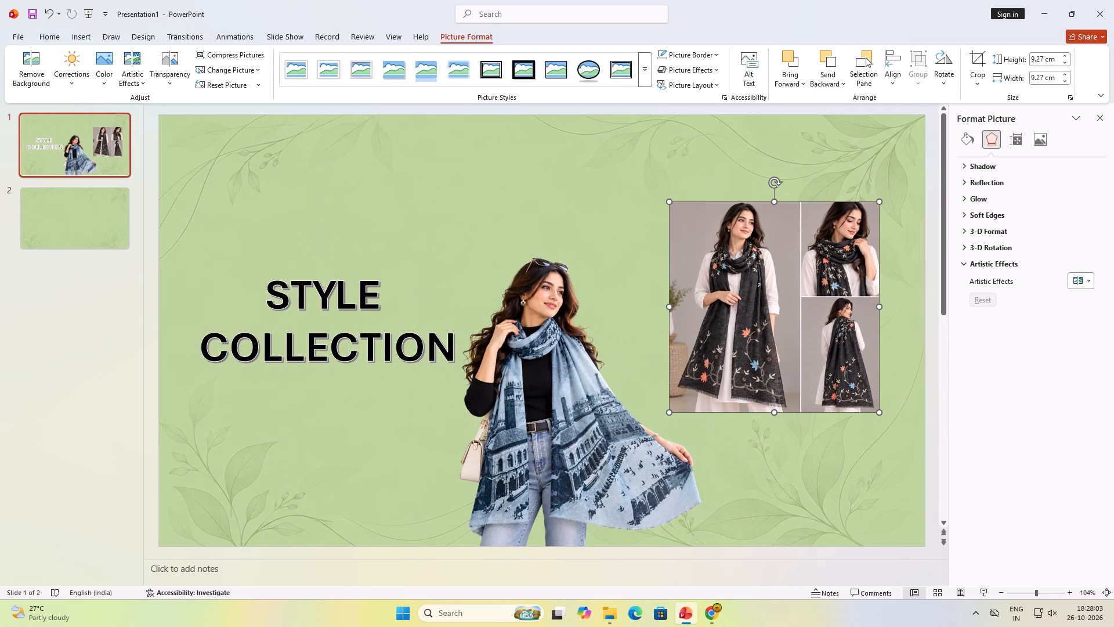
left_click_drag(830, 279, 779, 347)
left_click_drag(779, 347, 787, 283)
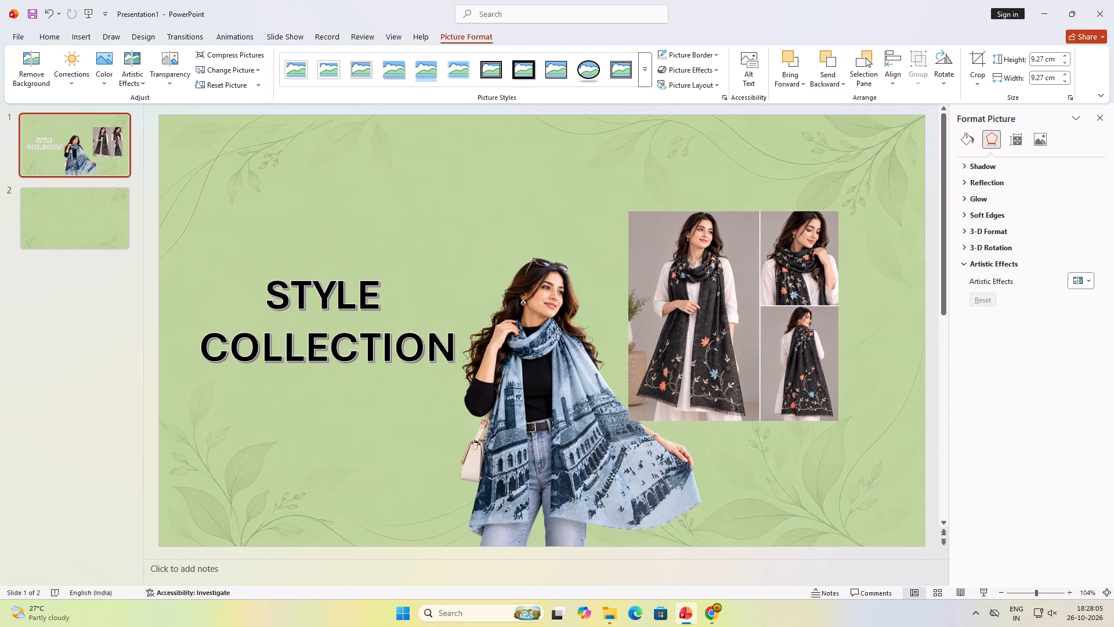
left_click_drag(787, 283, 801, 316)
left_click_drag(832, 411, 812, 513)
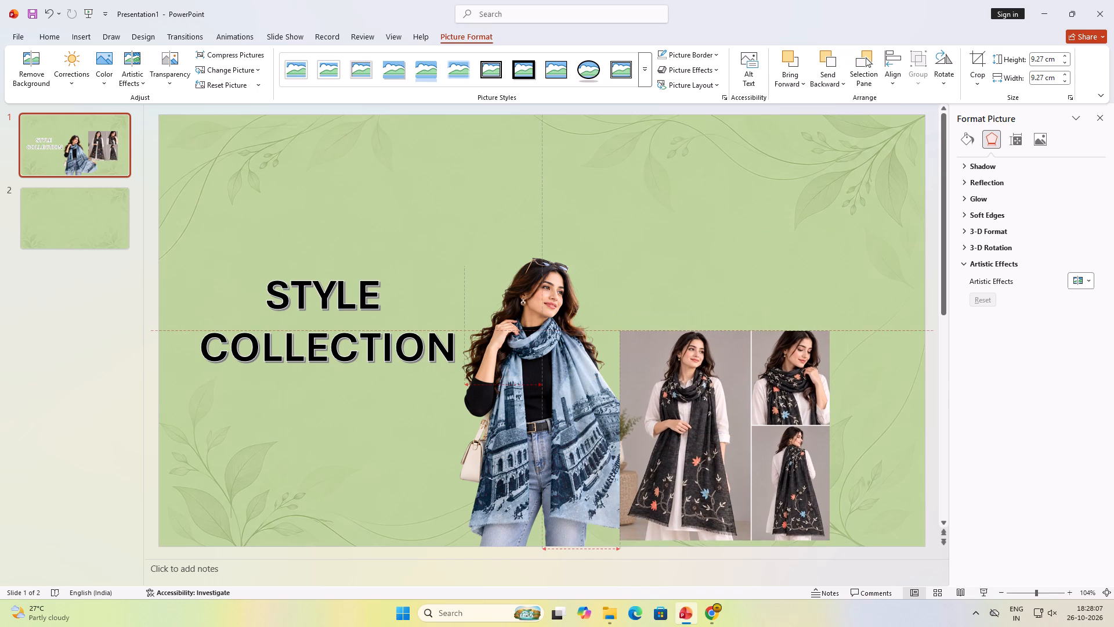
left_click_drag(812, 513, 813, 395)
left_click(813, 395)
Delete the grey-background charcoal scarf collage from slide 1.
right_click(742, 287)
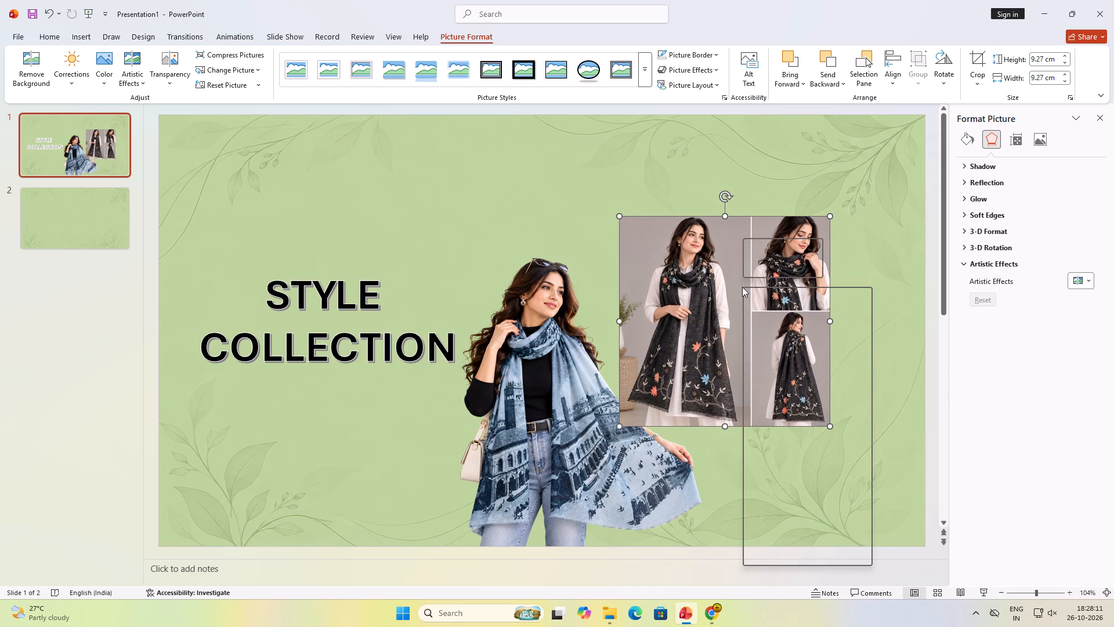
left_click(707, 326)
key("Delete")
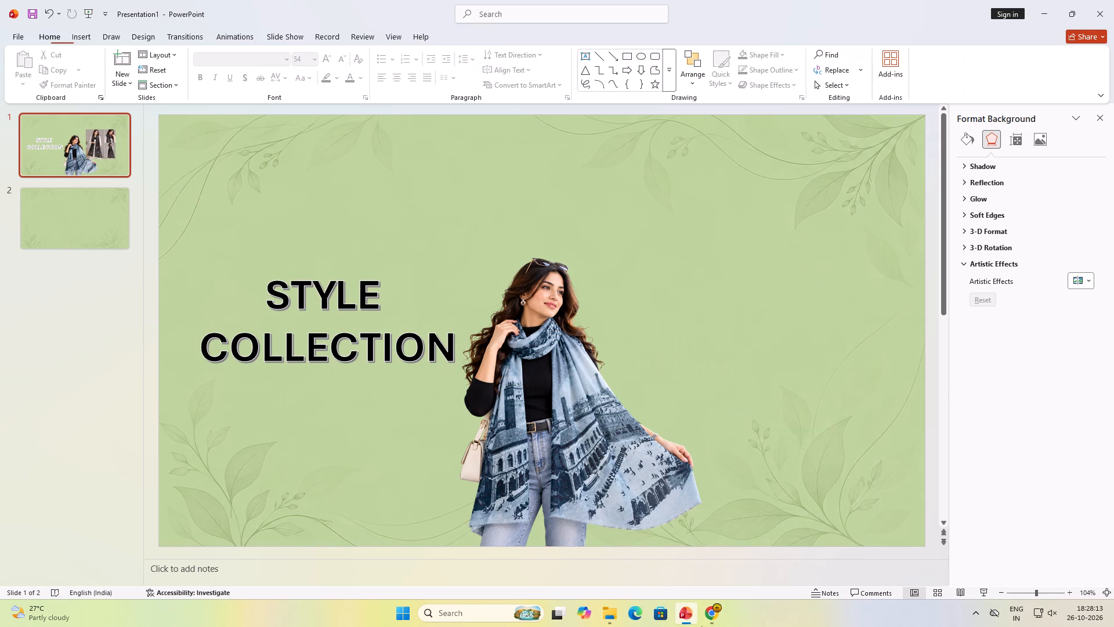
Switch to Photoroom in Chrome, remove the background from Embroidered Charcoal Scarf Studio Showcase (1) and download the cutout.
left_click(704, 613)
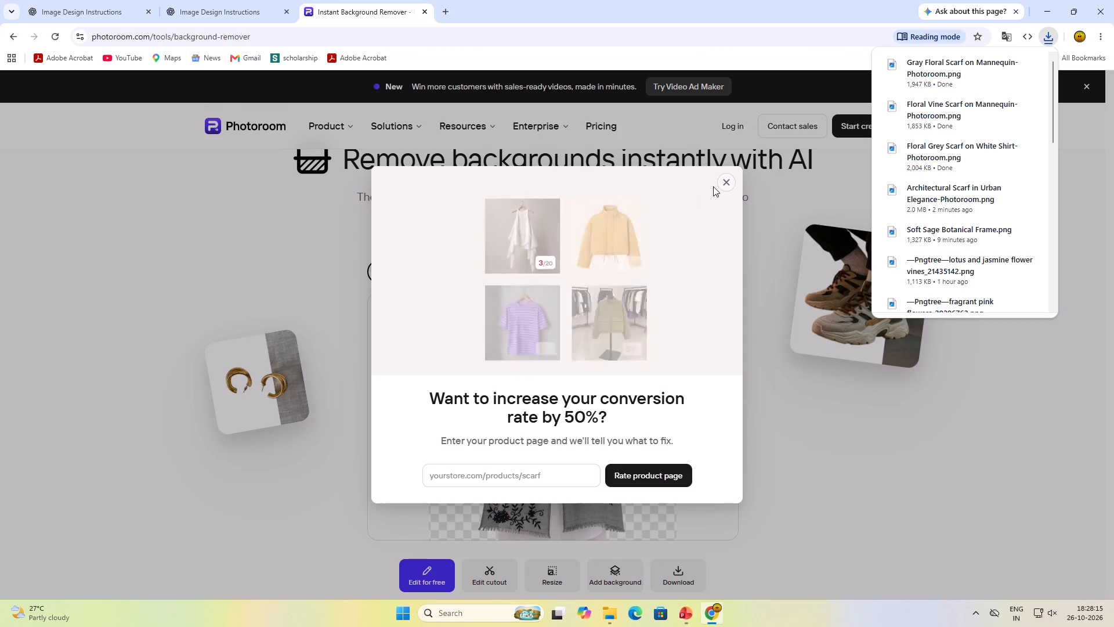
double_click(732, 176)
left_click(722, 303)
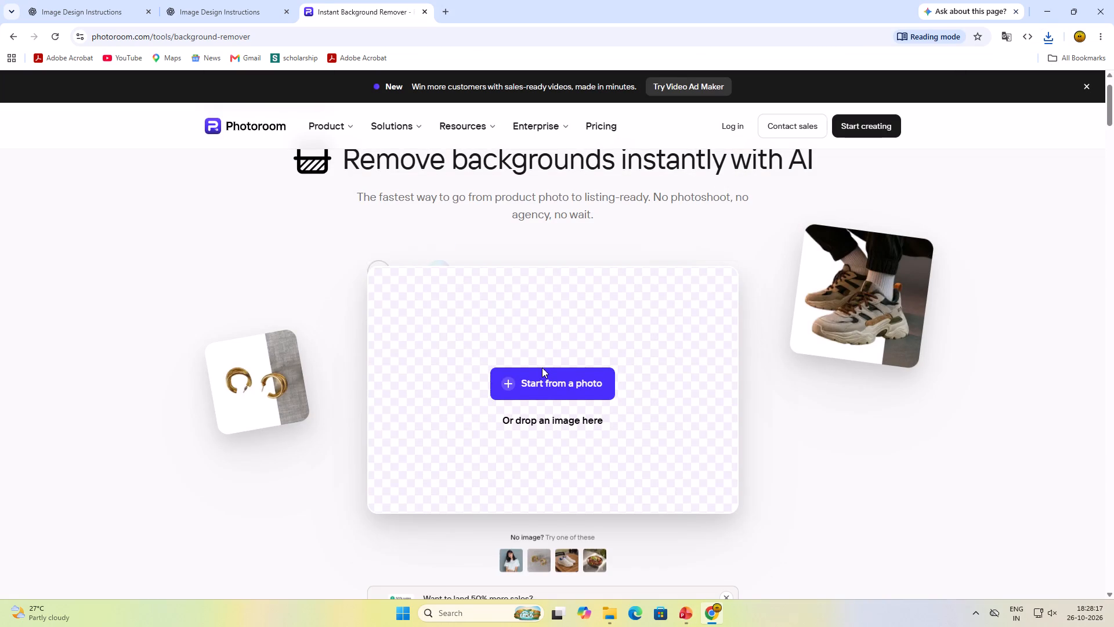
left_click(513, 394)
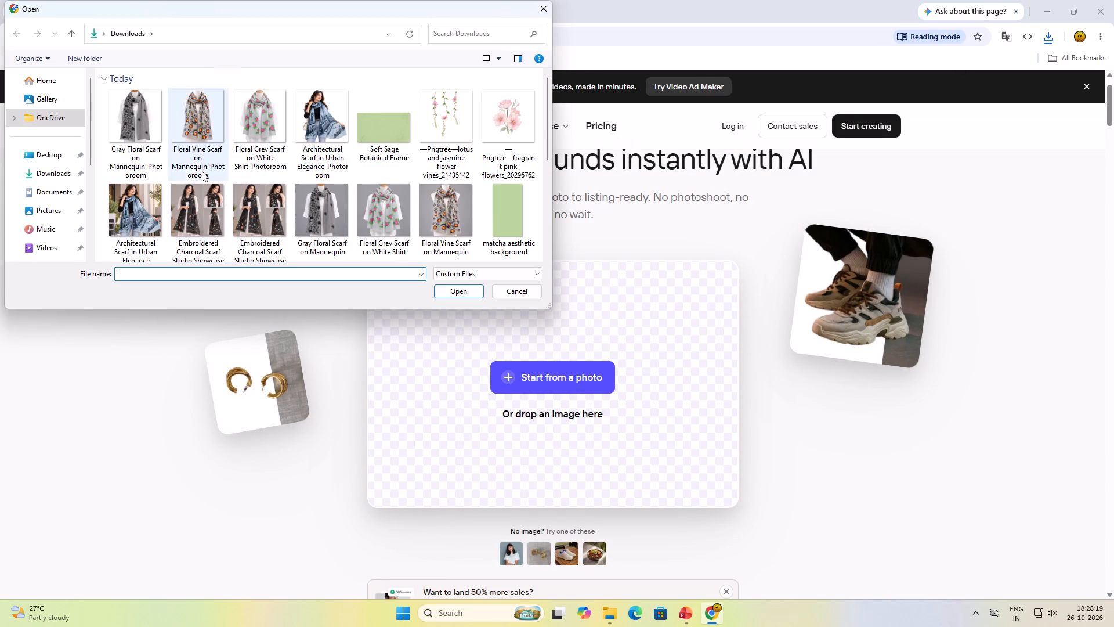
double_click(209, 209)
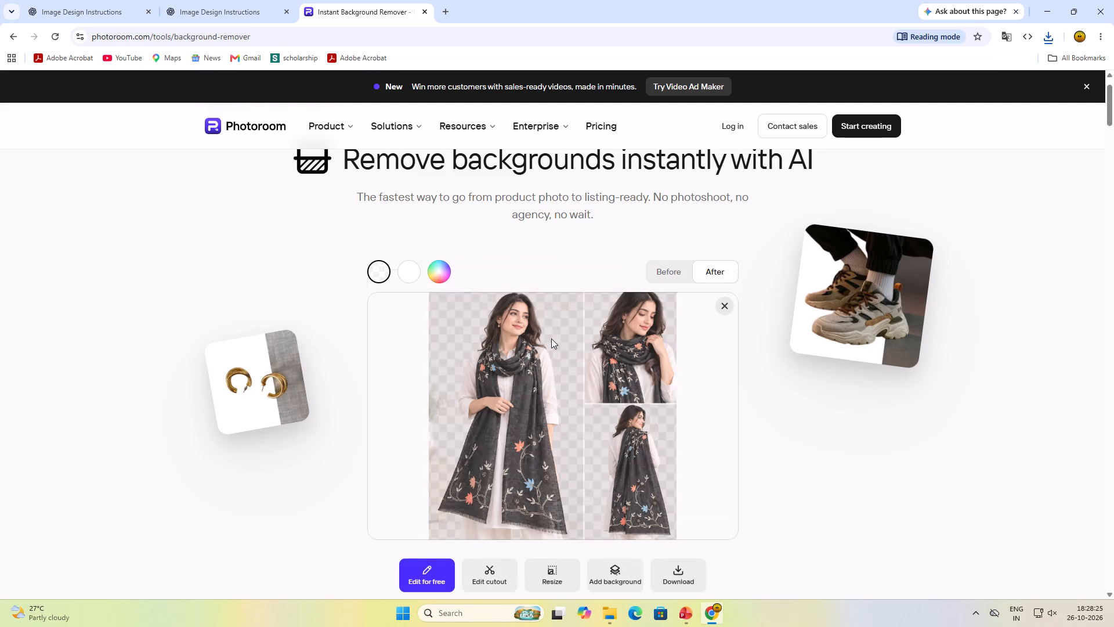
left_click(682, 583)
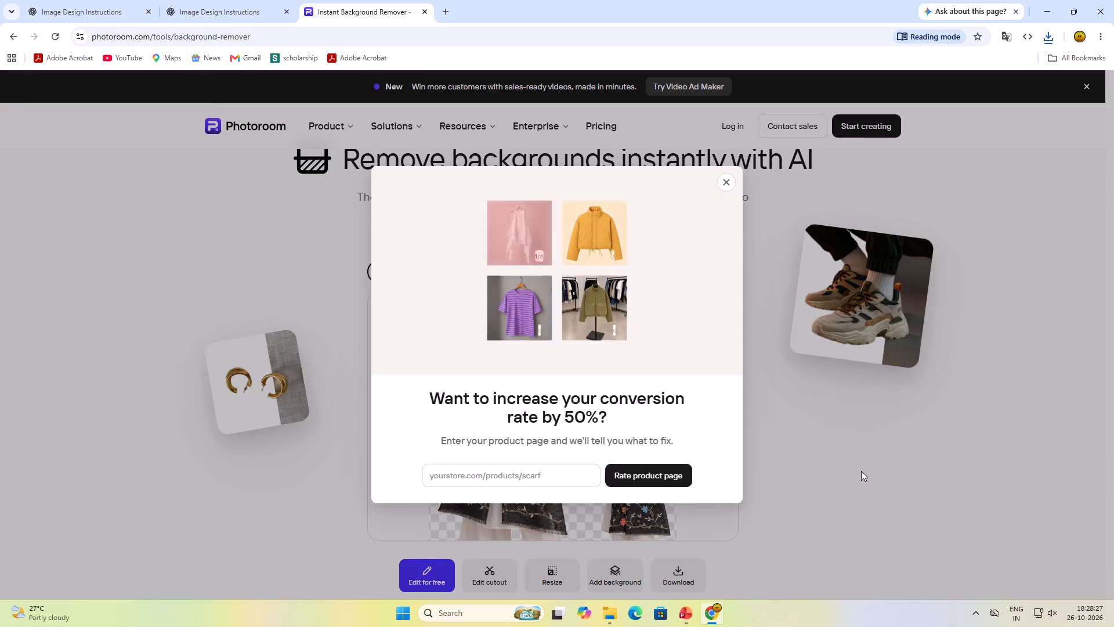
left_click(861, 471)
Switch to PowerPoint and insert the cutout Embroidered Charcoal Scarf Studio Showcase (1)-Photoroom from Downloads on slide 1.
left_click(715, 622)
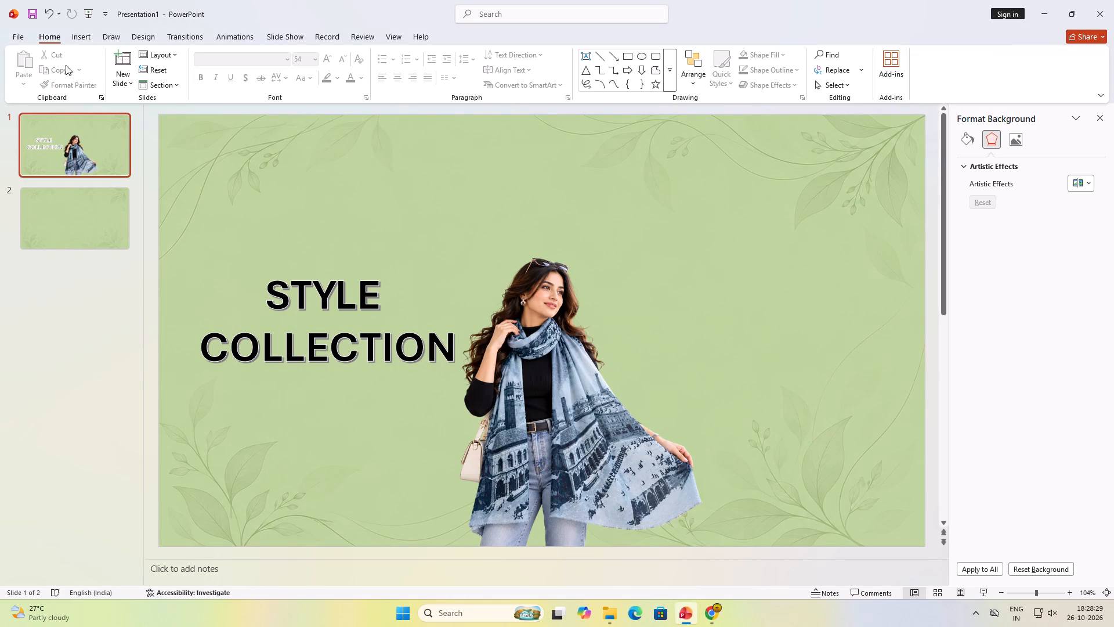
left_click(79, 34)
left_click(88, 80)
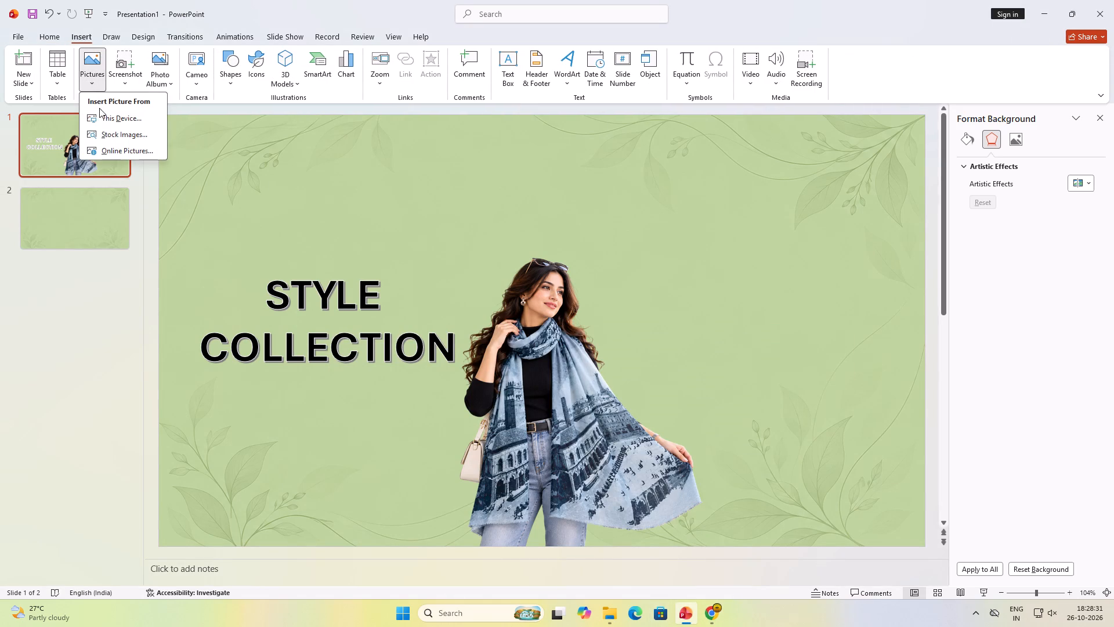
double_click(111, 125)
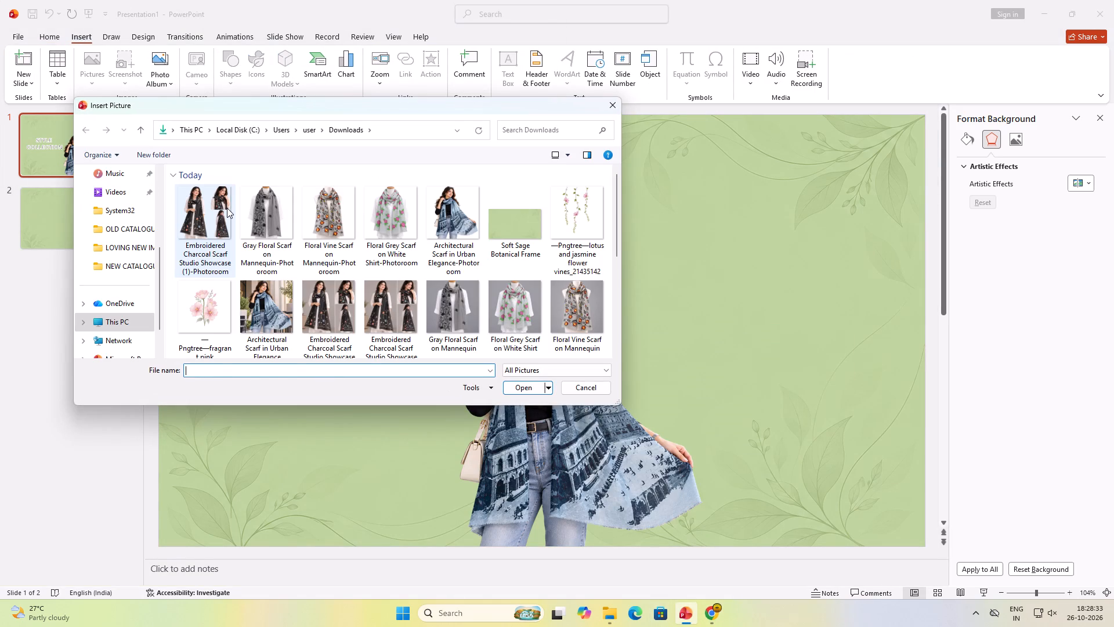
double_click(227, 208)
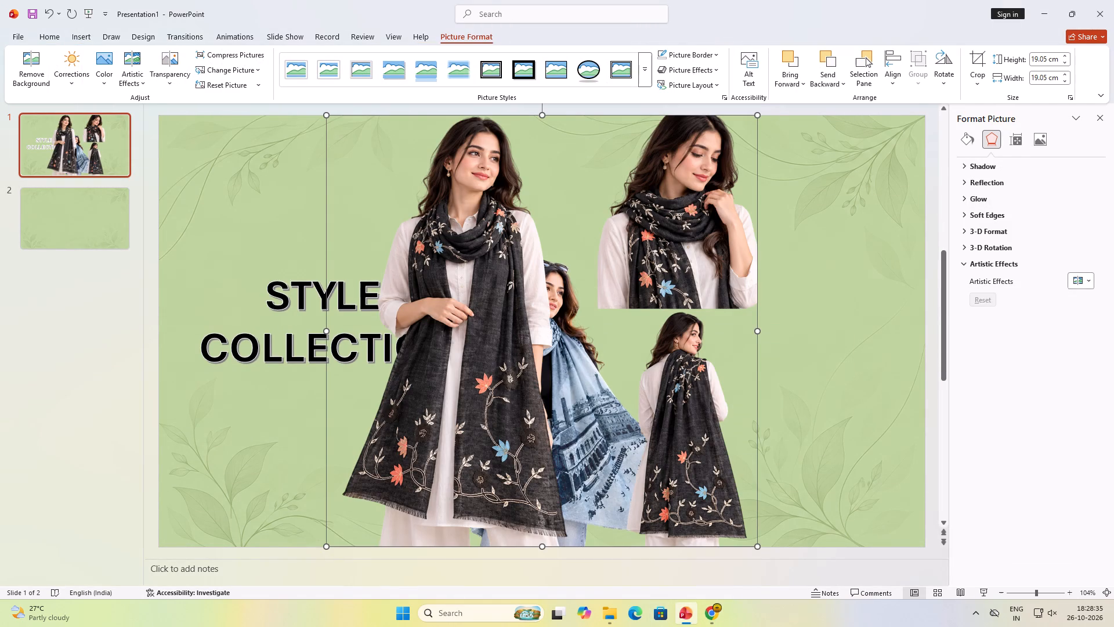
Scale the charcoal scarf cutout to about 8.22 cm square and place it at the slide's top edge, above and right of the blue-scarf model.
left_click_drag(757, 113, 513, 373)
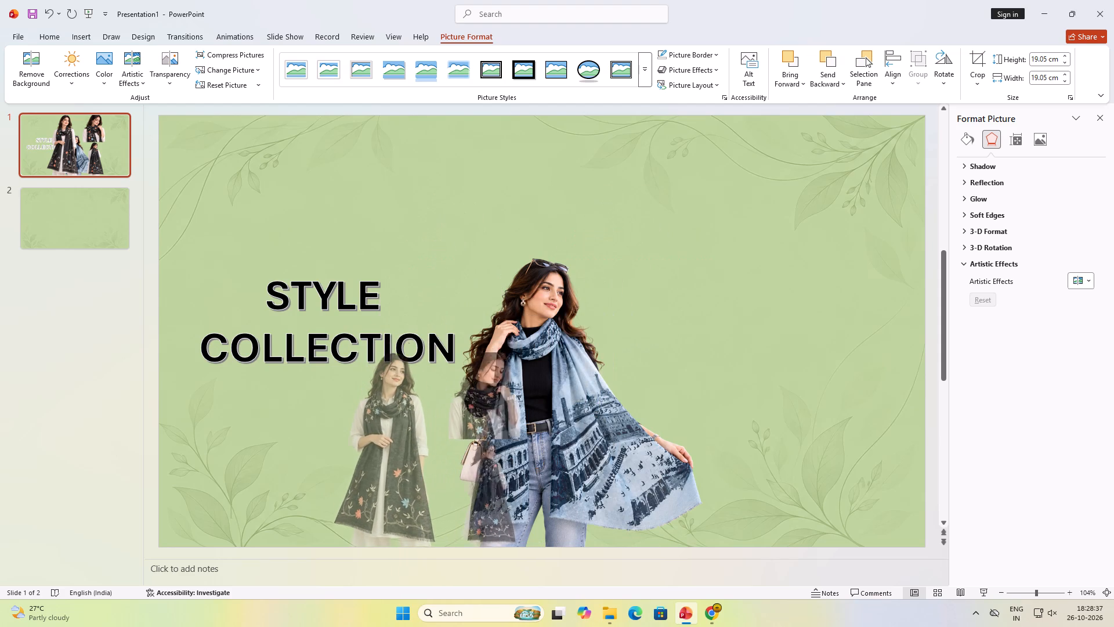
left_click_drag(513, 373, 511, 373)
left_click(511, 374)
left_click_drag(511, 374, 384, 67)
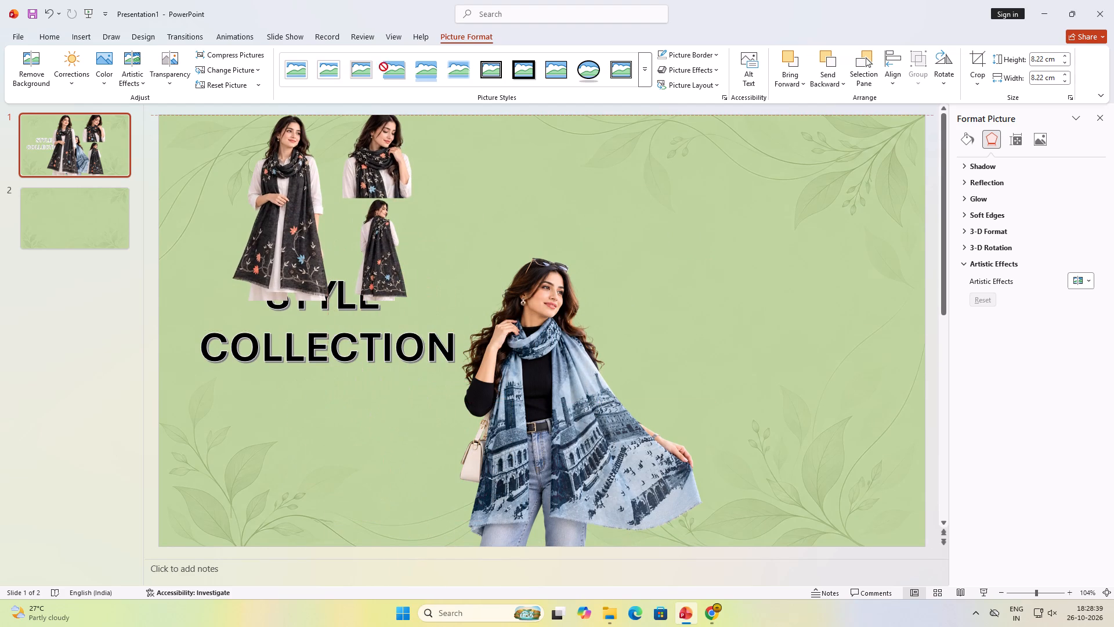
left_click_drag(384, 67, 778, 313)
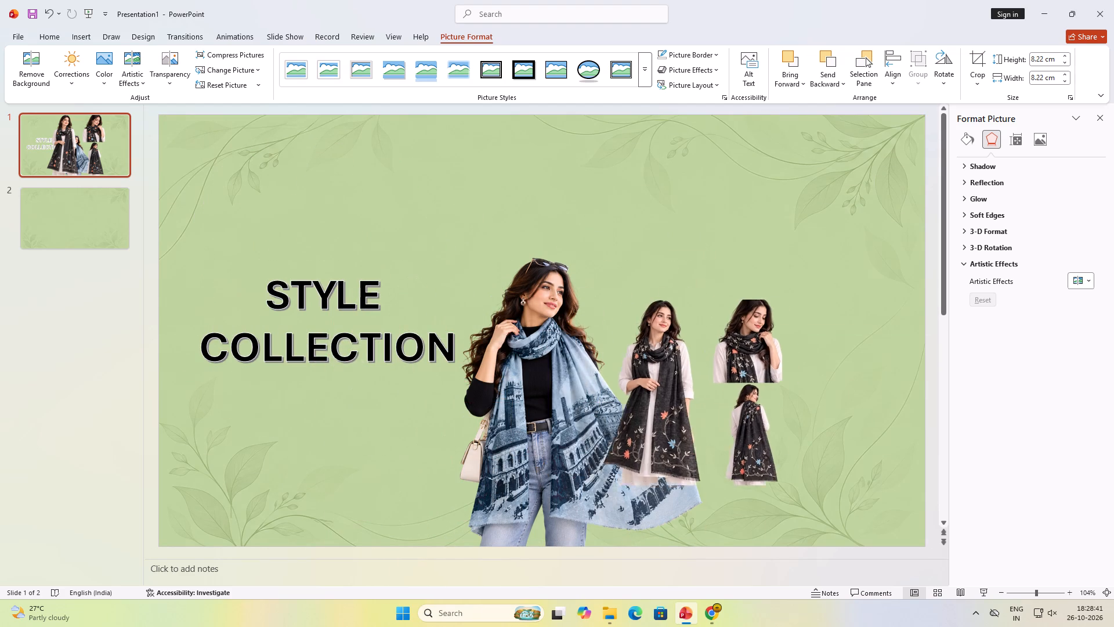
left_click_drag(778, 313, 894, 374)
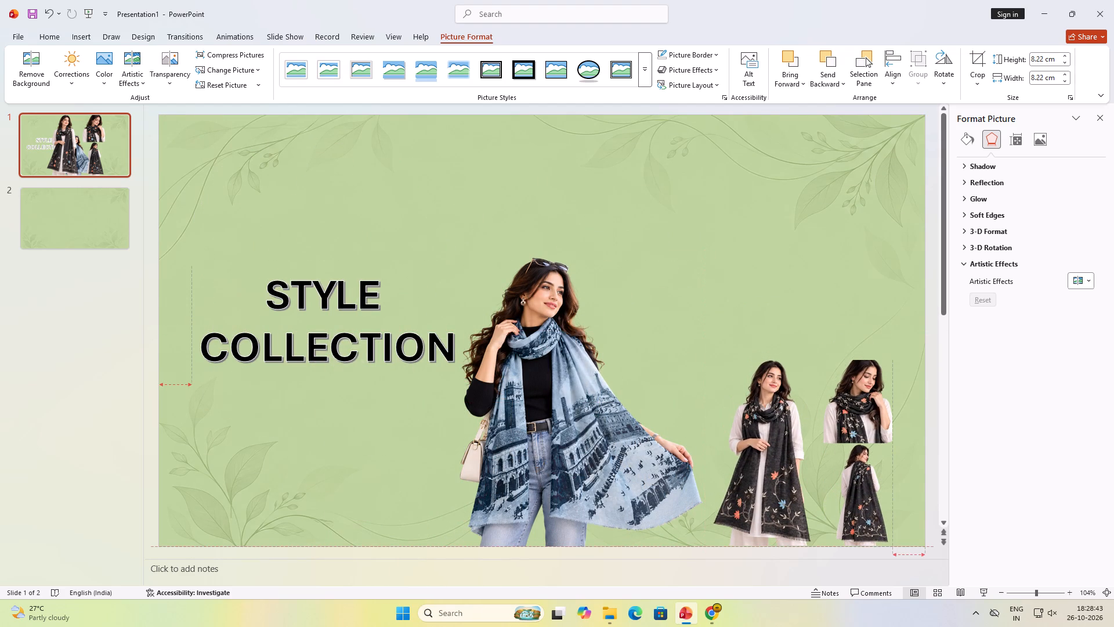
left_click_drag(894, 374, 826, 261)
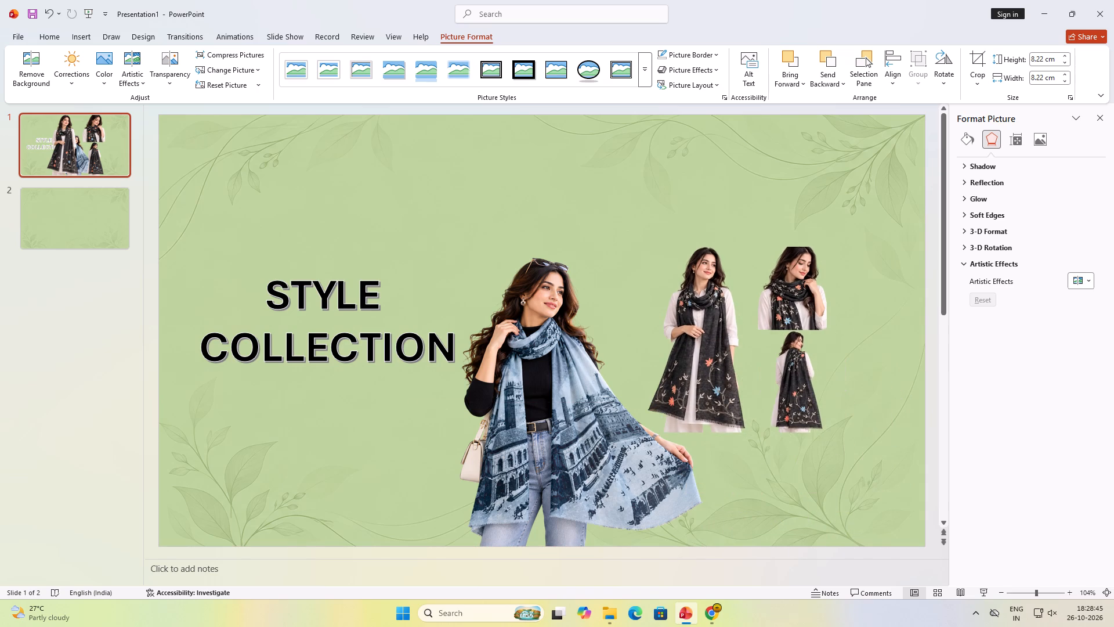
left_click_drag(826, 261, 834, 130)
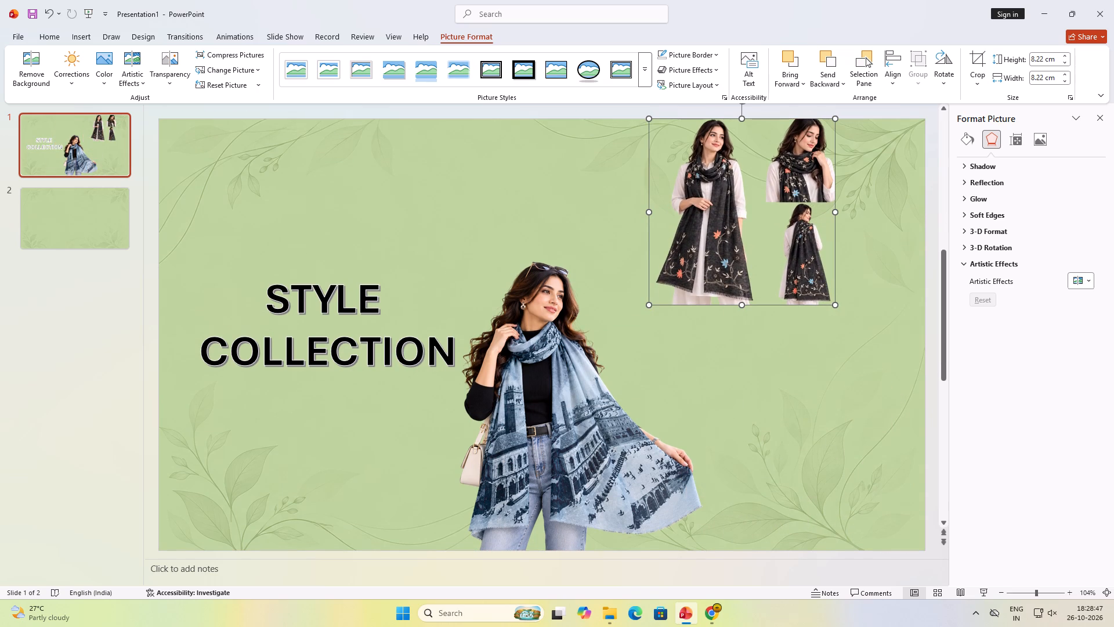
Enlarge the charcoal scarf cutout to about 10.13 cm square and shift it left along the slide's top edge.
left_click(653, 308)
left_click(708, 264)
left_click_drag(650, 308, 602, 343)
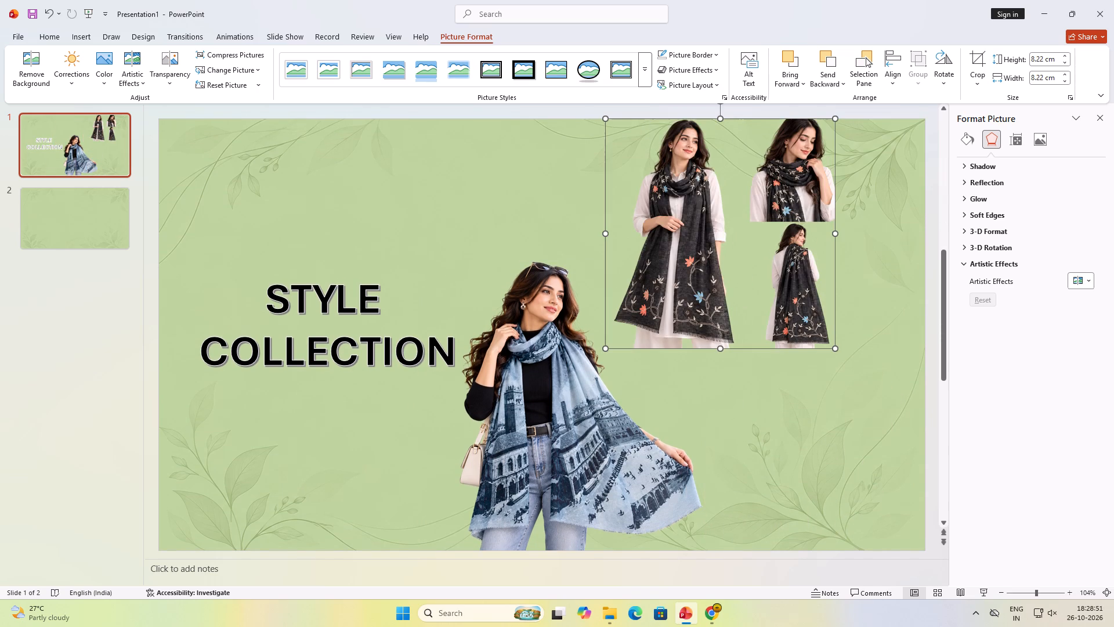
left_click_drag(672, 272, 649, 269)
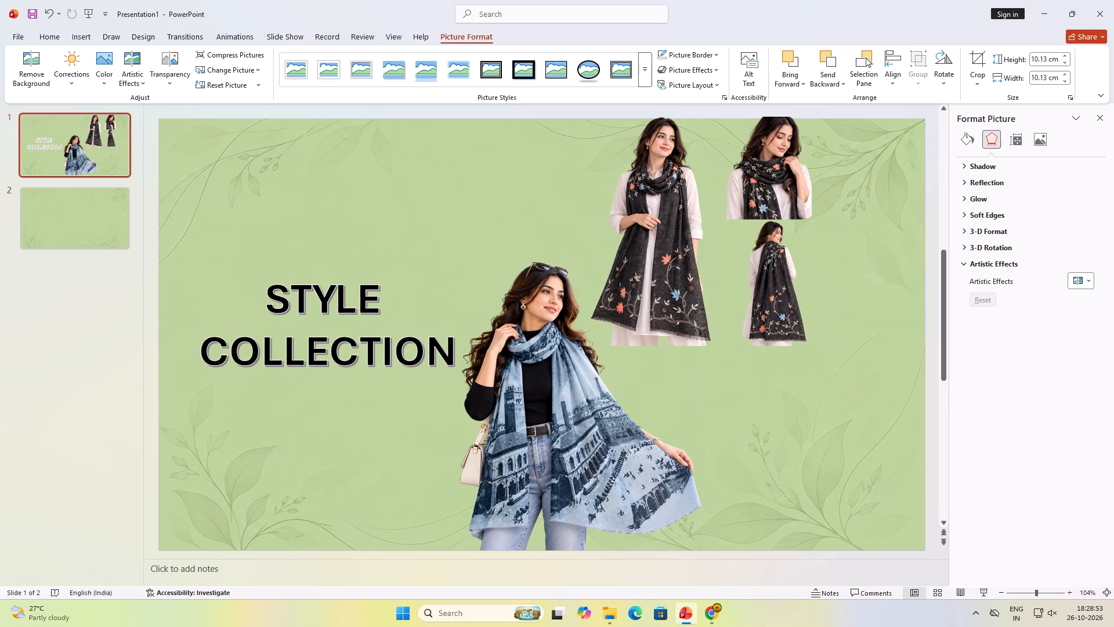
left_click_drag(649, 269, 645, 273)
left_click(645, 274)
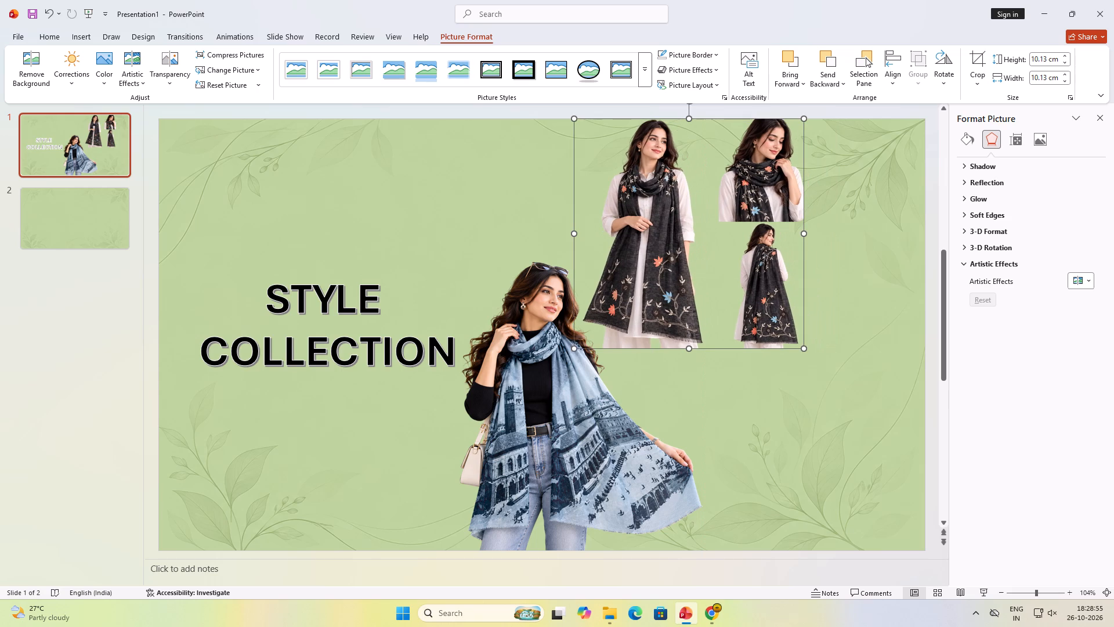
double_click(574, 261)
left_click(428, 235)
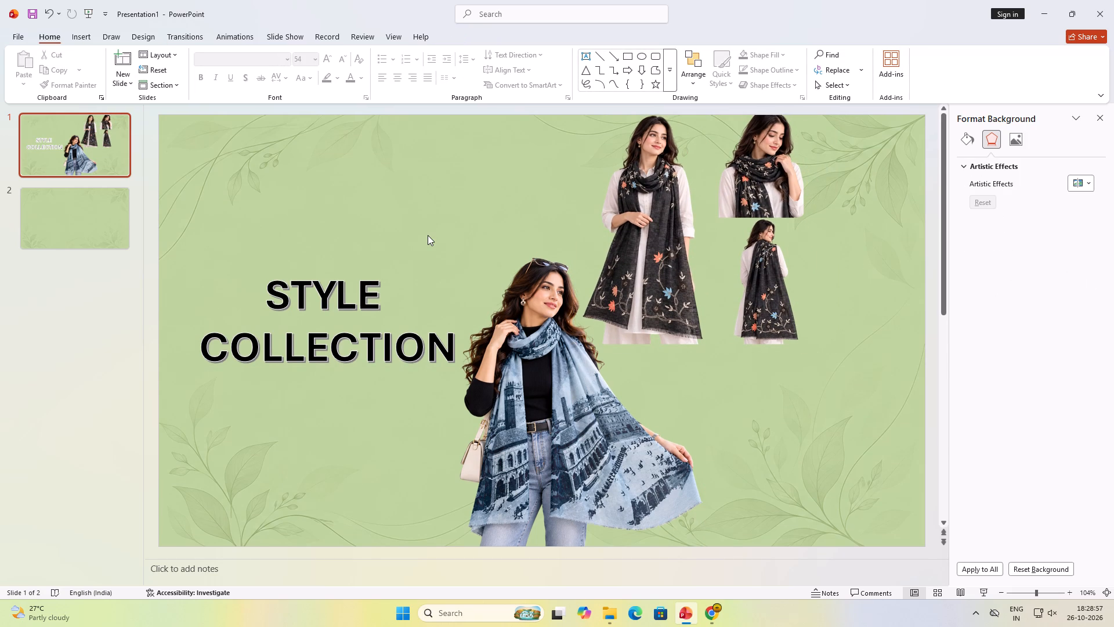
Insert the cutout Gray Floral Scarf on Mannequin-Photoroom from Downloads on slide 1.
left_click(62, 38)
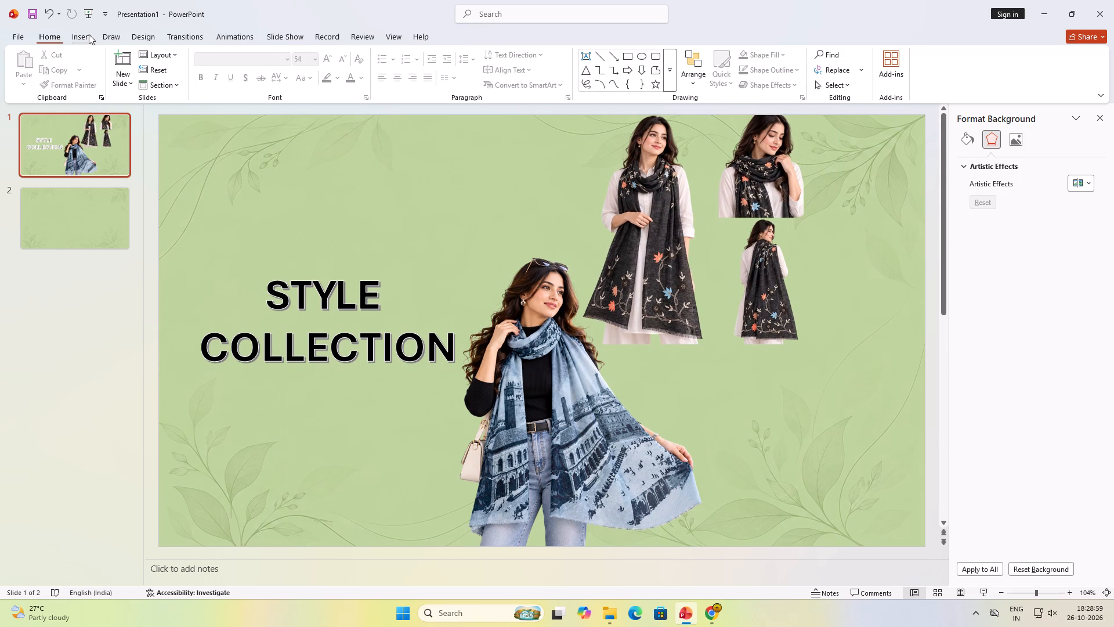
left_click(90, 34)
left_click(96, 84)
left_click(140, 126)
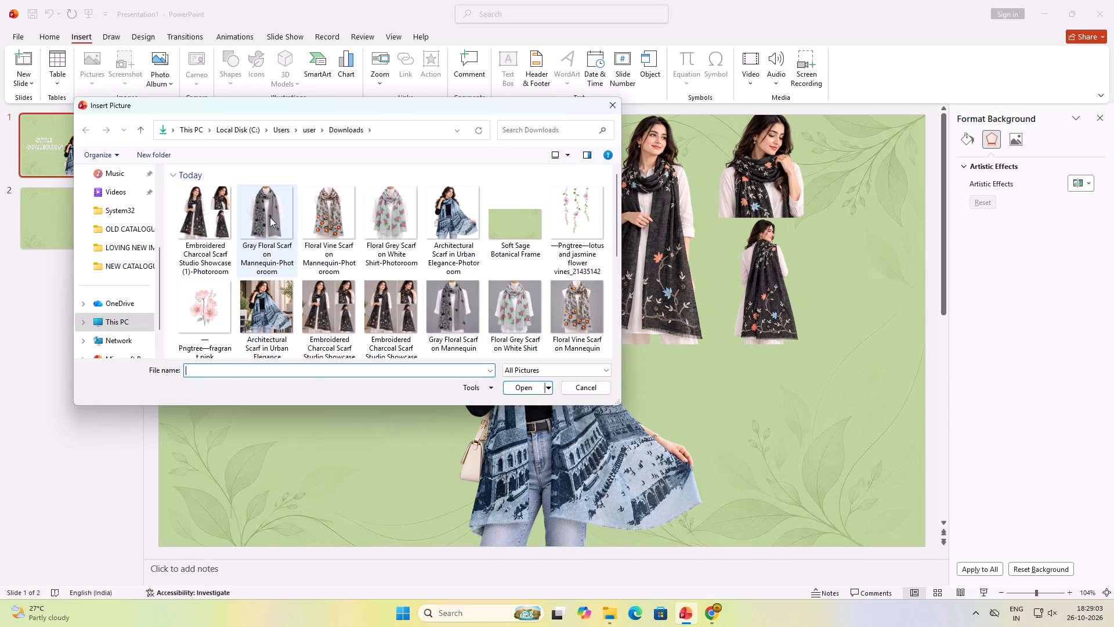
double_click(270, 217)
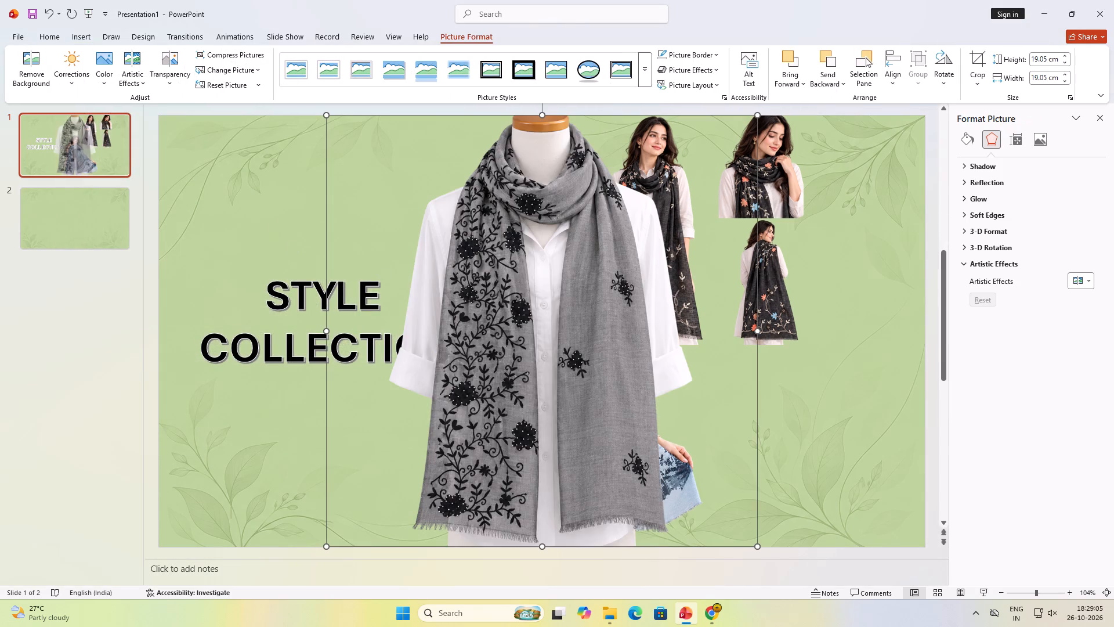
Scale the gray floral scarf cutout to about 8.66 cm square and place it at the slide's bottom edge, right of the blue-scarf model.
left_click_drag(759, 113, 536, 319)
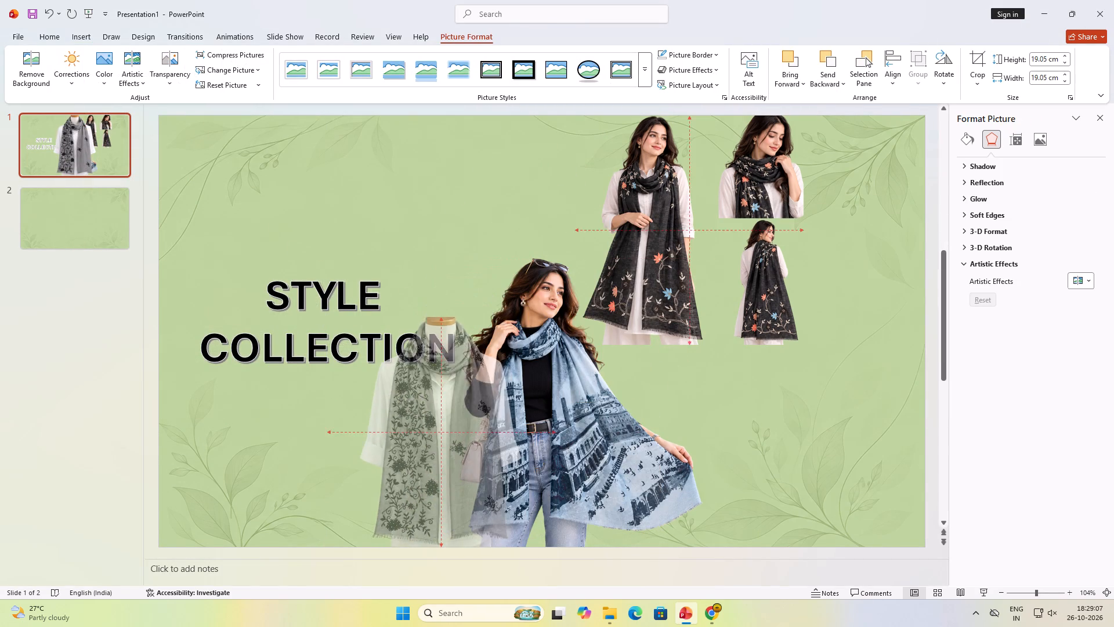
left_click_drag(536, 319, 490, 351)
left_click(490, 351)
left_click_drag(436, 427, 749, 428)
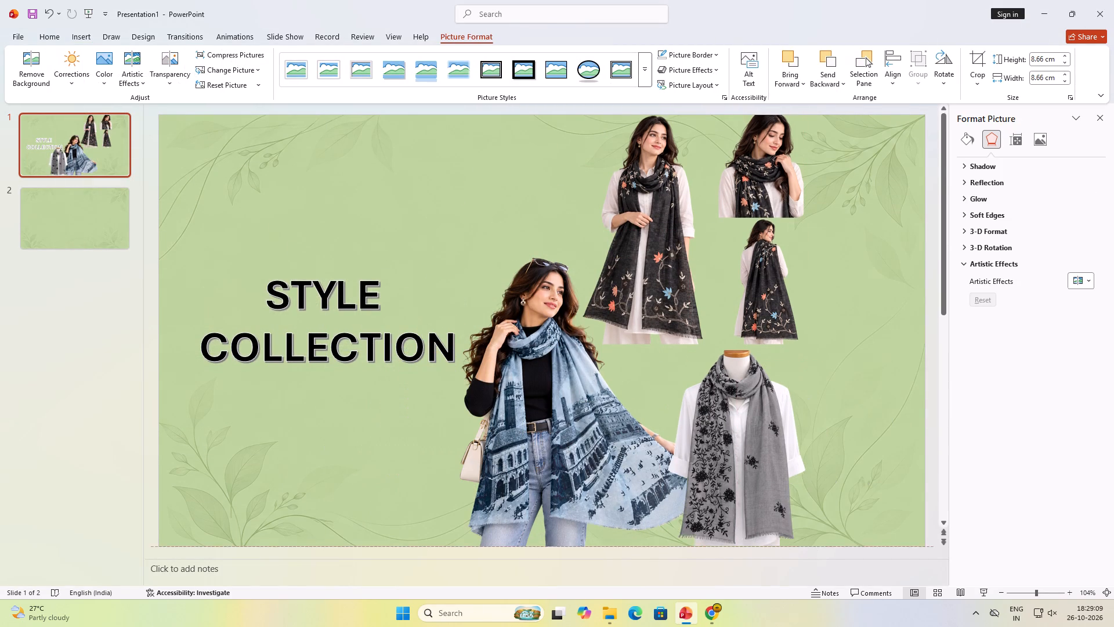
left_click_drag(749, 428, 753, 421)
left_click(754, 427)
left_click(755, 431)
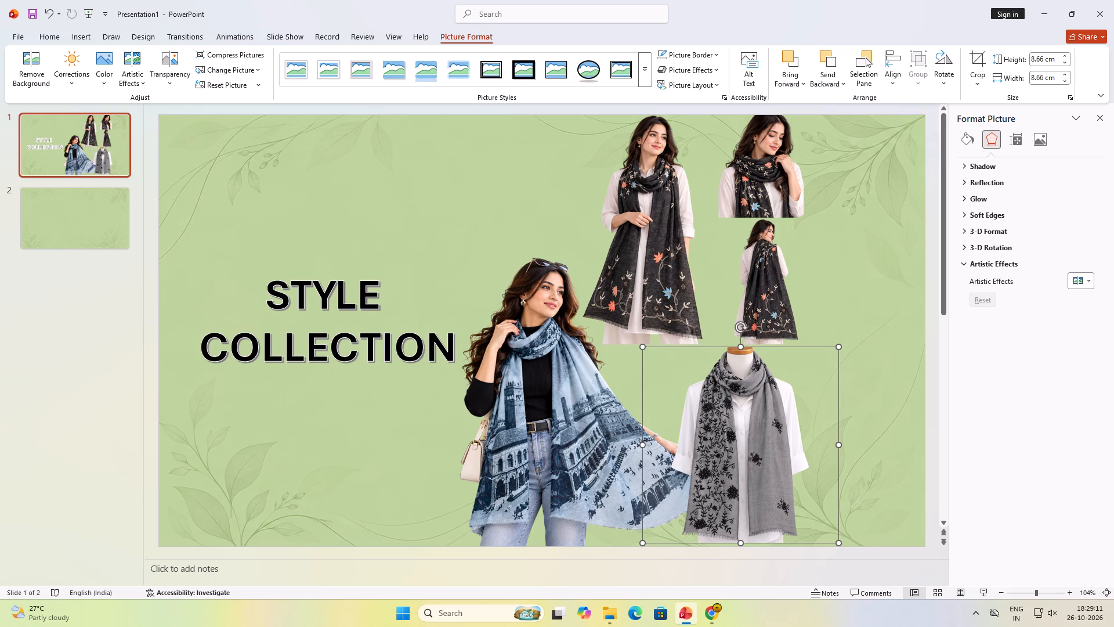
left_click(755, 439)
left_click(755, 443)
Send the gray floral scarf cutout backward two levels so it sits behind the blue-scarf model.
right_click(755, 445)
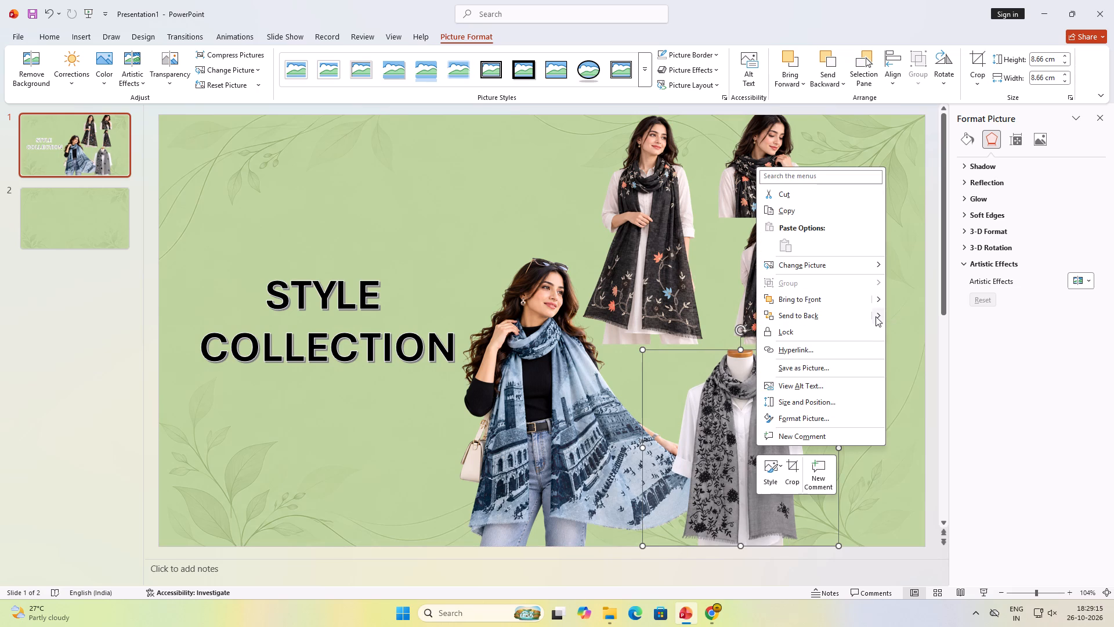
left_click(876, 316)
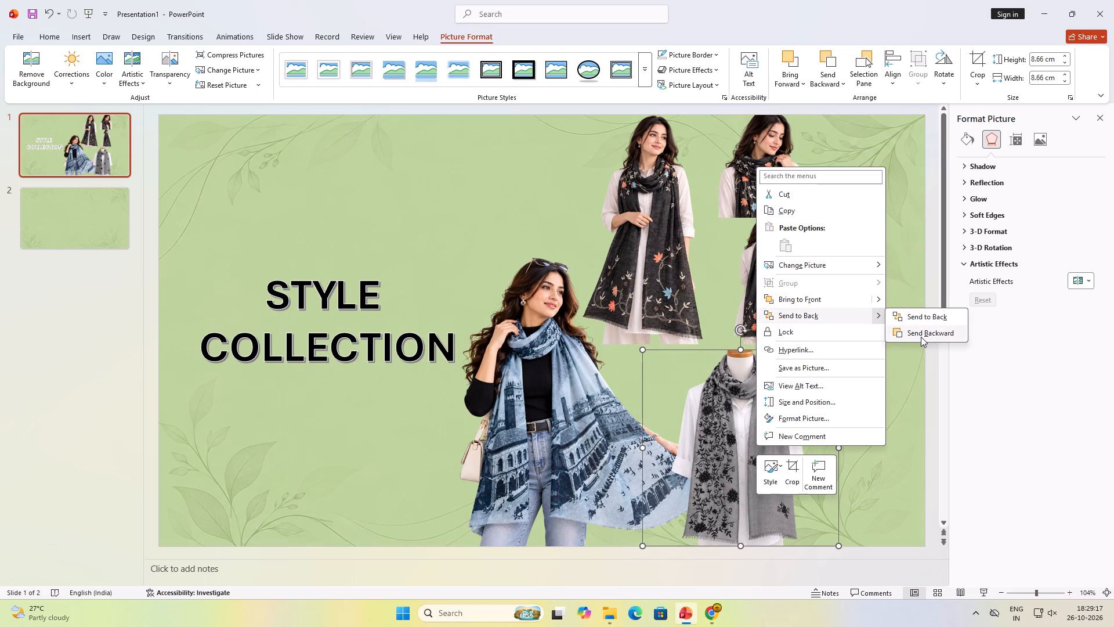
left_click(921, 337)
right_click(729, 414)
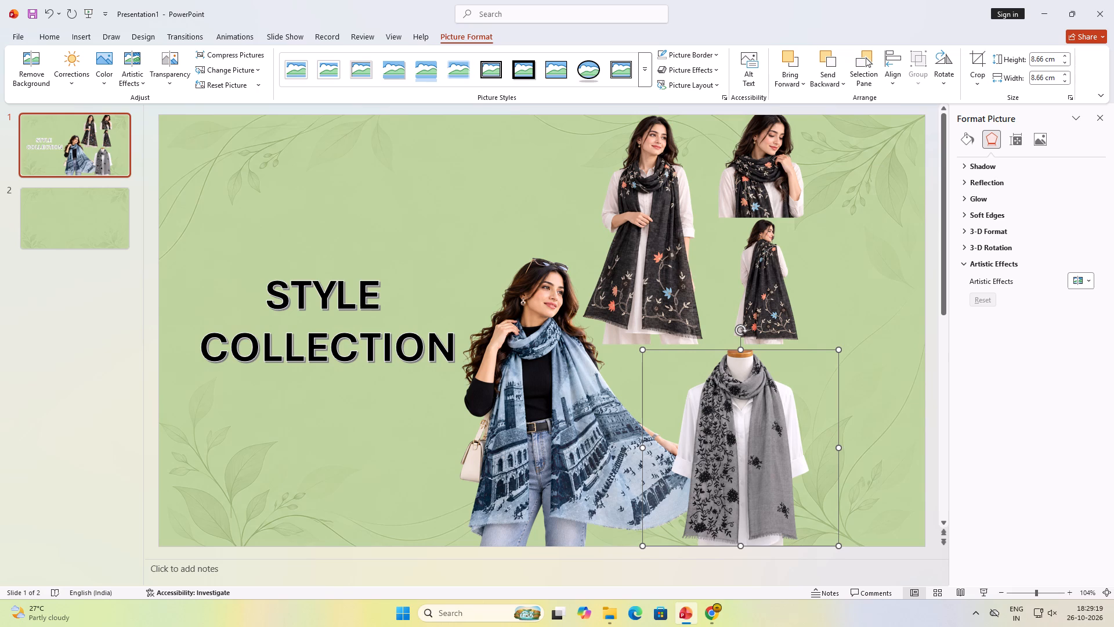
left_click(853, 283)
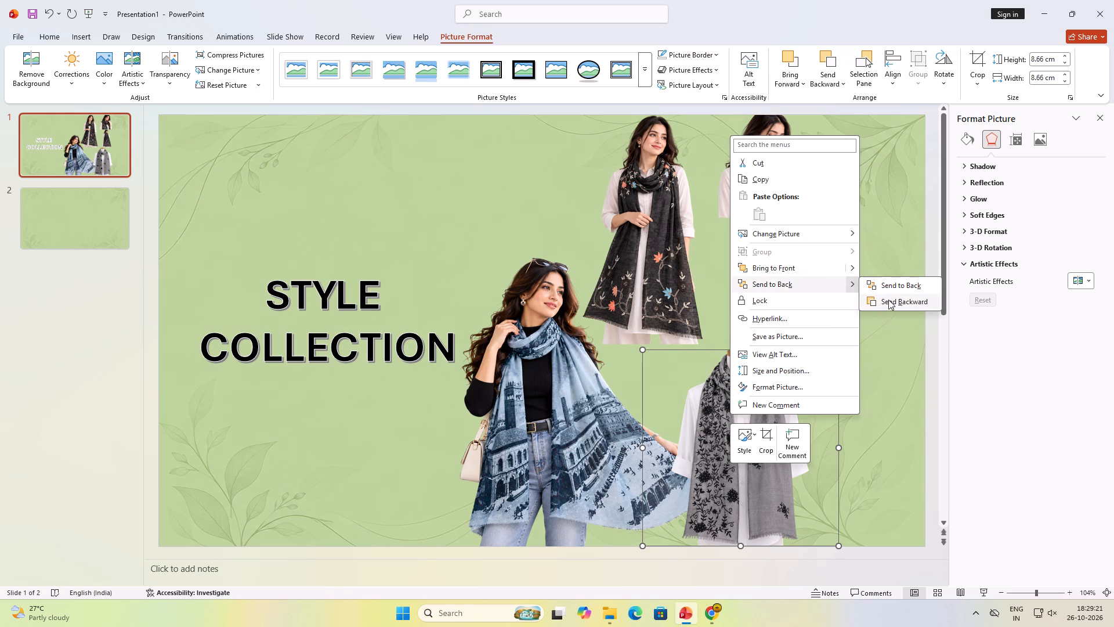
left_click(888, 300)
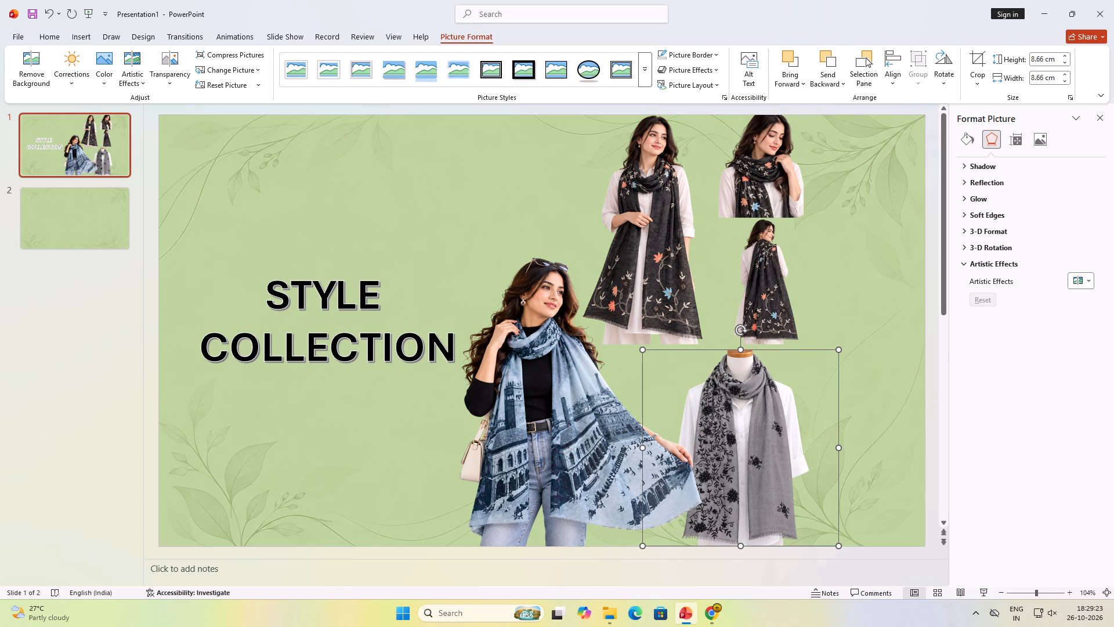
left_click(737, 418)
left_click(716, 418)
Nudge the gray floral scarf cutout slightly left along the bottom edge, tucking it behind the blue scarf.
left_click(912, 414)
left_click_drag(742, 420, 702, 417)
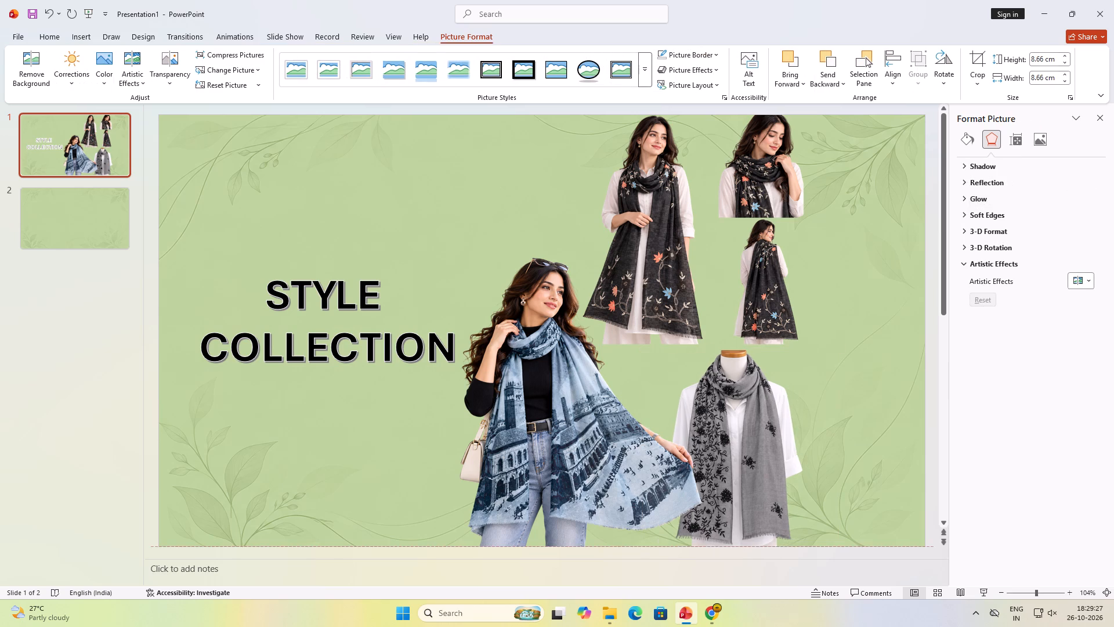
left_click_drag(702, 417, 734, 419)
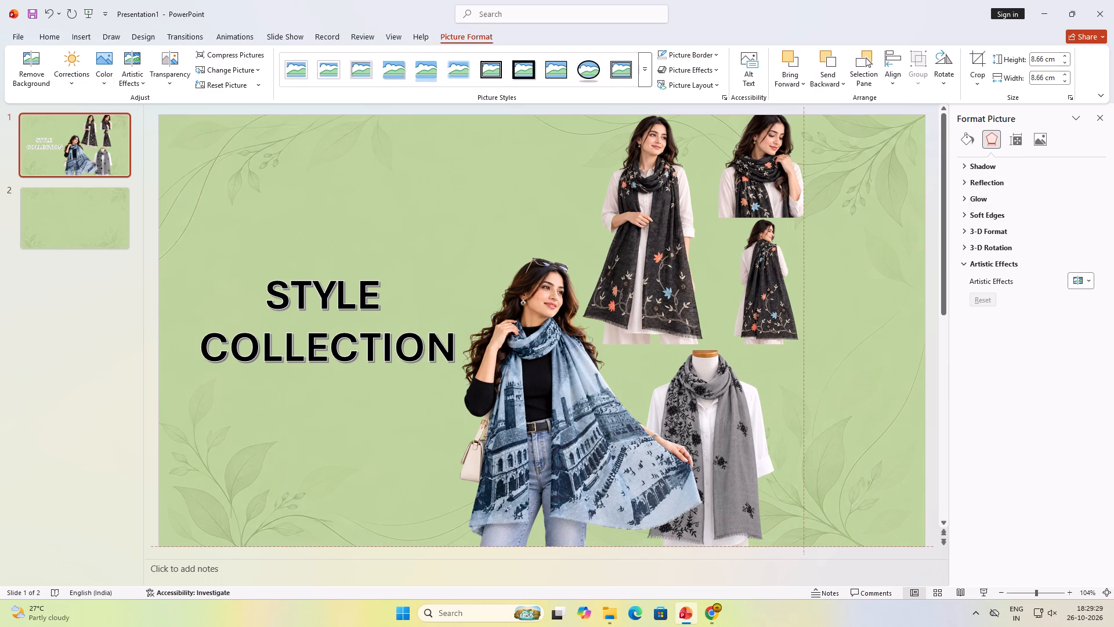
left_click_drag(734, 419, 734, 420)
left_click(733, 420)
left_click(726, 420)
Delete the charcoal scarf cutout from slide 1.
left_click(676, 283)
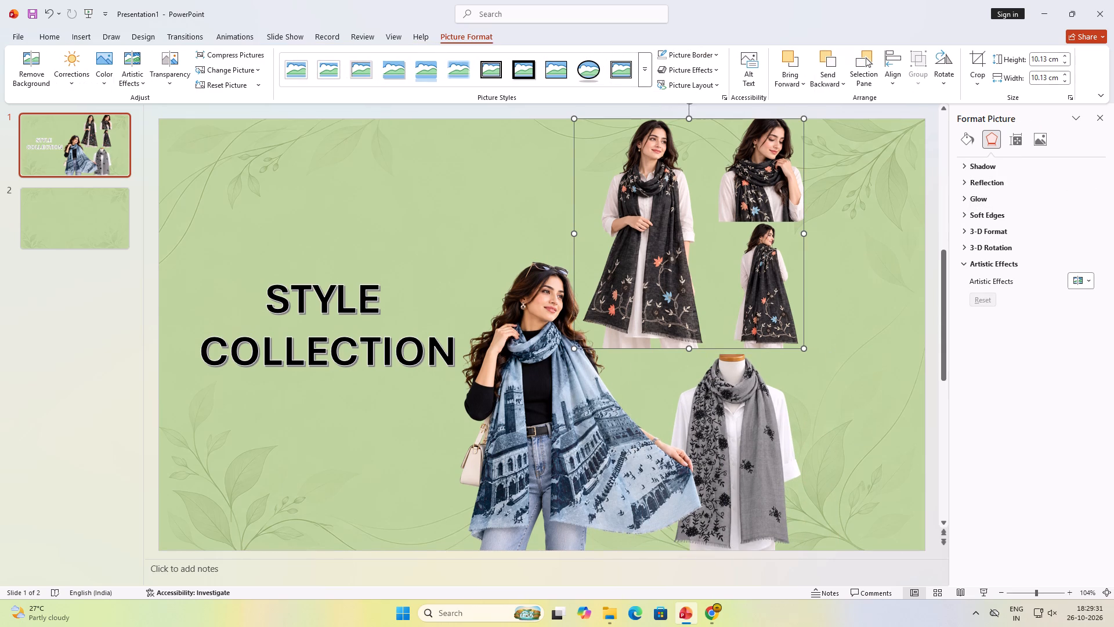
right_click(674, 224)
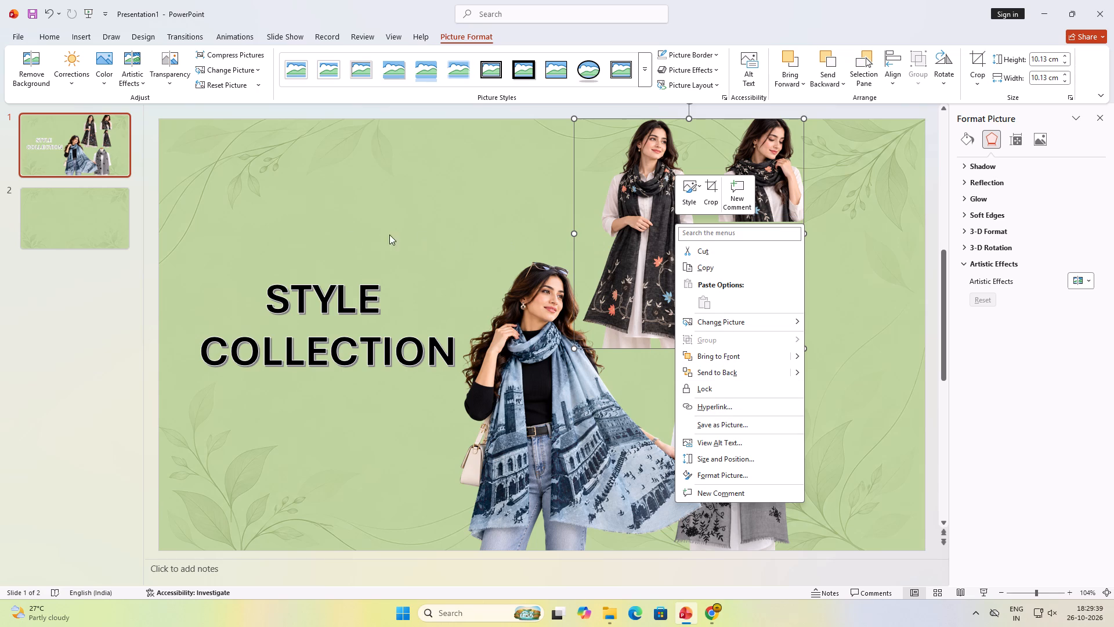
left_click(73, 323)
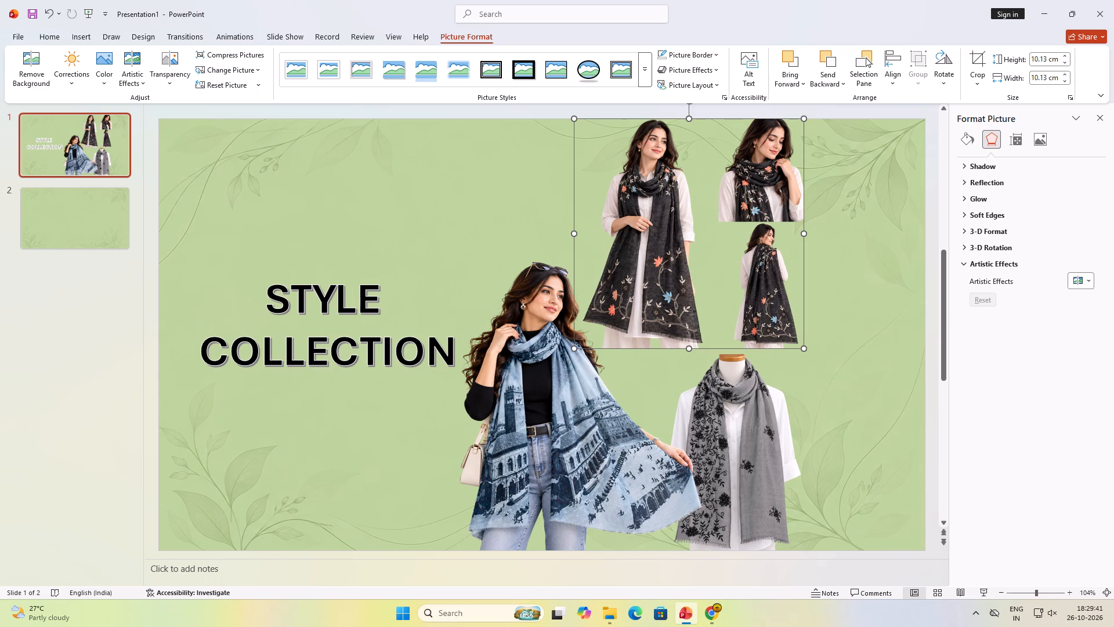
key("Delete")
Move the gray floral scarf cutout to the slide's top edge, above and right of the blue-scarf model.
left_click(730, 419)
left_click_drag(738, 409, 674, 273)
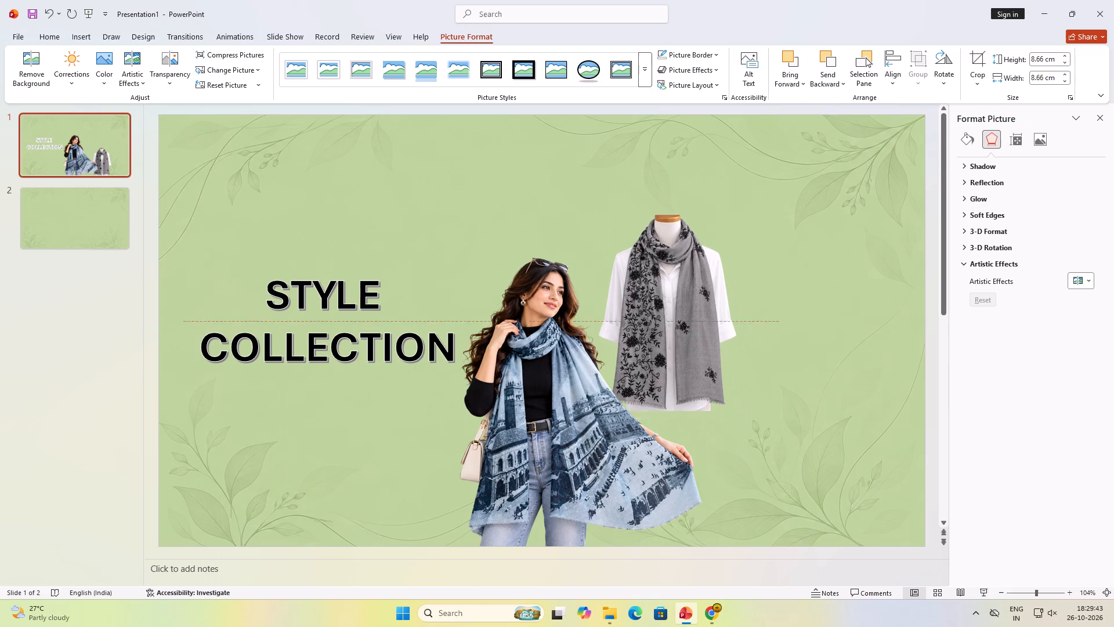
left_click_drag(674, 273, 665, 174)
left_click(665, 174)
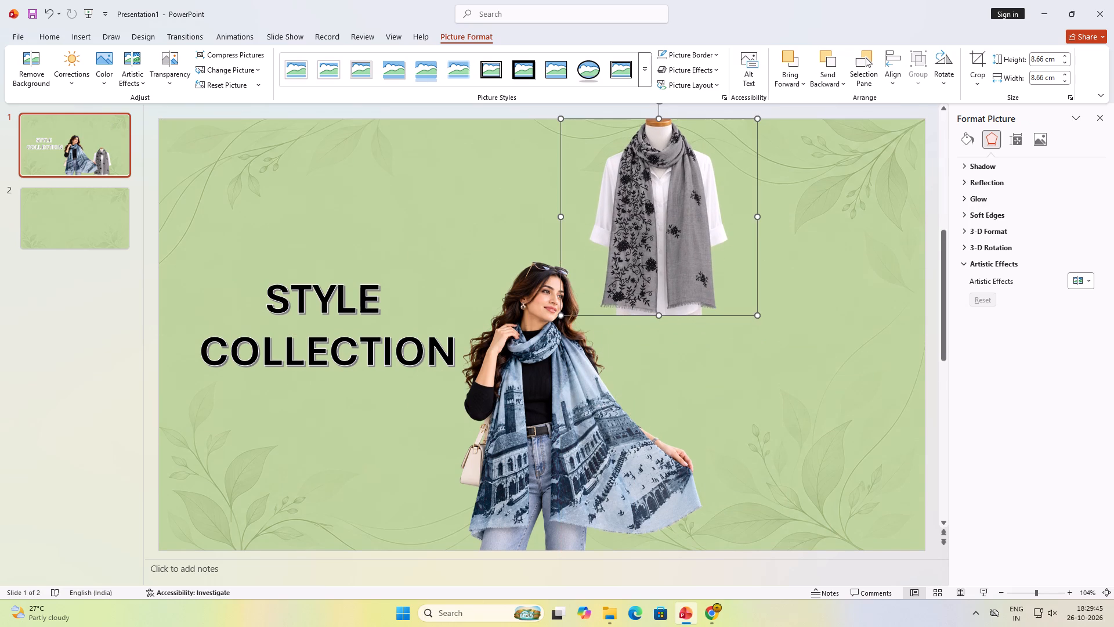
left_click(678, 186)
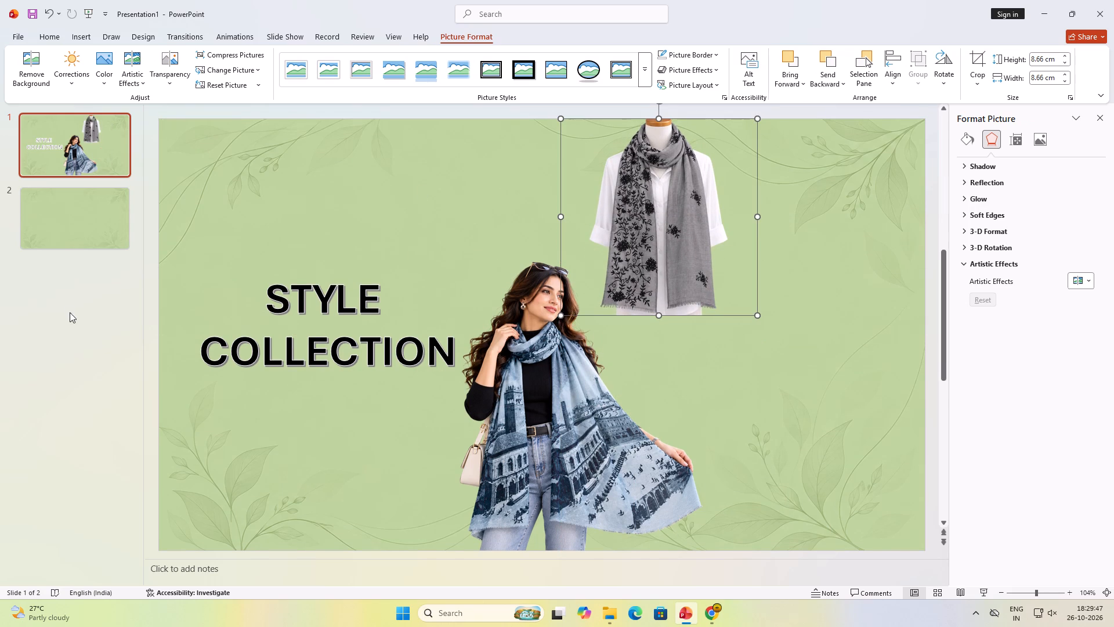
Insert the cutout Floral Vine Scarf on Mannequin-Photoroom from Downloads on slide 1.
left_click(73, 318)
left_click(85, 31)
left_click(68, 127)
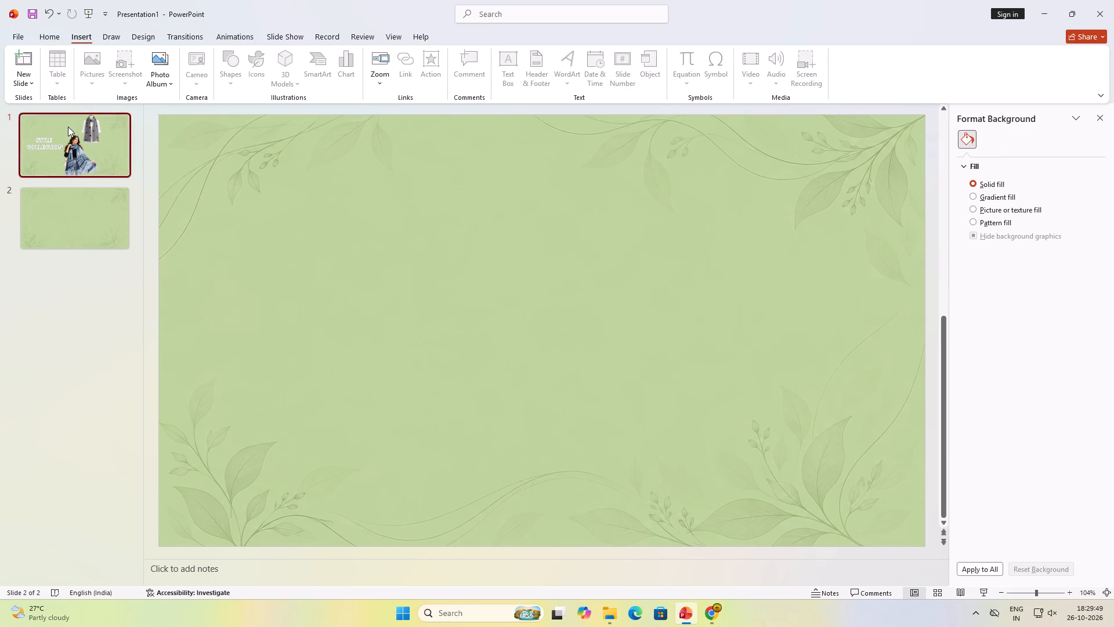
left_click(89, 75)
left_click(104, 113)
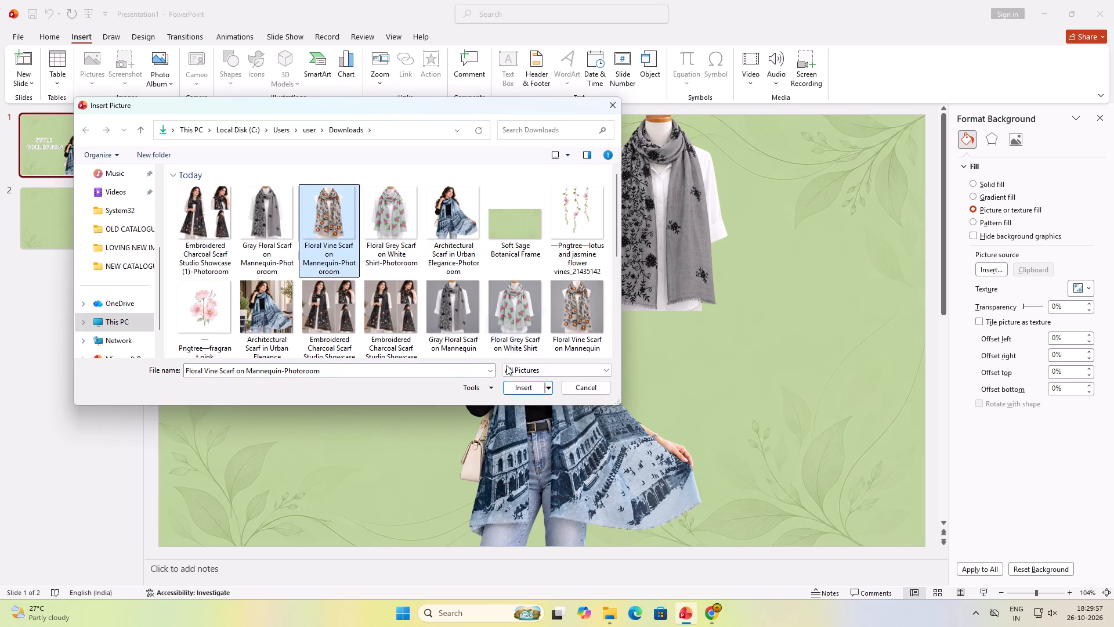
left_click(517, 381)
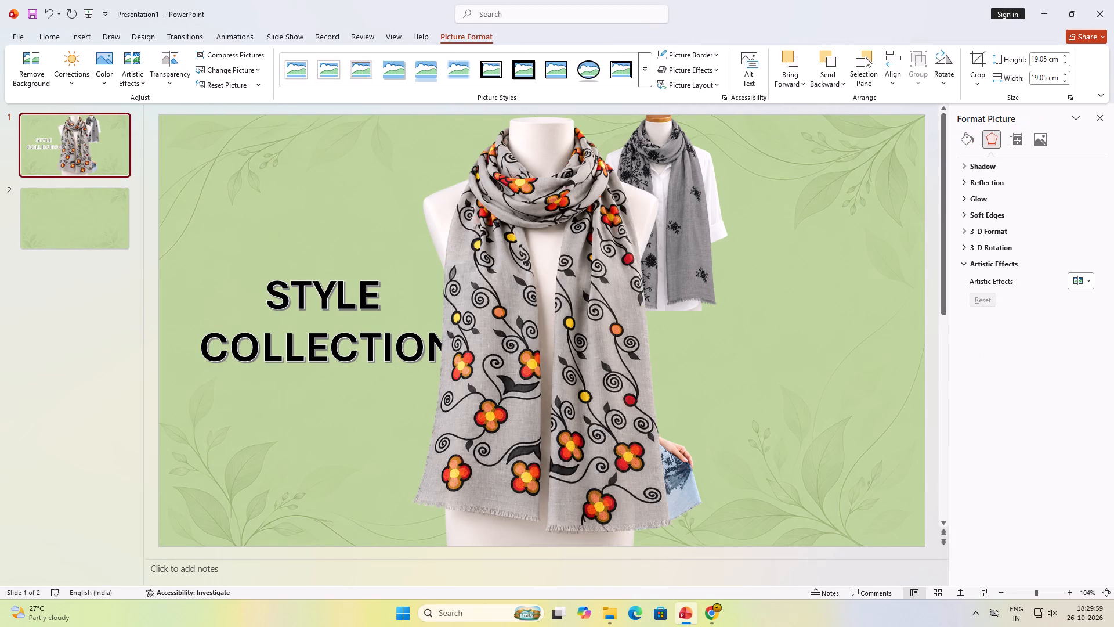
Scale the floral vine scarf cutout to about 10.13 cm square and place it at the slide's bottom edge, right of the blue-scarf model.
left_click(543, 252)
left_click_drag(761, 115, 673, 194)
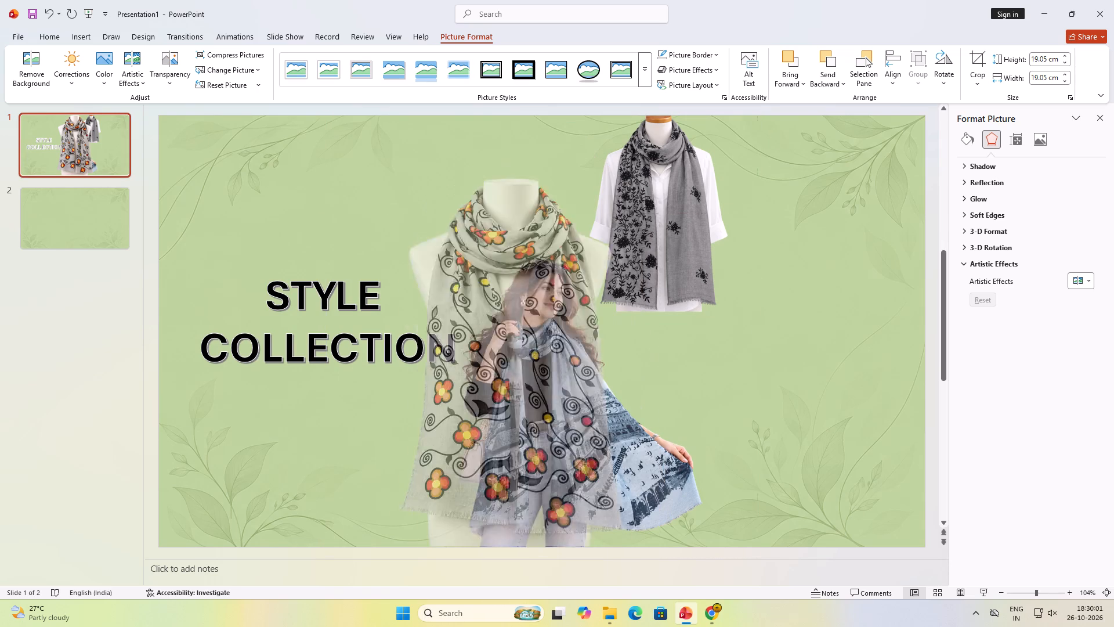
left_click_drag(673, 194, 616, 268)
left_click_drag(429, 397, 750, 413)
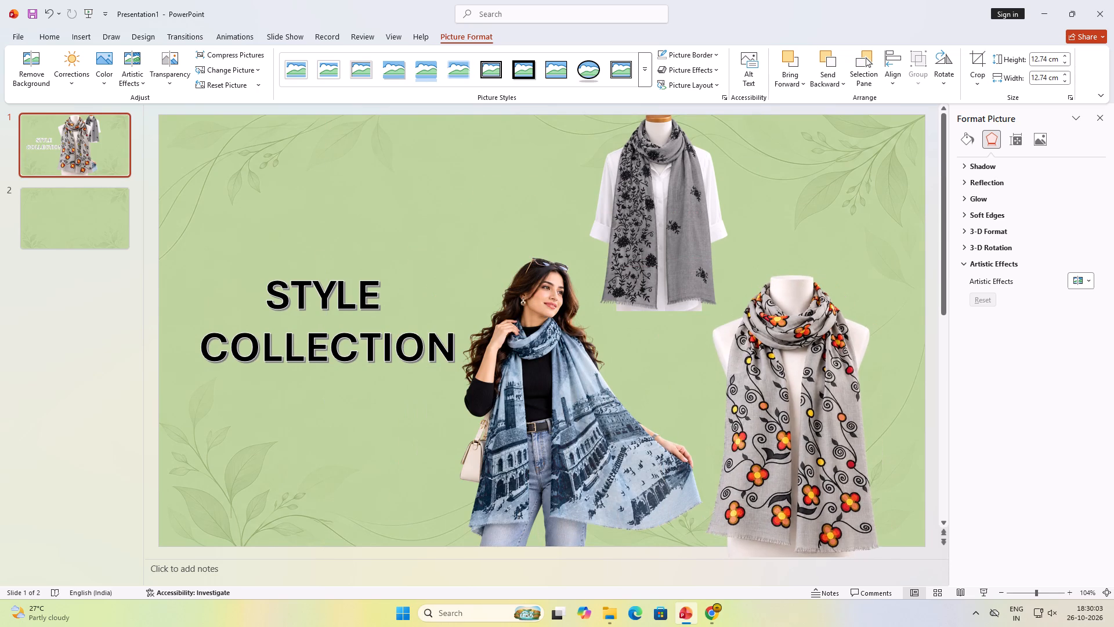
left_click_drag(750, 413, 748, 395)
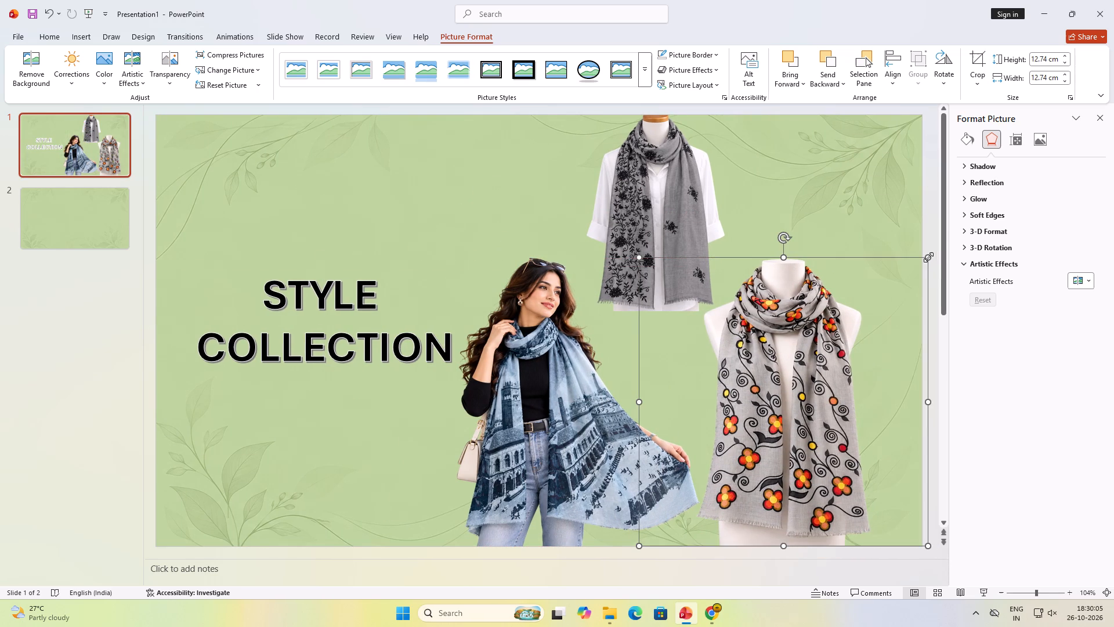
left_click_drag(928, 257, 878, 320)
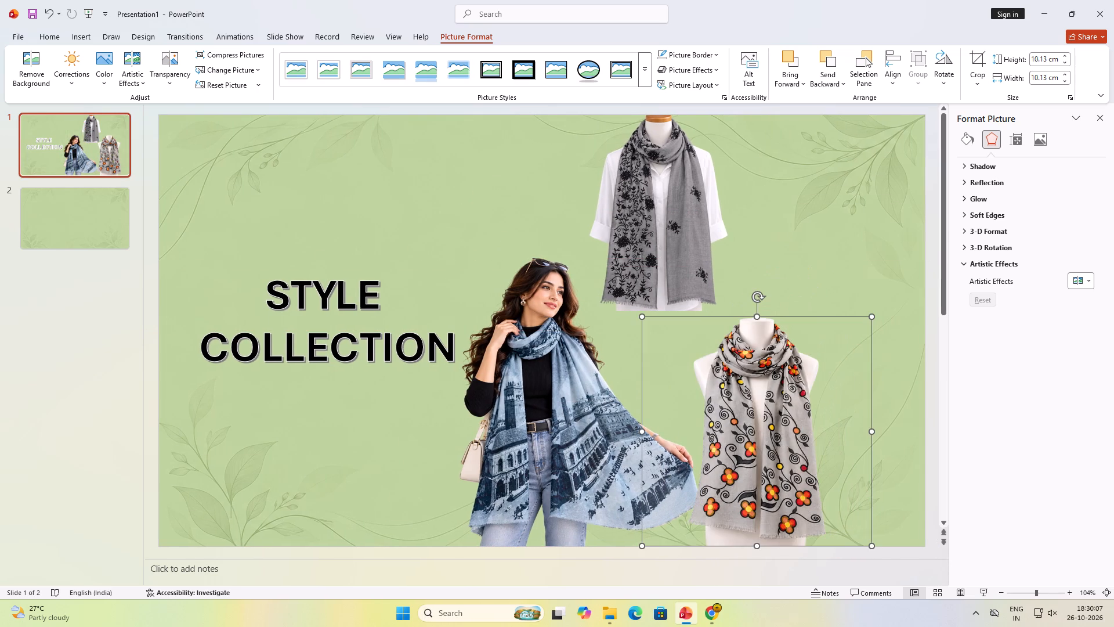
left_click_drag(769, 445, 784, 442)
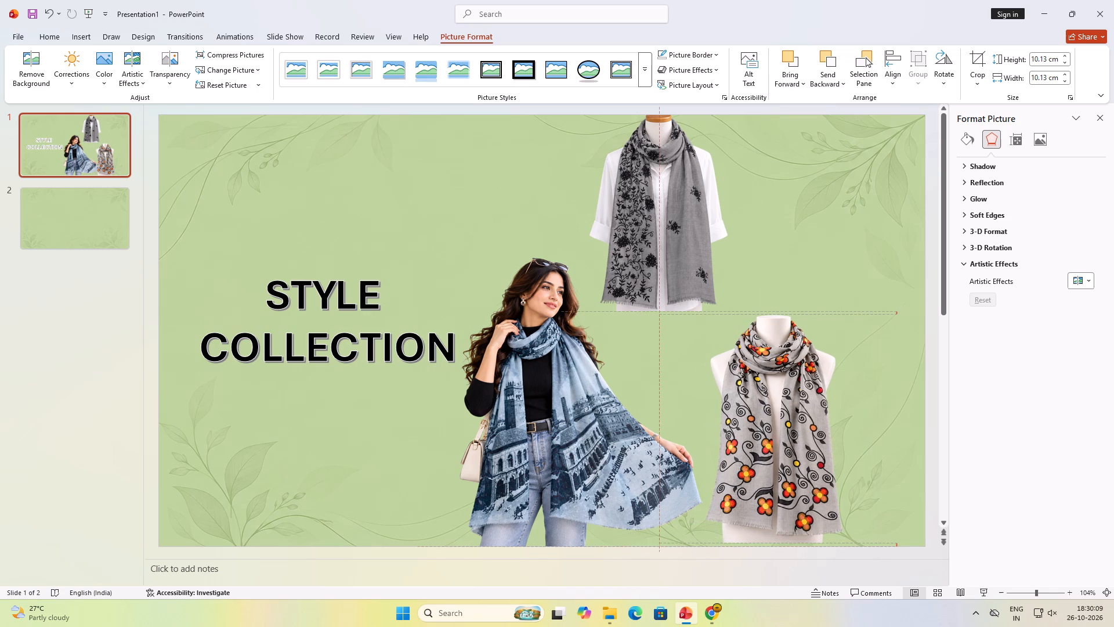
left_click_drag(784, 442, 776, 442)
left_click(778, 445)
left_click(781, 449)
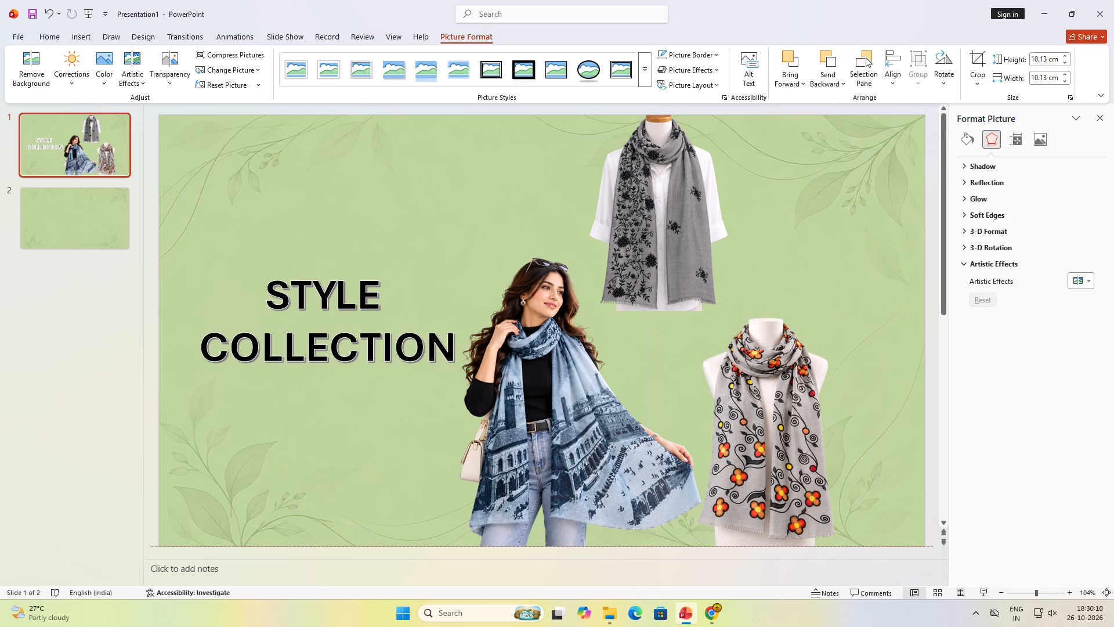
left_click(784, 453)
left_click(435, 243)
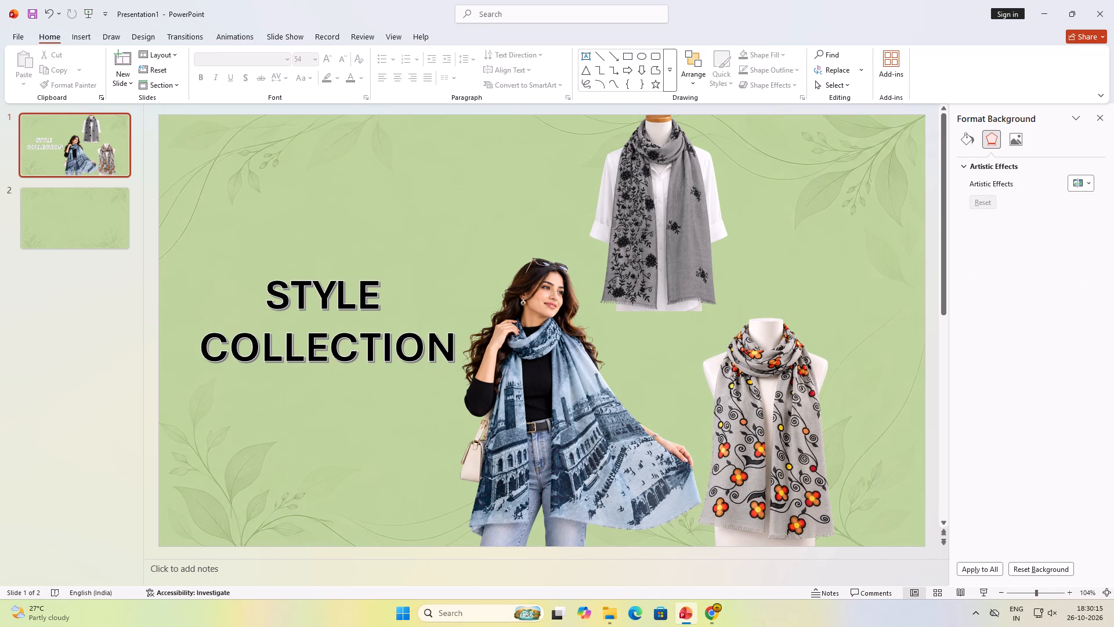
Shift the gray floral scarf cutout slightly toward the blue-scarf model, keeping it at the slide's top edge.
left_click(648, 174)
left_click_drag(663, 174, 643, 174)
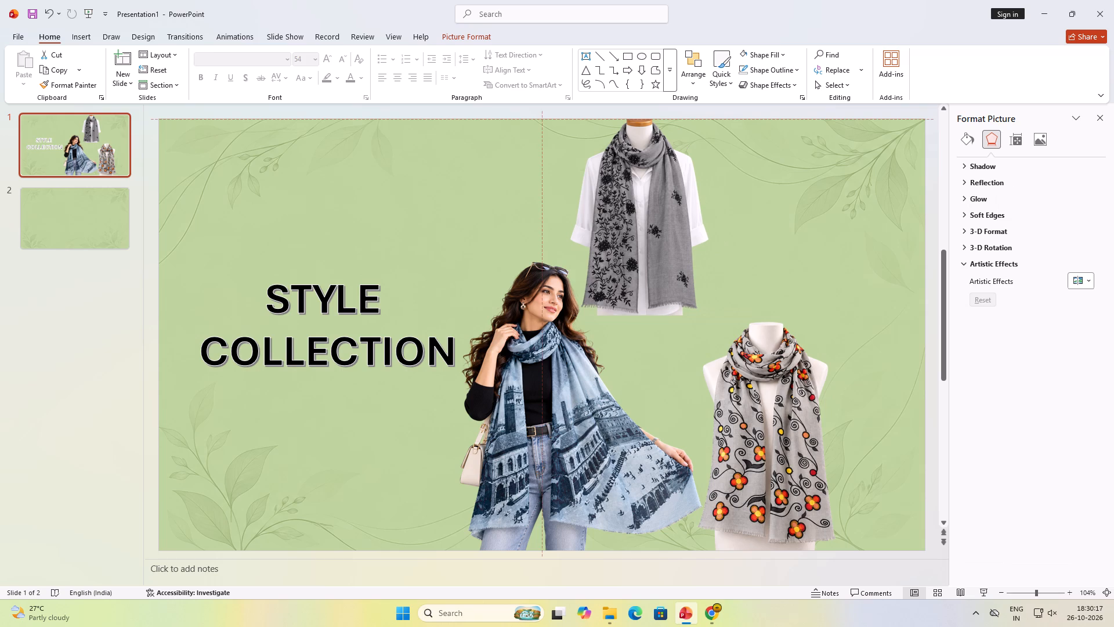
left_click_drag(643, 174, 657, 177)
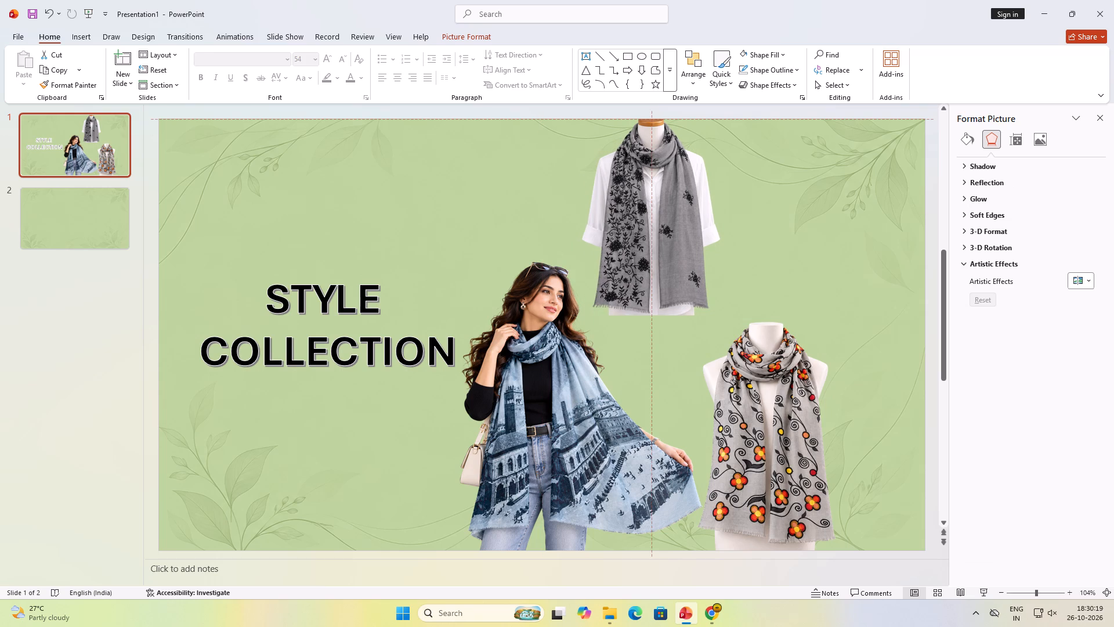
left_click_drag(657, 177, 654, 178)
left_click(424, 156)
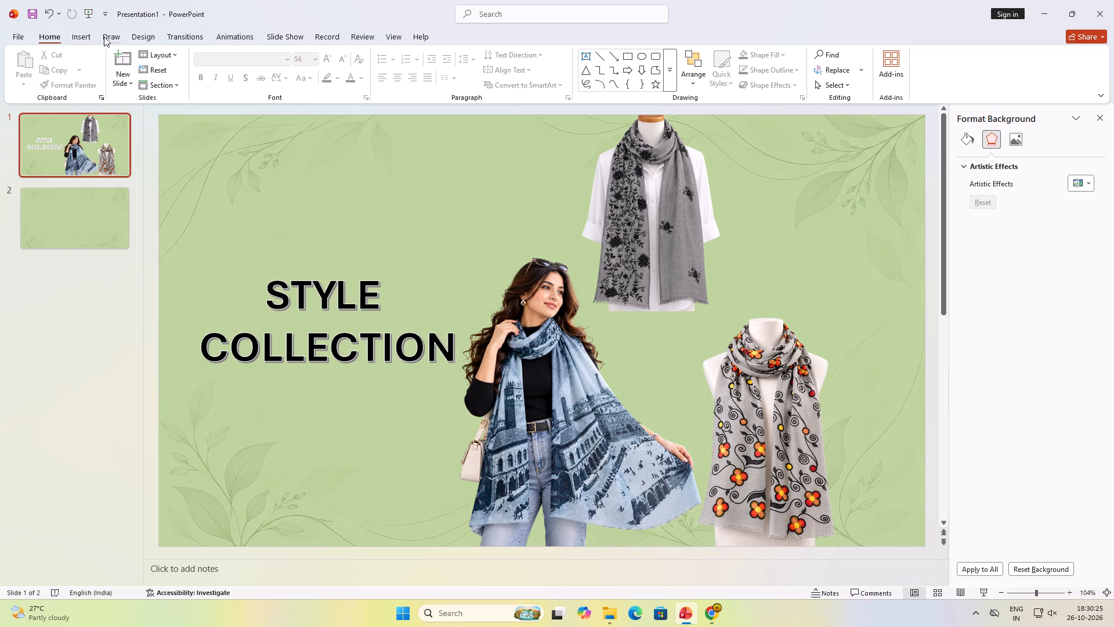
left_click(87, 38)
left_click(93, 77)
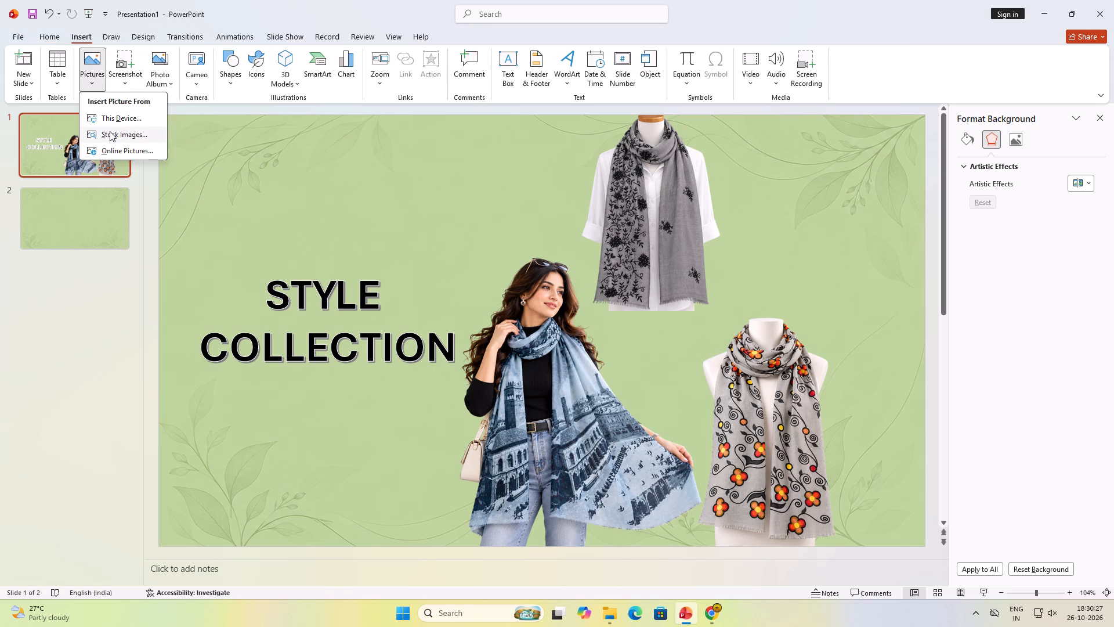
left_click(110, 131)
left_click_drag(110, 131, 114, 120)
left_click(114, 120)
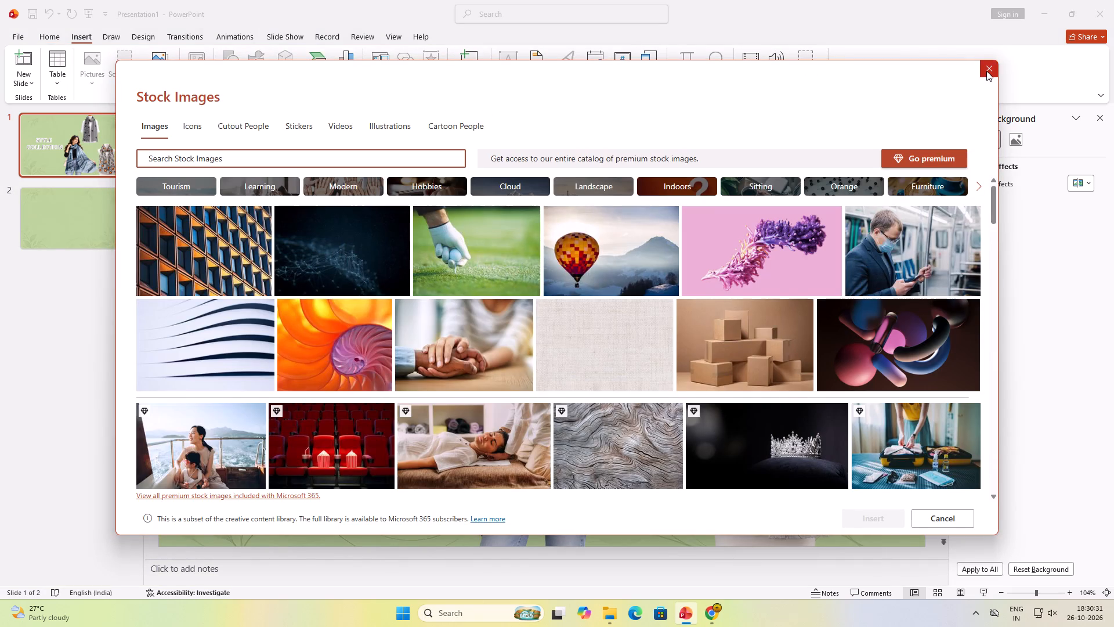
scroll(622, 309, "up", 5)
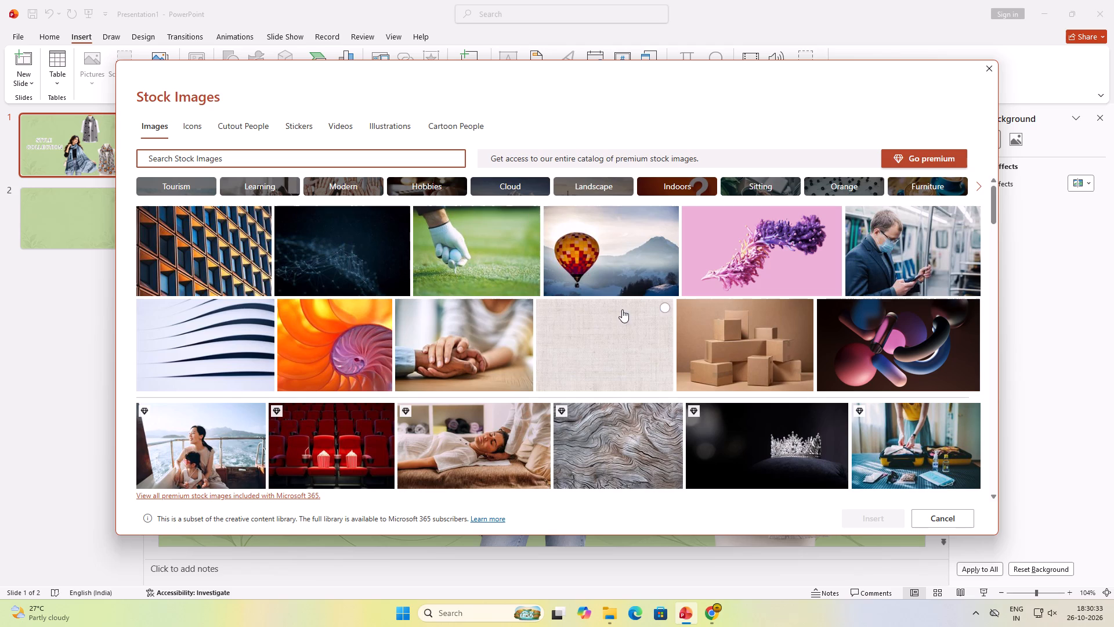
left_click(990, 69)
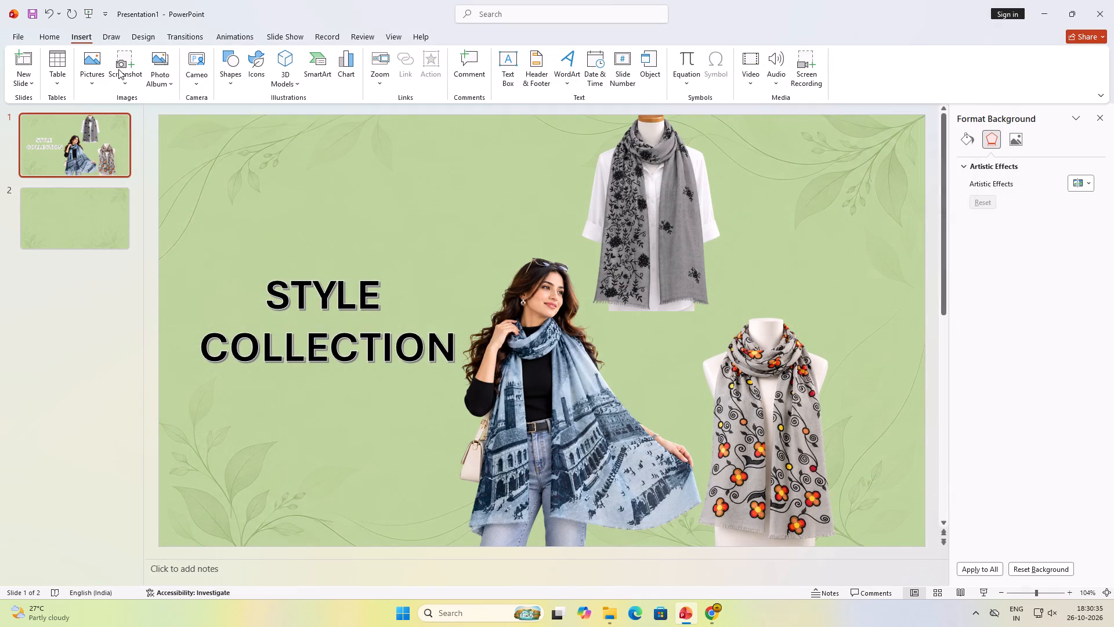
Insert the cutout Floral Grey Scarf on White Shirt-Photoroom from Downloads on slide 1.
left_click(98, 81)
left_click(123, 123)
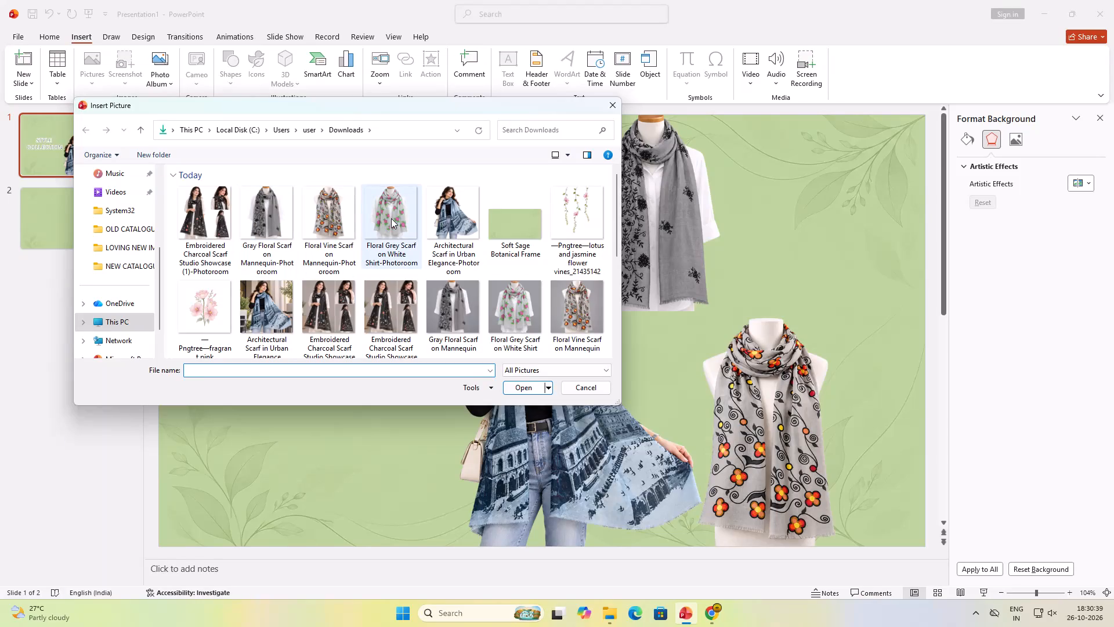
double_click(391, 218)
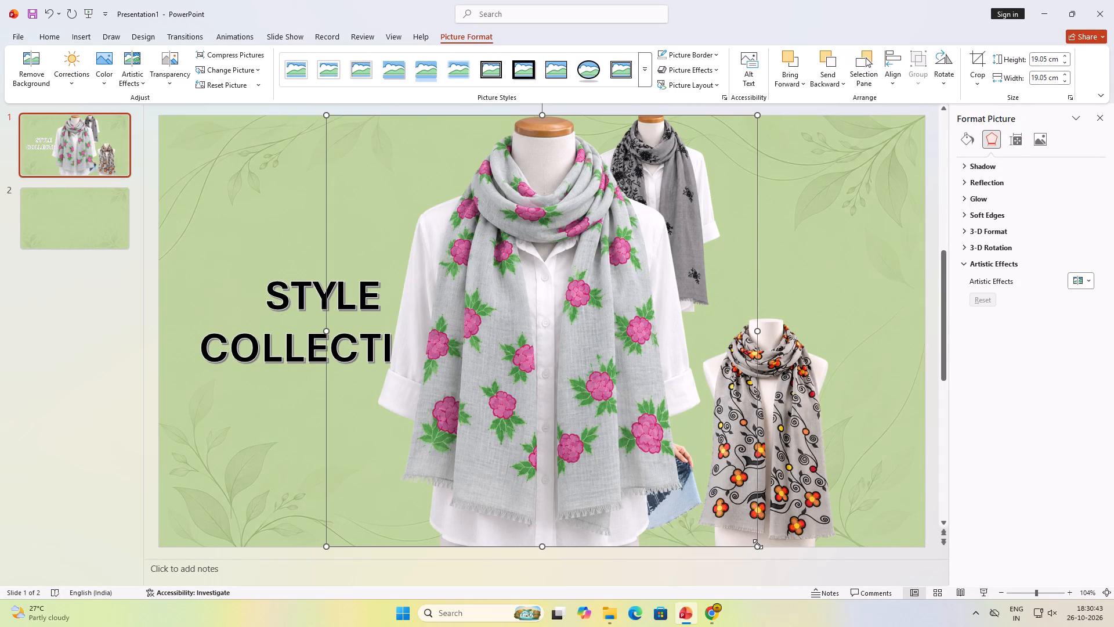
Scale the pink-flower scarf cutout to about 9 cm square and place it in the slide's upper-right corner.
left_click_drag(758, 544, 531, 239)
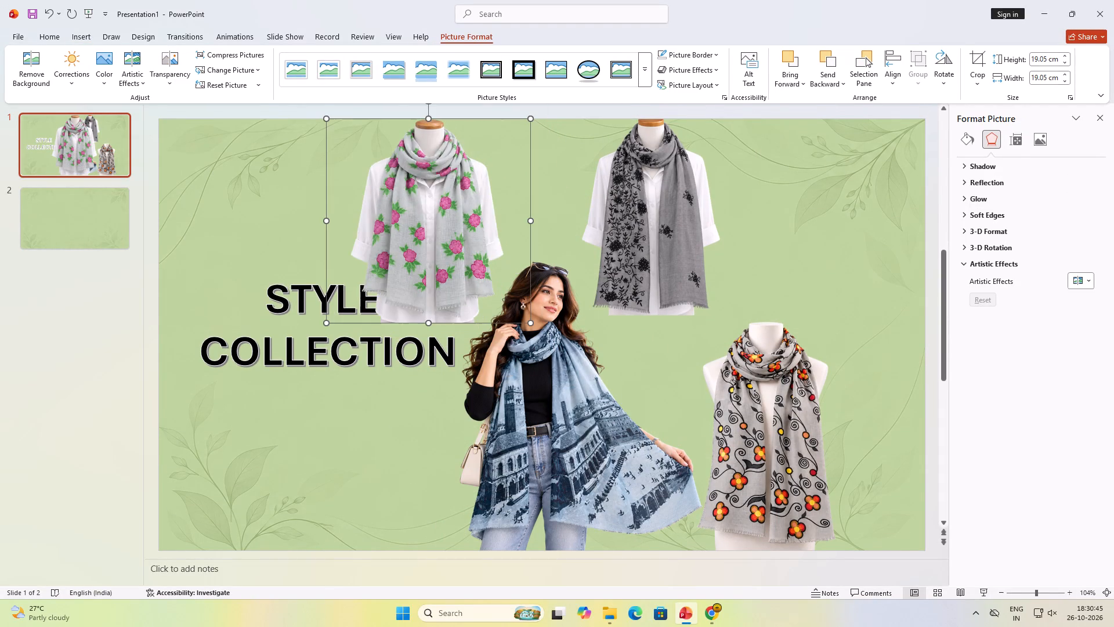
left_click_drag(472, 250, 851, 236)
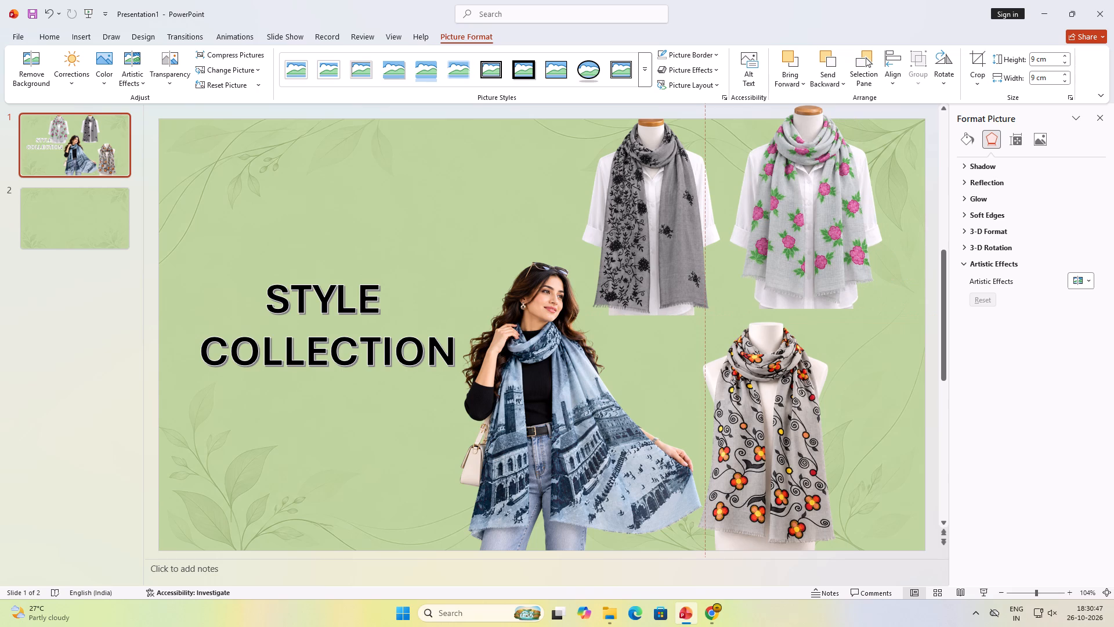
left_click_drag(851, 236, 855, 247)
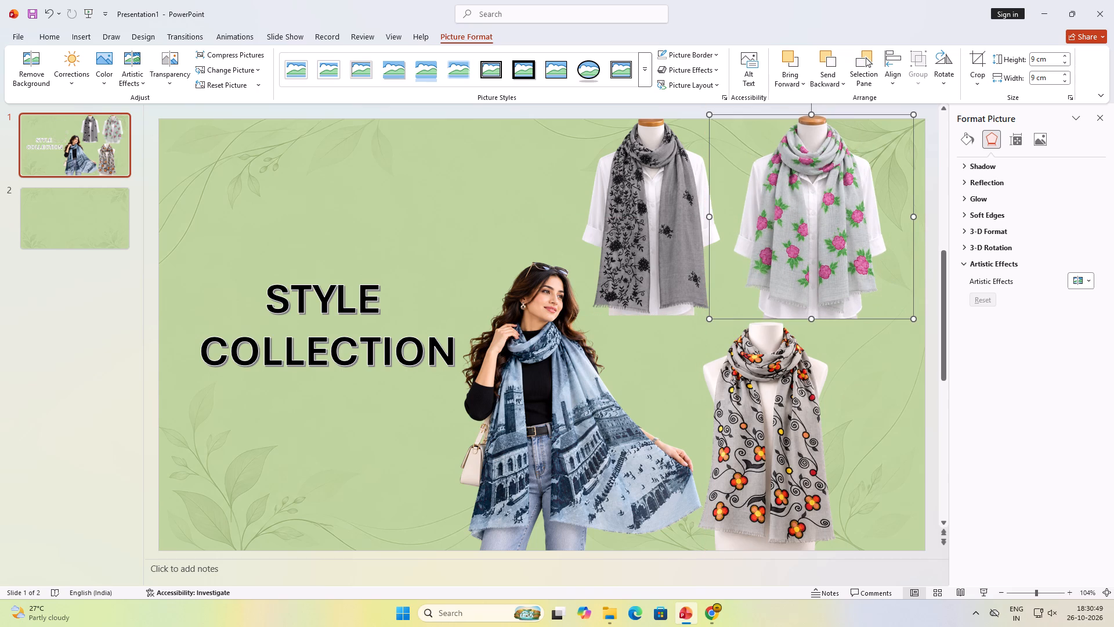
left_click(898, 261)
left_click_drag(803, 215, 823, 222)
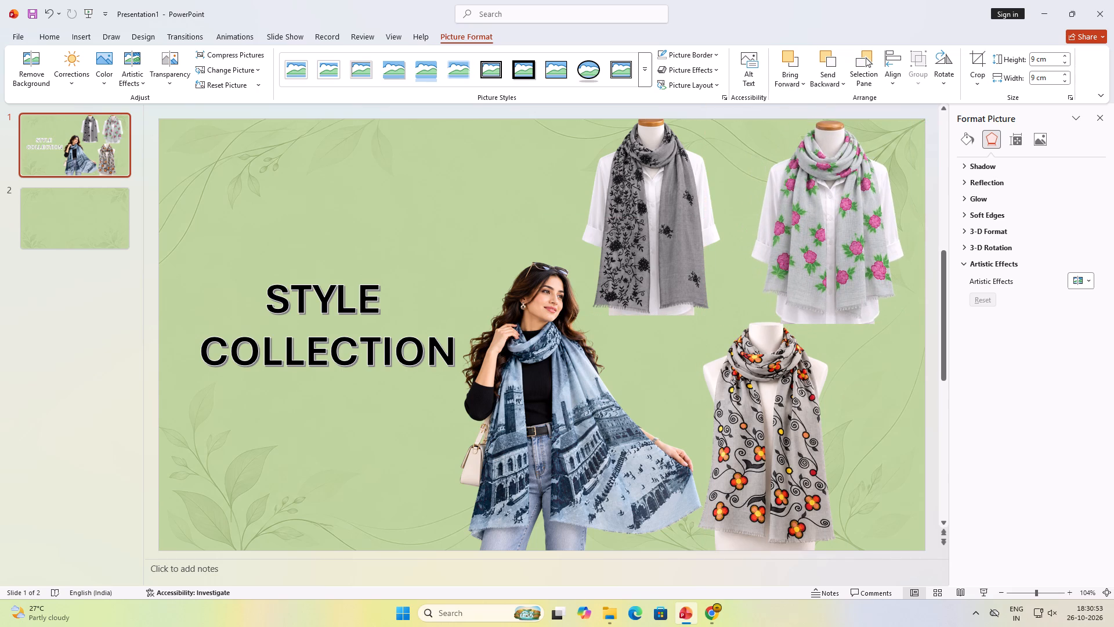
left_click_drag(823, 222, 823, 219)
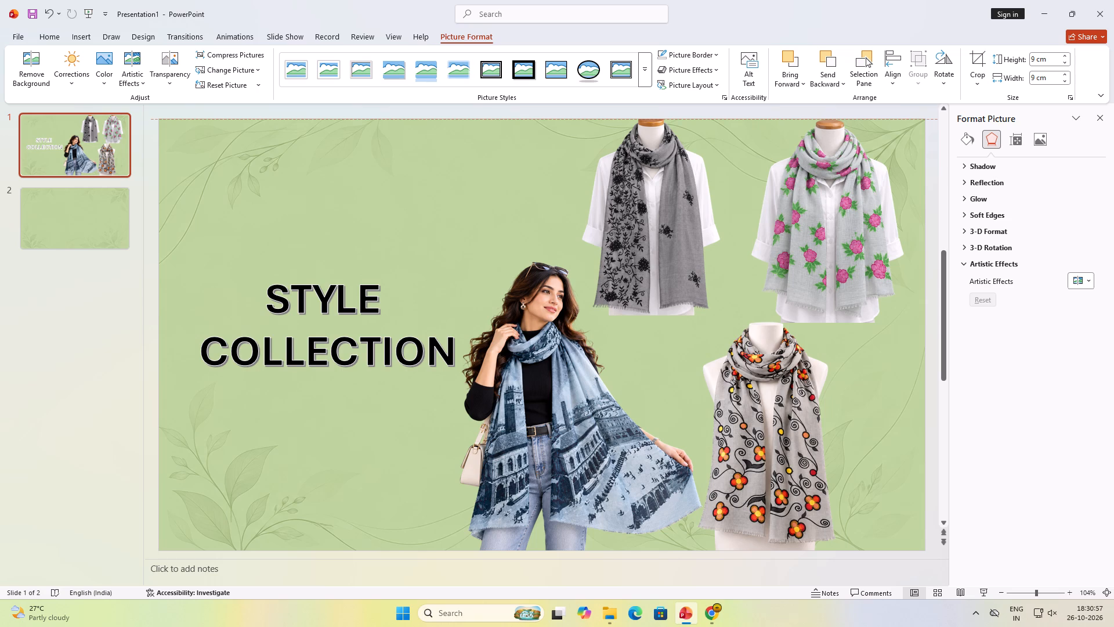
left_click_drag(823, 219, 834, 219)
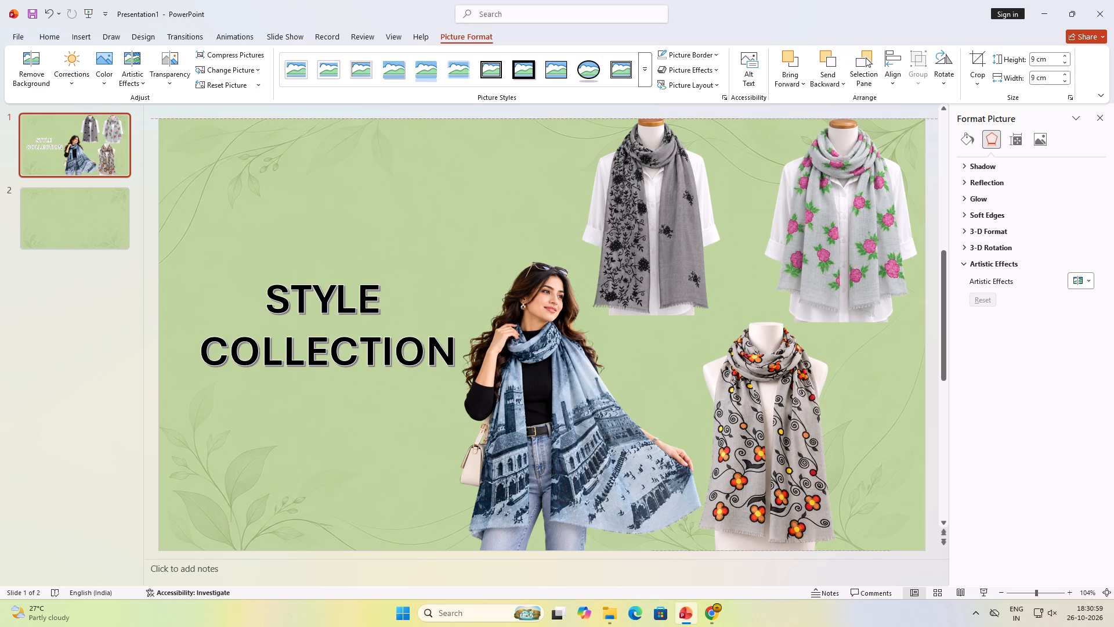
left_click_drag(834, 219, 838, 219)
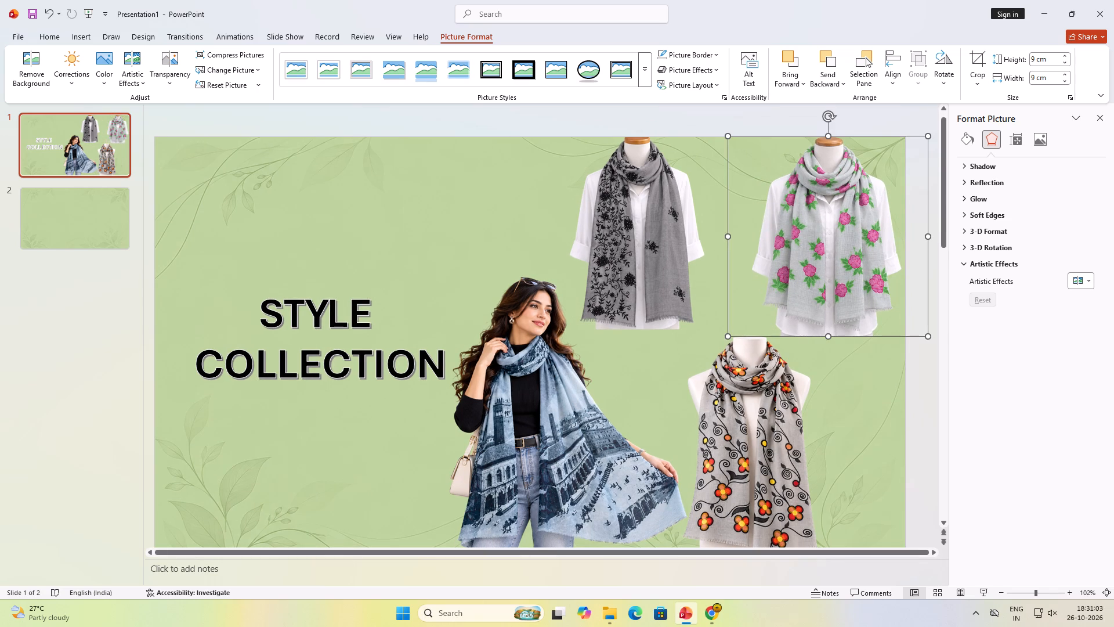
left_click(768, 389)
left_click(812, 236)
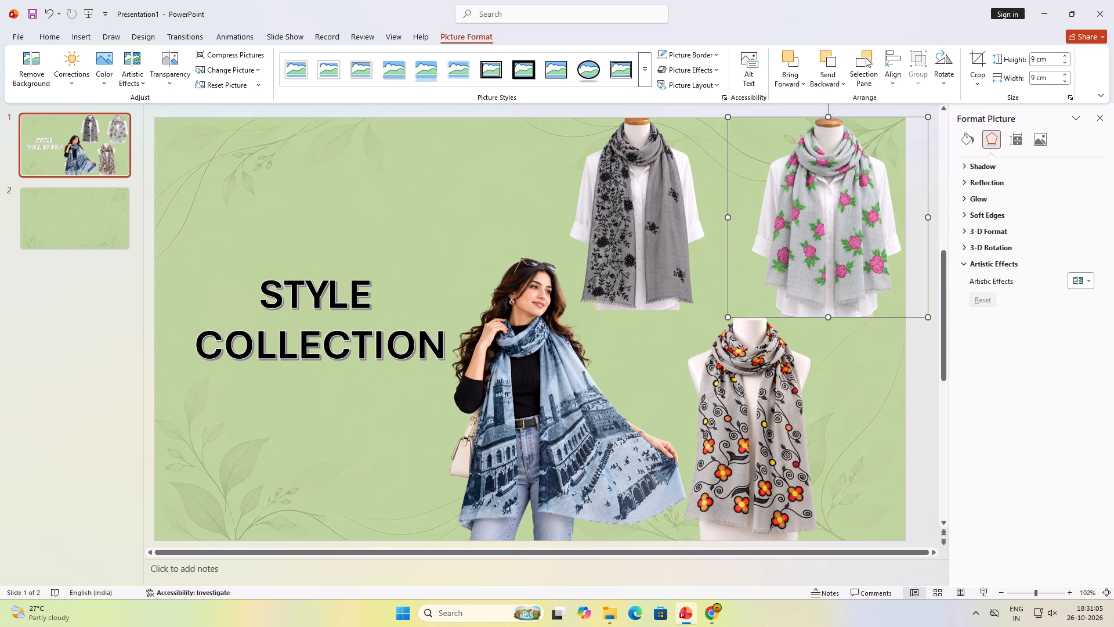
key("Right")
key("Right")
key("Right")
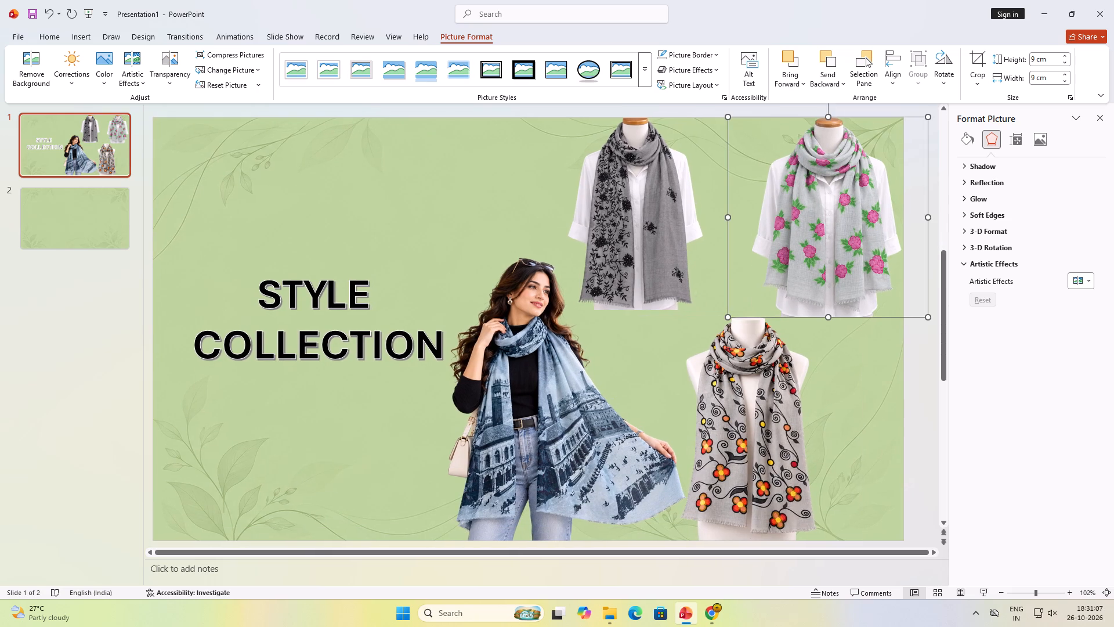
key("Right")
key("Right")
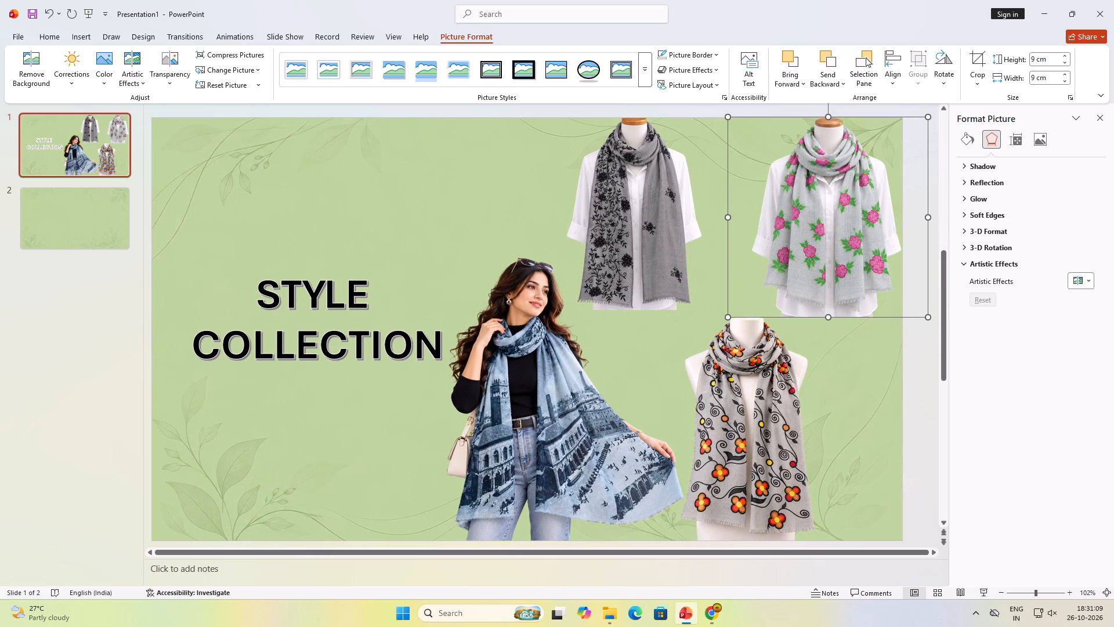
Nudge the gray floral scarf cutout slightly right, toward the pink-flower scarf cutout.
left_click(637, 255)
key("Right")
key("Right")
key("Right")
key("Right")
key("Right")
key("Right")
key("Right")
key("Right")
key("Right")
key("Right")
key("Right")
key("Right")
key("Right")
key("Right")
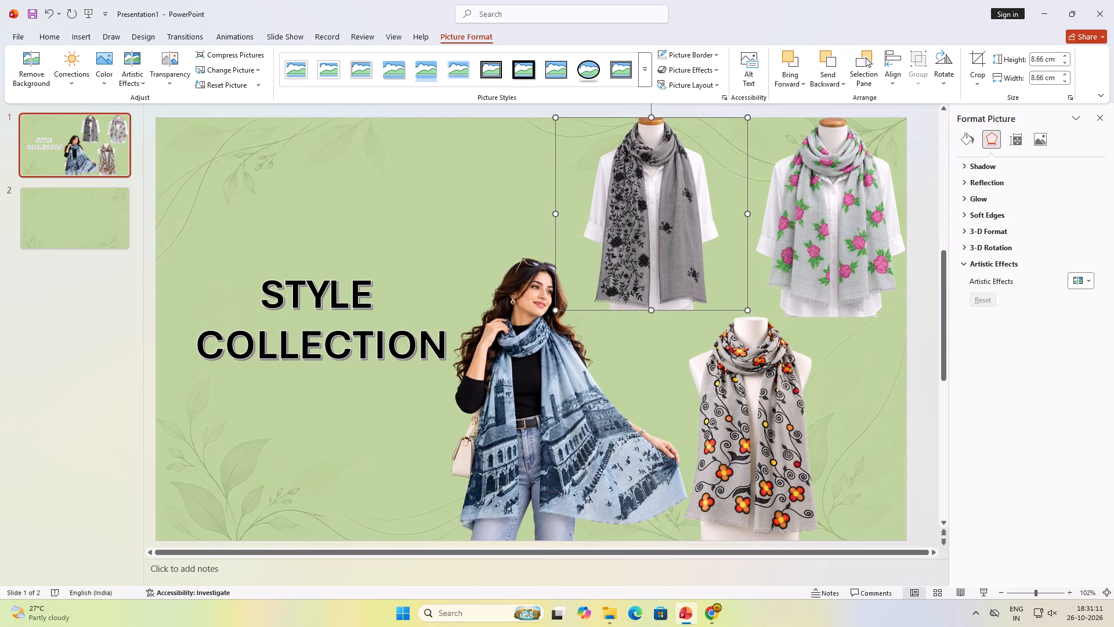
key("Right")
key("Right")
Nudge the blue-scarf model cutout slightly right, toward the floral vine scarf cutout.
left_click(554, 420)
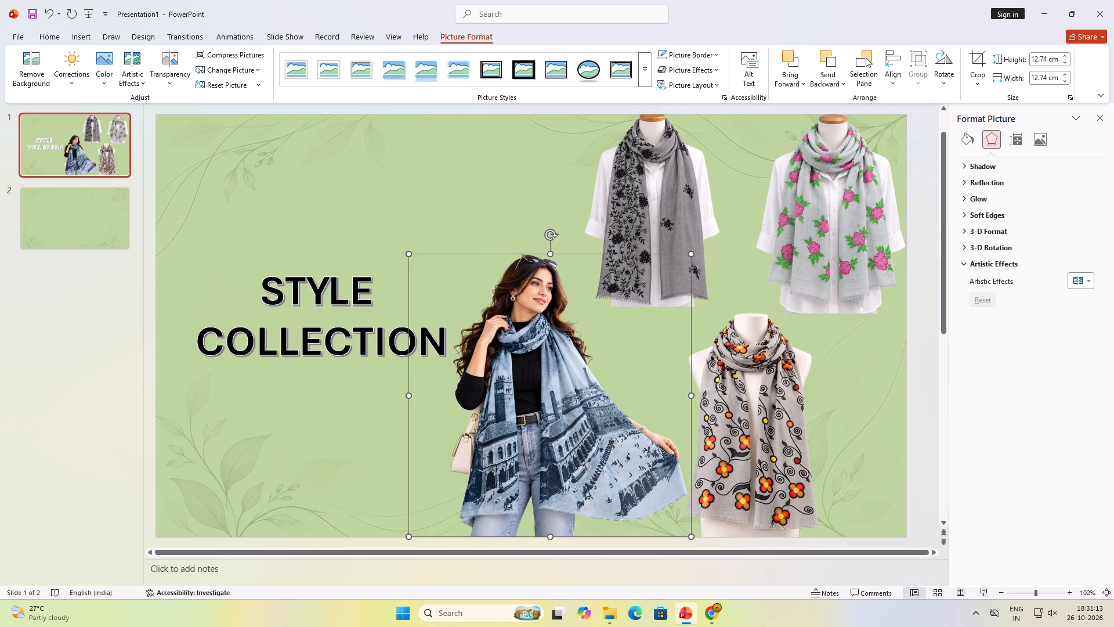
key("Right")
key("Right")
key("Right")
key("Right")
key("Right")
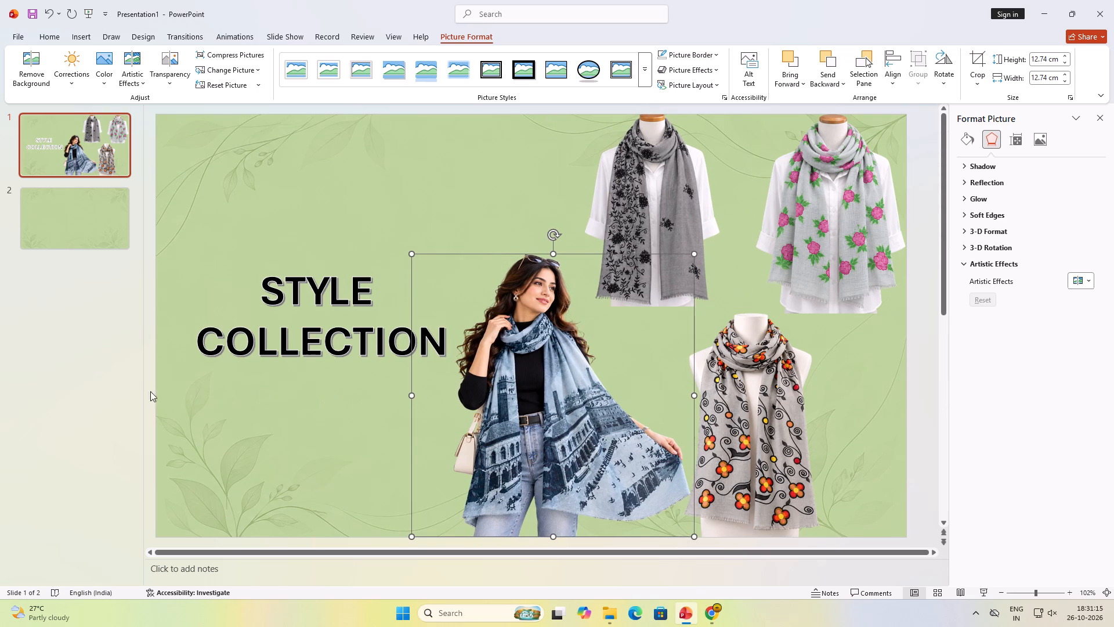
left_click(88, 391)
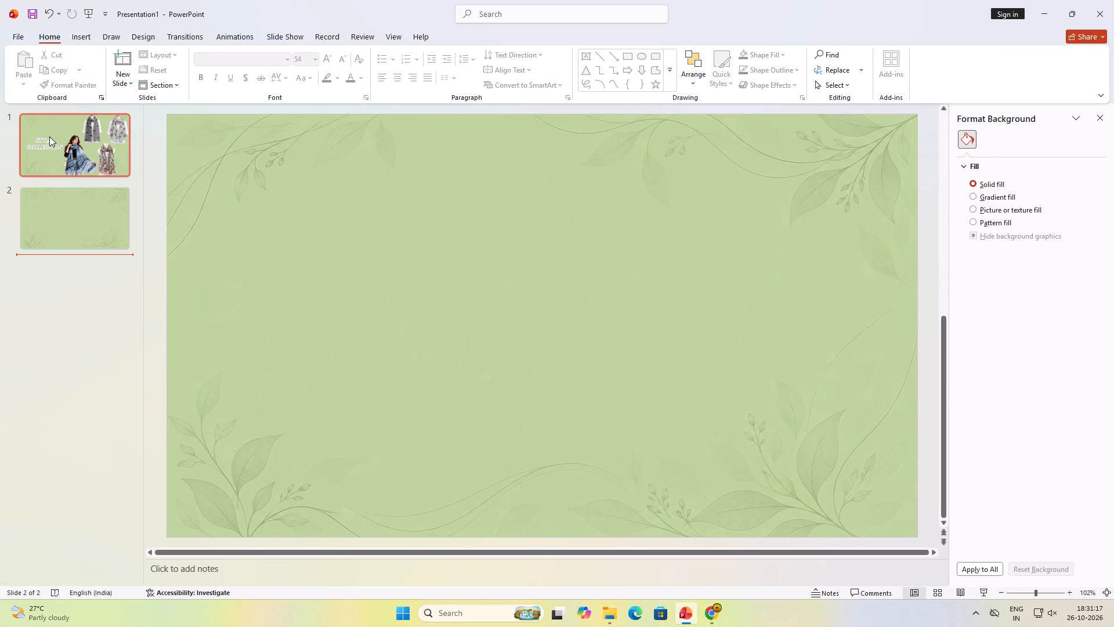
left_click(44, 141)
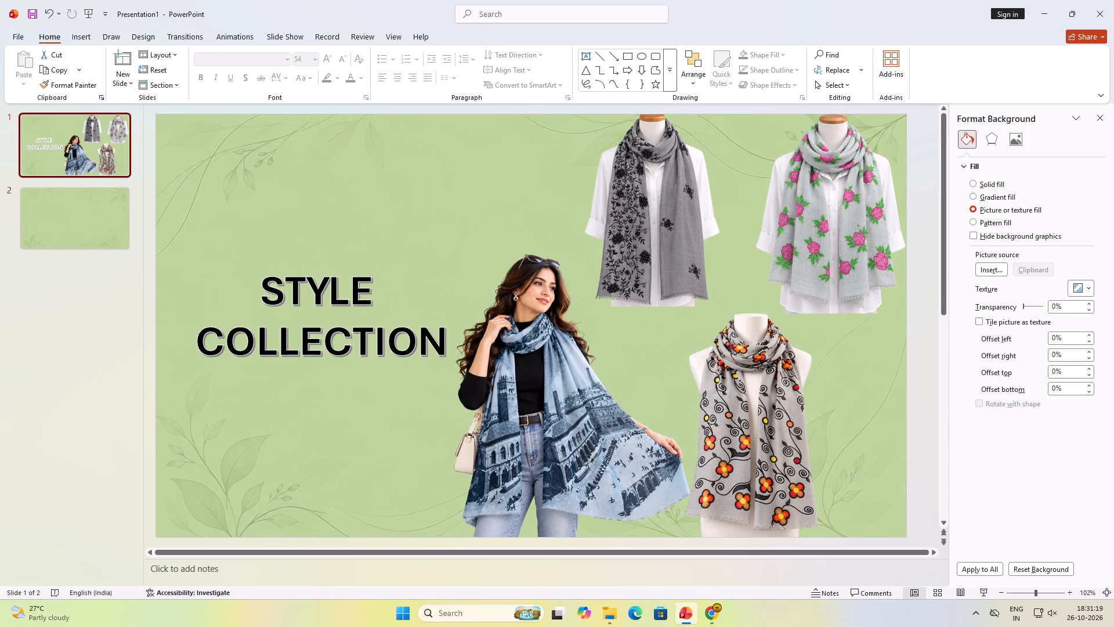
Move the STYLE COLLECTION title up into the upper-left area of slide 1.
left_click(354, 284)
left_click_drag(302, 263, 306, 222)
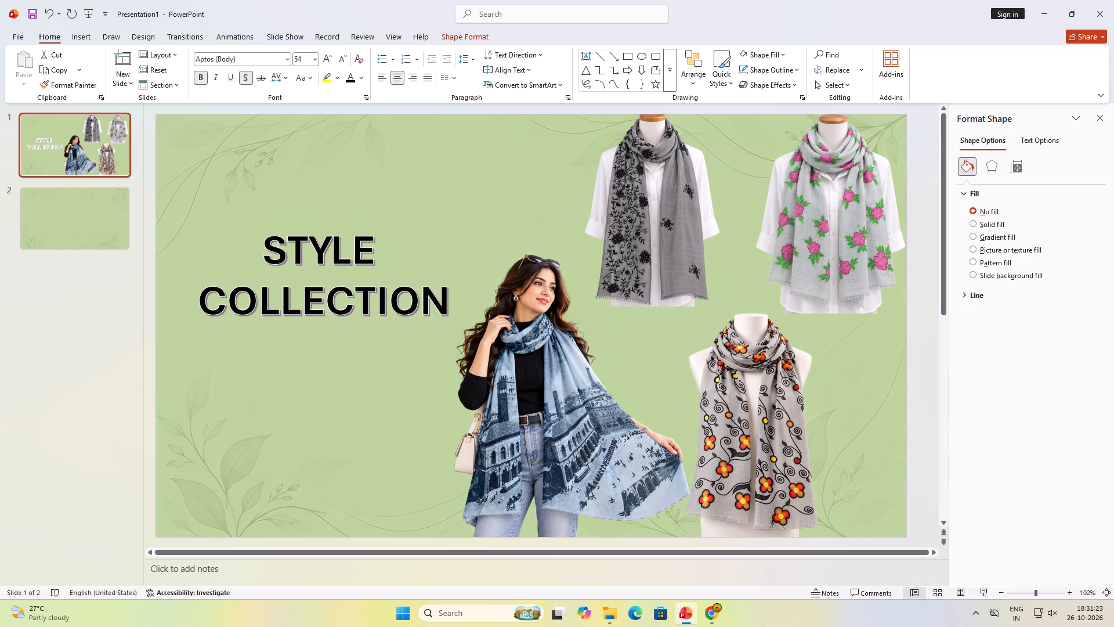
left_click_drag(306, 222, 304, 155)
left_click(116, 304)
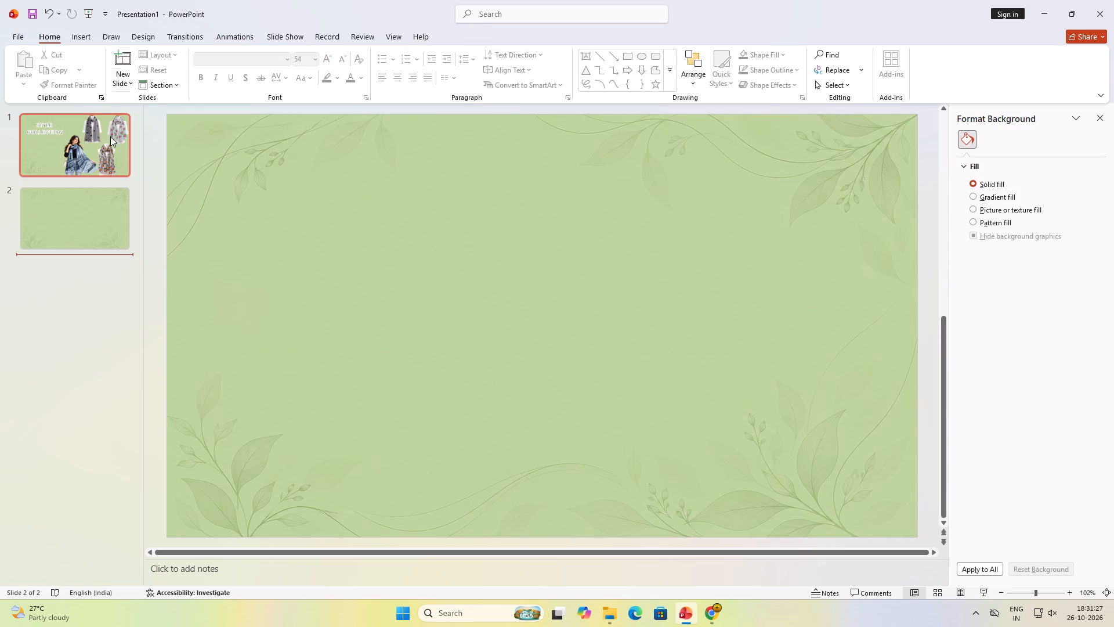
left_click(105, 139)
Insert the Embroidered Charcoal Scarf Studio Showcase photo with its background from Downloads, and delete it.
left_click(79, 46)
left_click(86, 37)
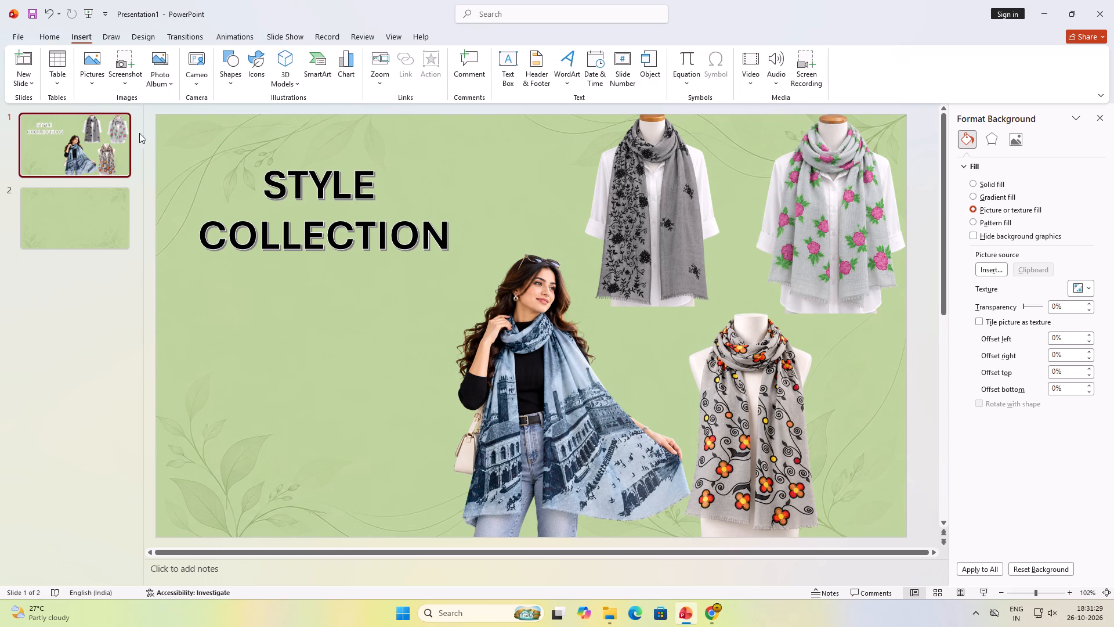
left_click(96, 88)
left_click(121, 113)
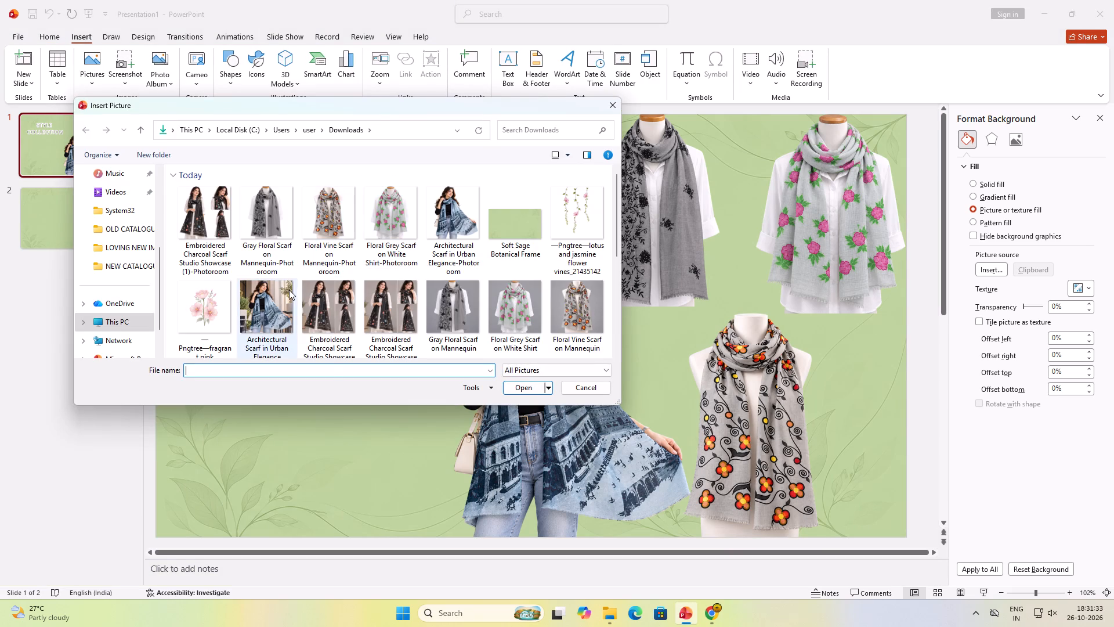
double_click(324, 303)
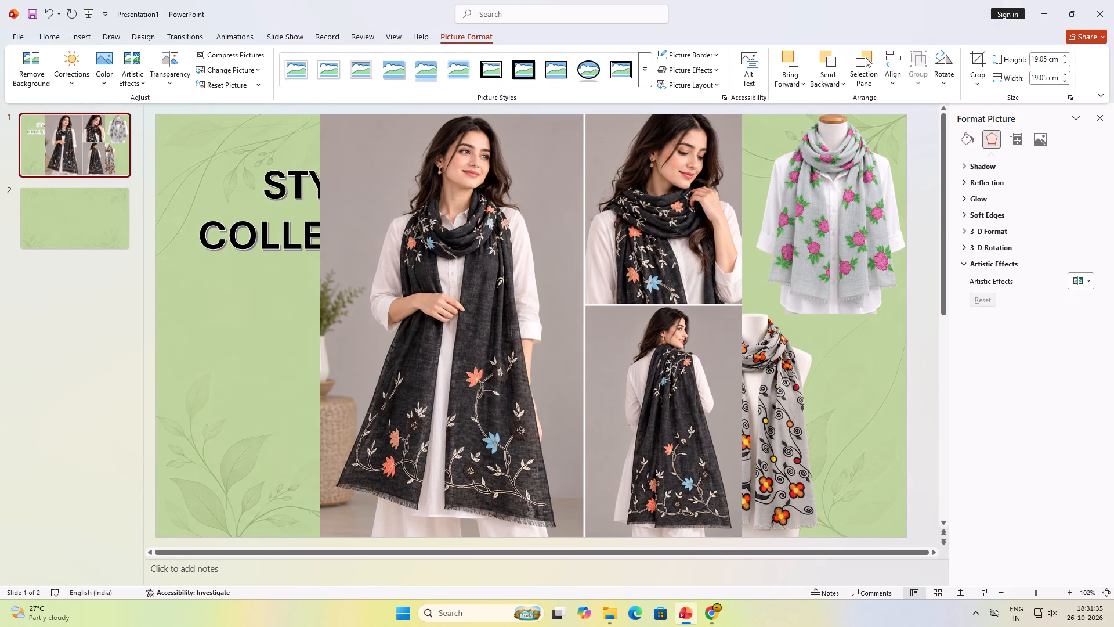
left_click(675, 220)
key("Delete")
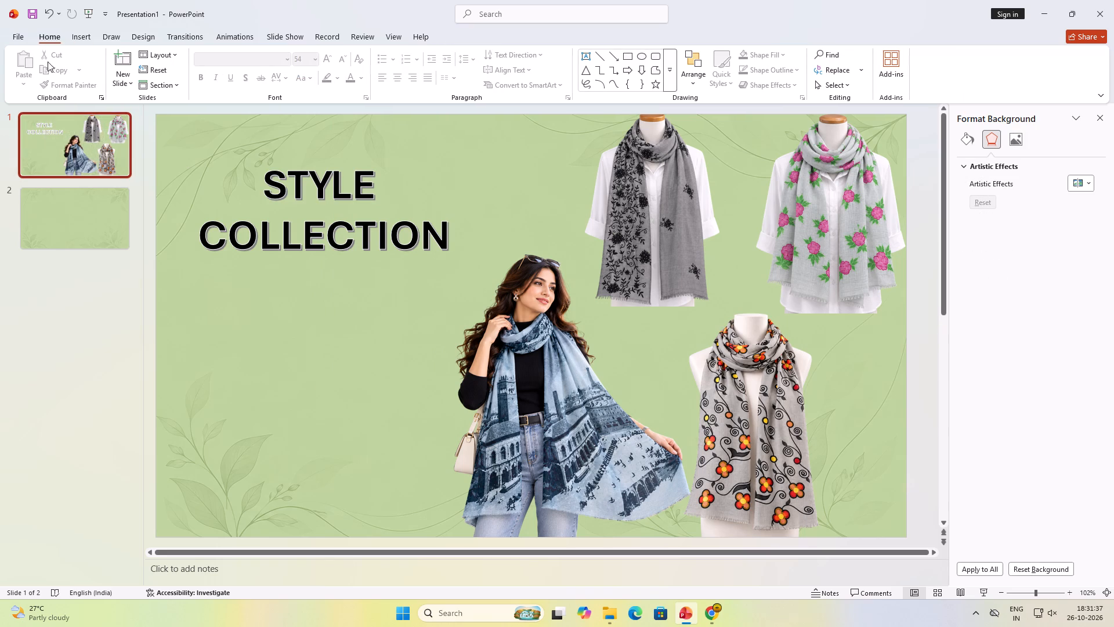
Insert the cutout Embroidered Charcoal Scarf Studio Showcase (1)-Photoroom from Downloads on slide 1.
left_click(85, 34)
left_click(96, 87)
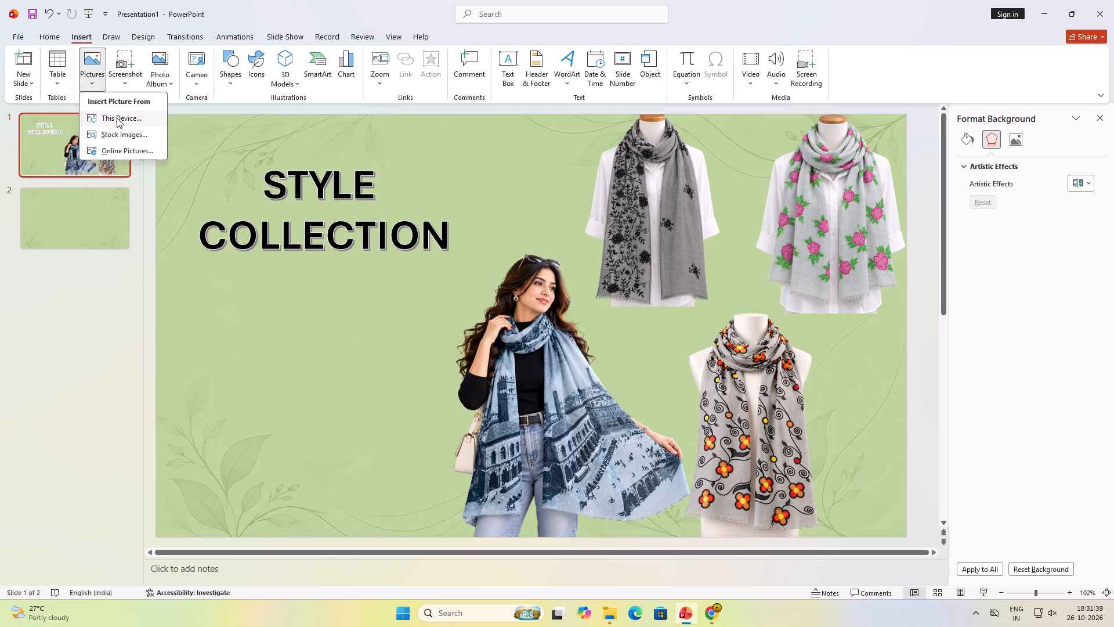
left_click(117, 114)
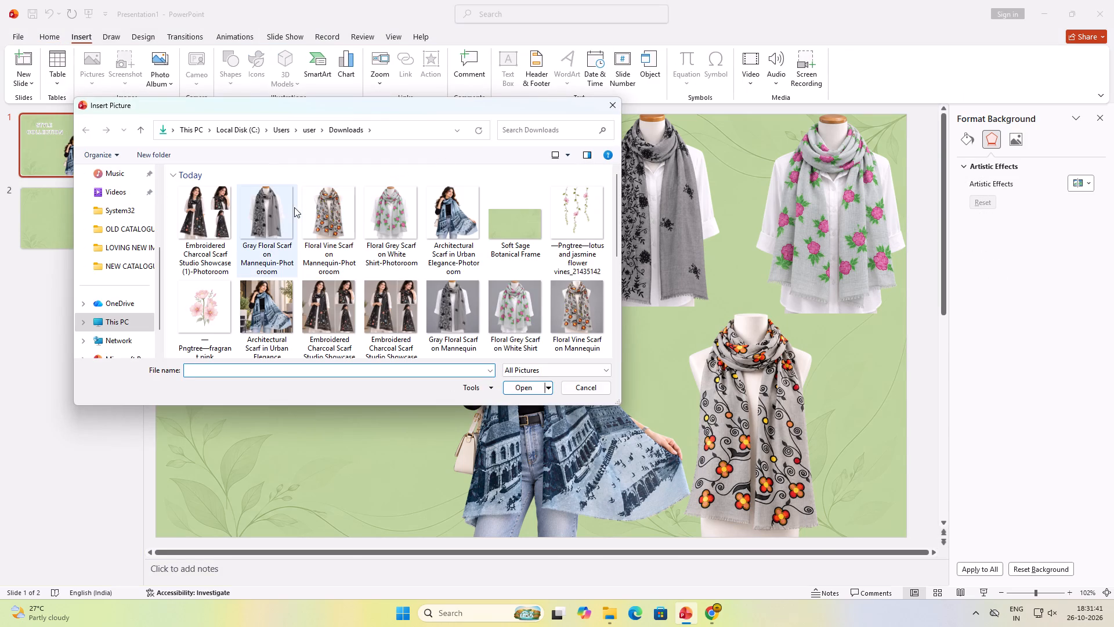
double_click(231, 217)
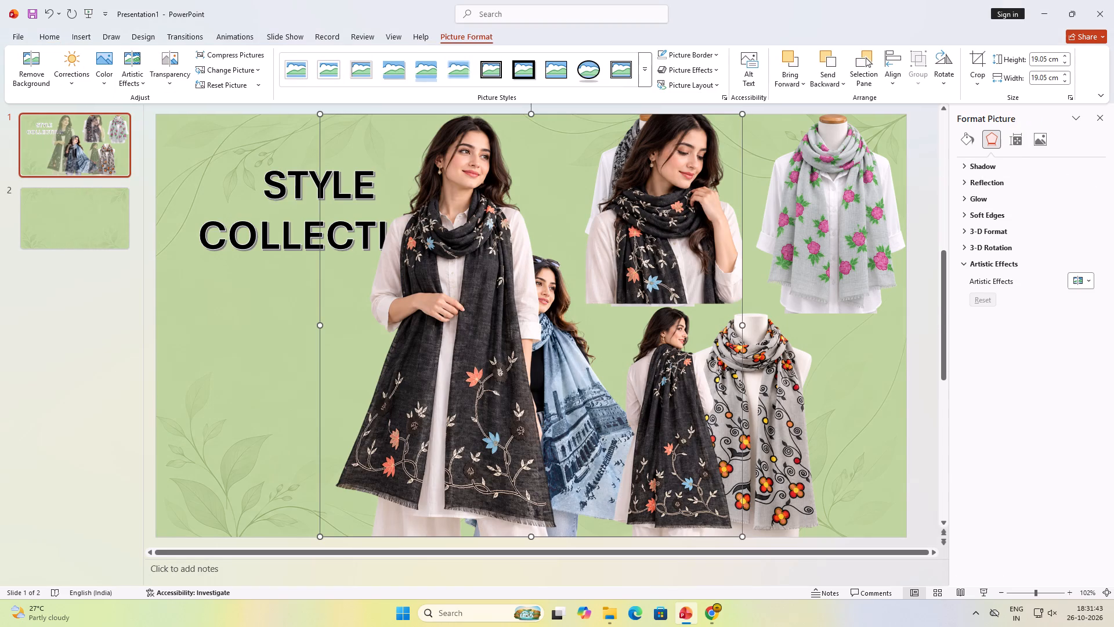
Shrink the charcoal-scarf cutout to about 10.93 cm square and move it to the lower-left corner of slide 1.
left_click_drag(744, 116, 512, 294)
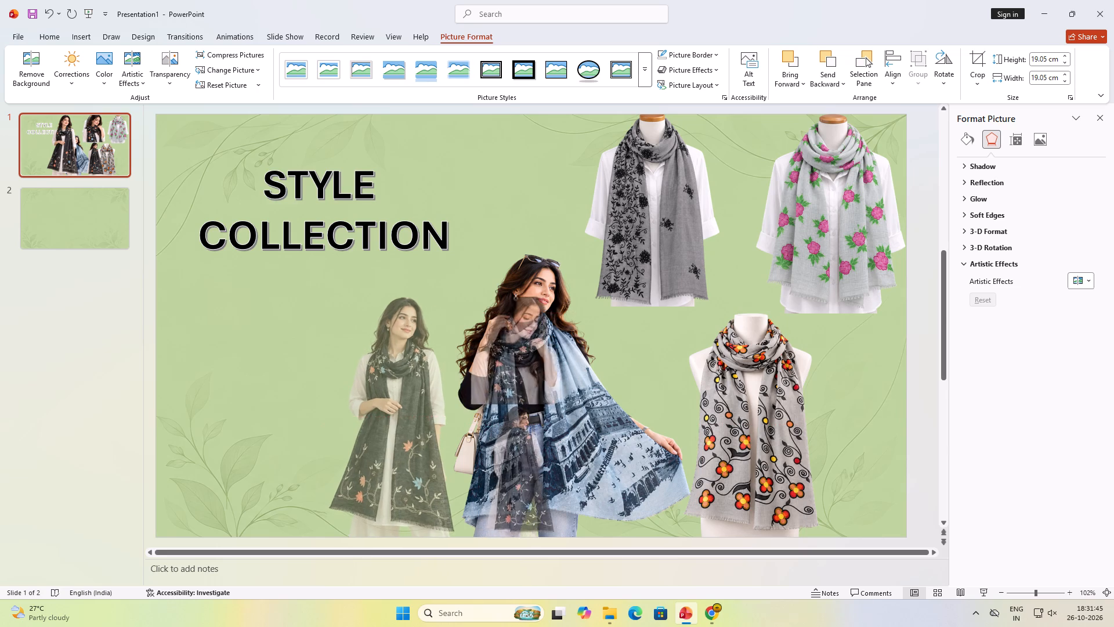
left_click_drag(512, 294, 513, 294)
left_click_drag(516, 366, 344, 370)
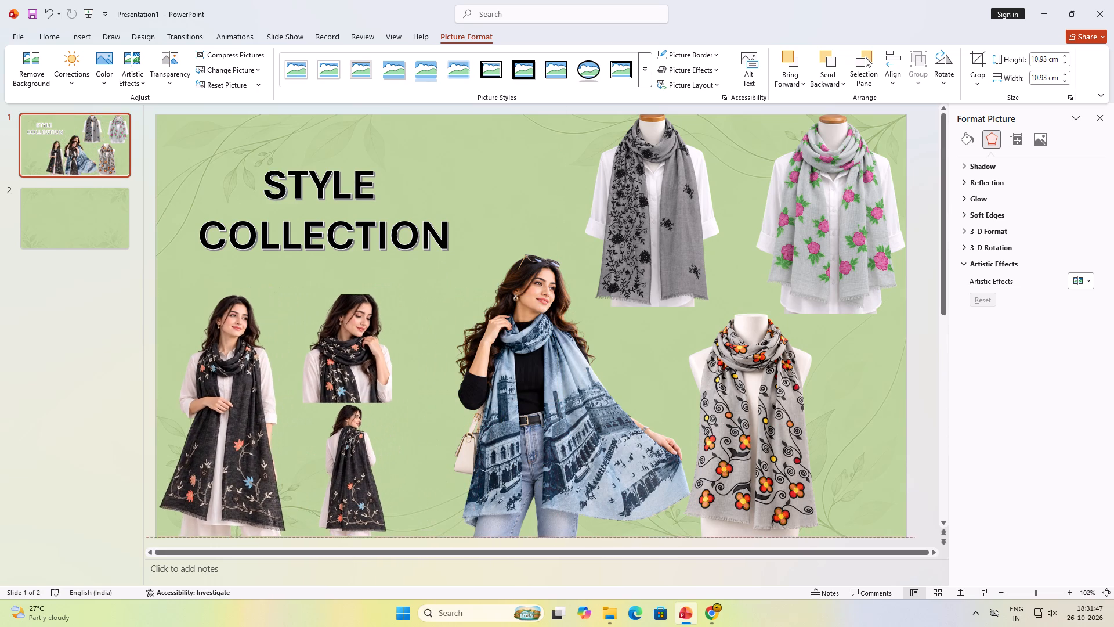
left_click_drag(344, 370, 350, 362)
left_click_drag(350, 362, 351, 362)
Delete the charcoal-scarf cutout and the floral vine scarf cutout from slide 1.
key("Delete")
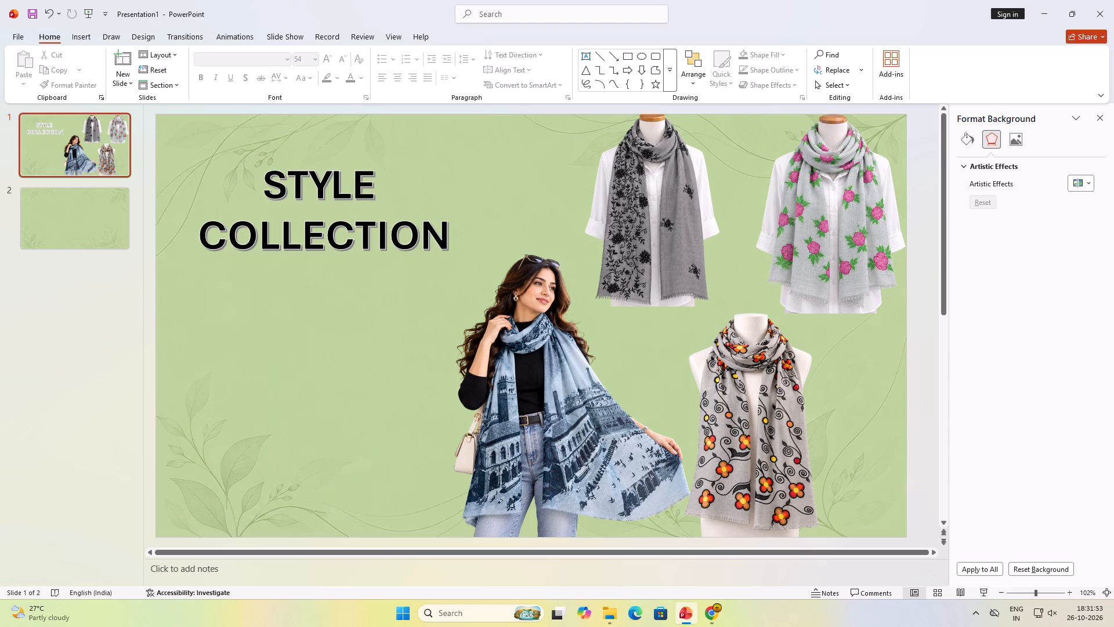
left_click(722, 409)
key("Delete")
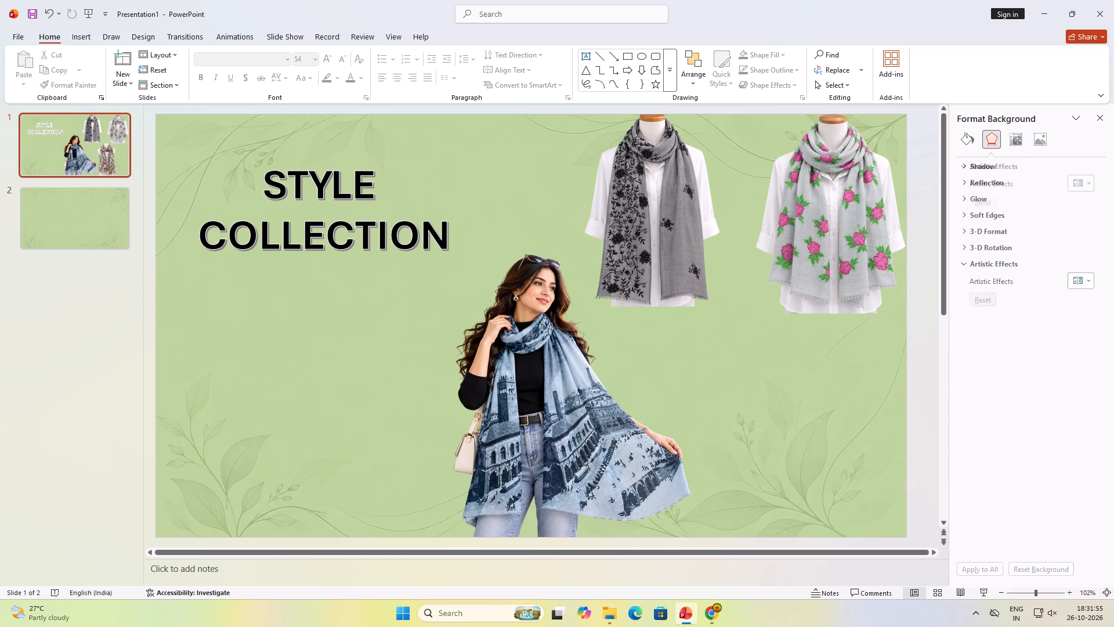
Shift the grey scarf cutout with black flowers right, close beside the pink-rose scarf cutout.
left_click(660, 271)
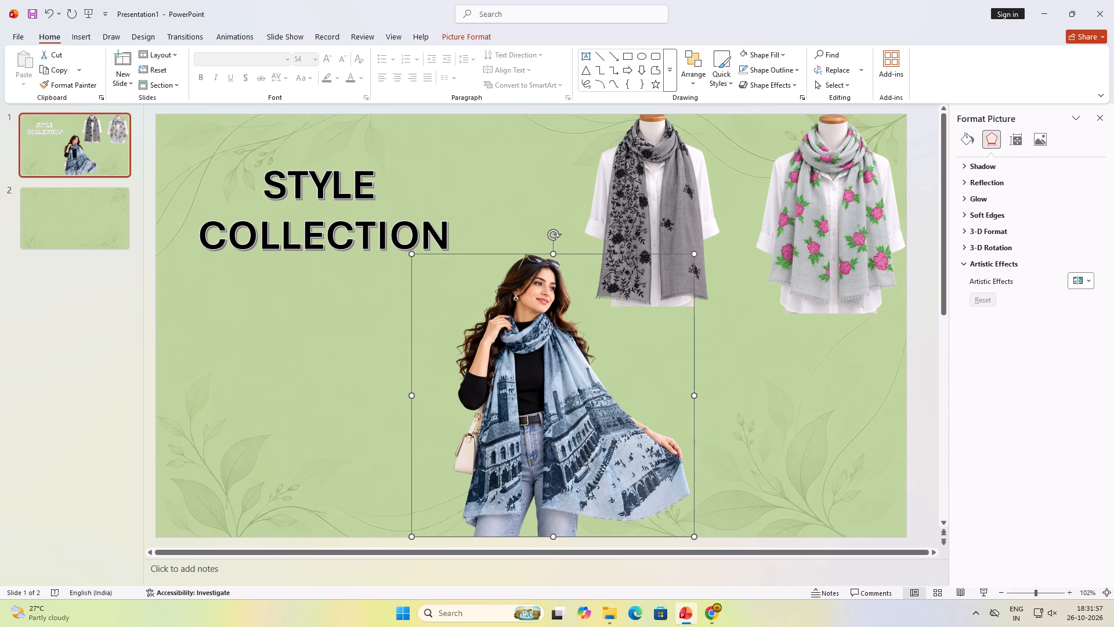
left_click(673, 215)
key("Right")
key("Right")
key("Right")
key("Right")
key("Right")
key("Right")
key("Right")
key("Right")
key("Right")
key("Right")
key("Right")
key("Right")
key("Right")
key("Right")
key("Right")
key("Right")
key("Right")
key("Right")
key("Right")
key("Right")
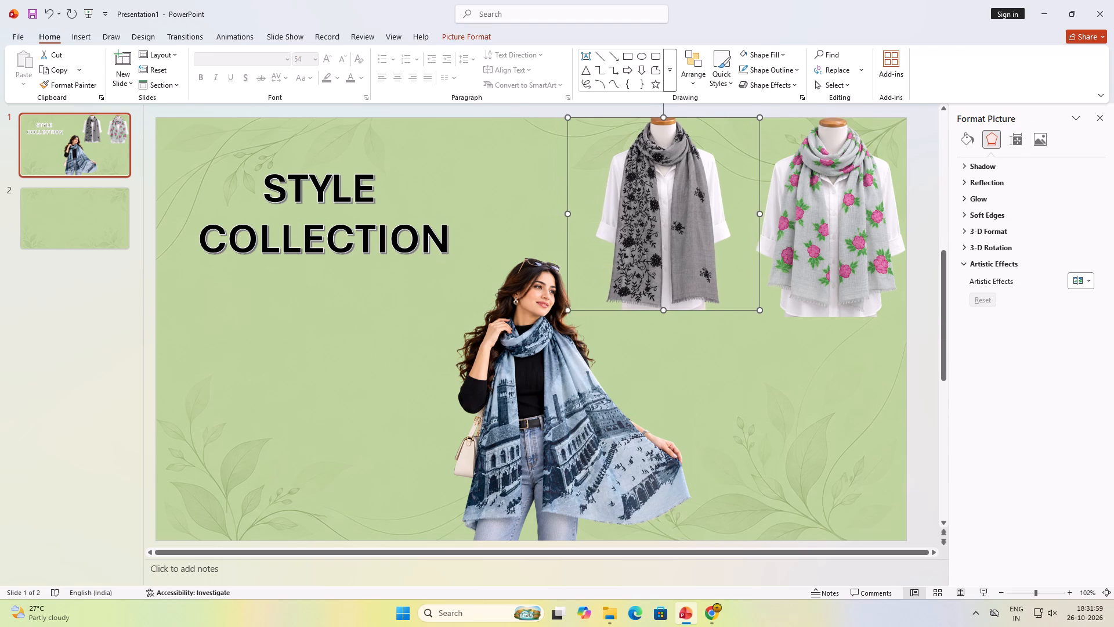
key("Left")
key("Left")
key("Left")
key("Left")
key("Left")
key("Left")
key("Left")
key("Left")
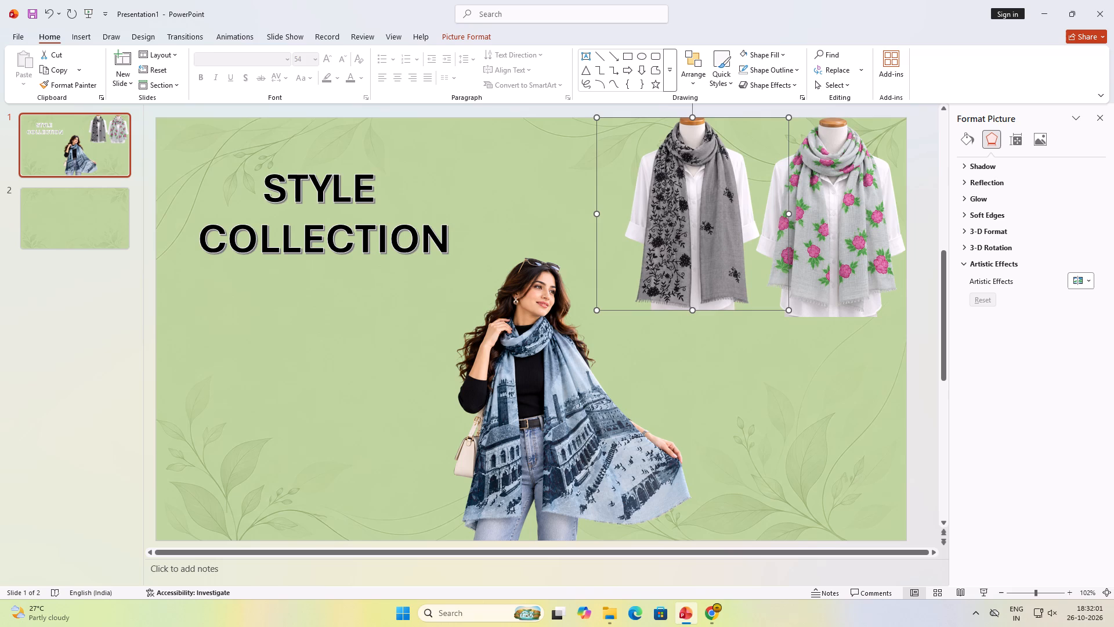
Enlarge the blue-scarf model cutout proportionally and move it right, clear of the STYLE COLLECTION title with its base on the slide's lower edge.
left_click(500, 338)
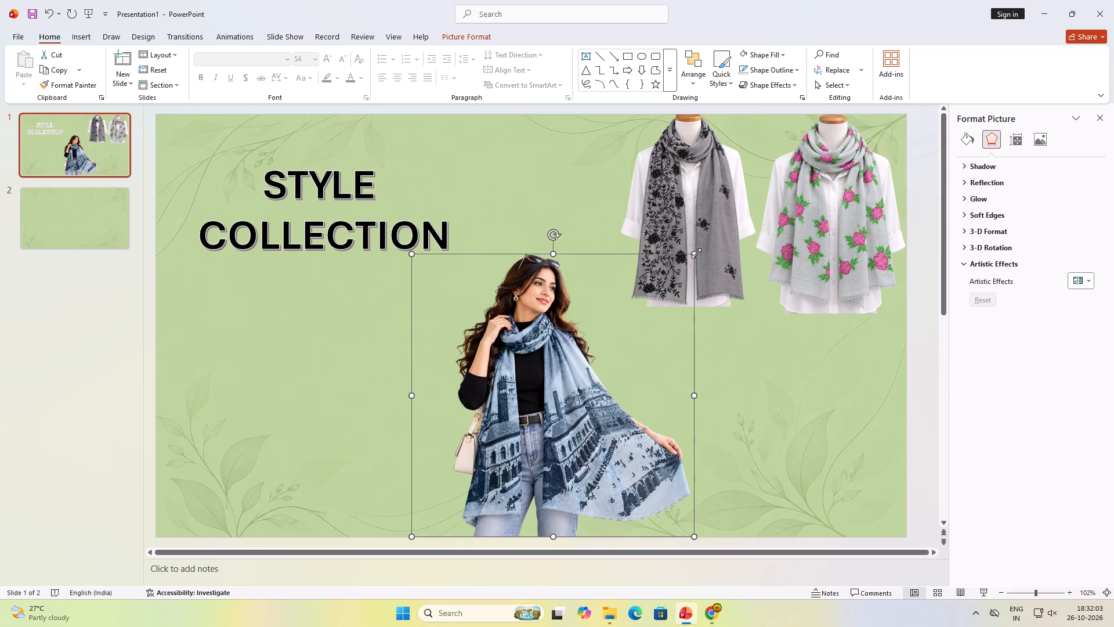
left_click(696, 253)
left_click(702, 243)
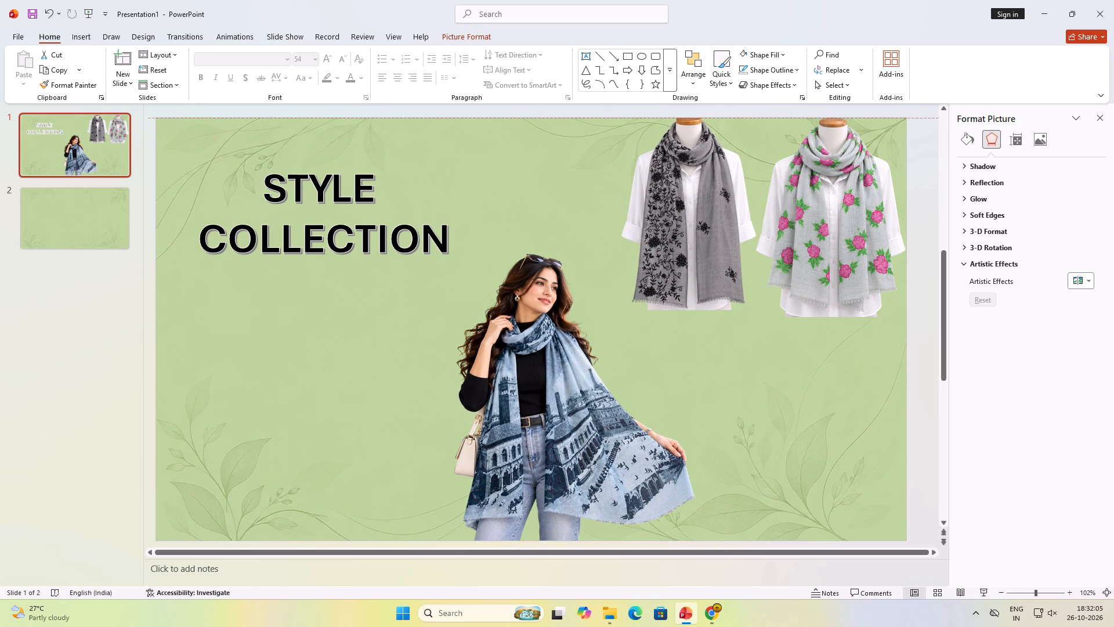
left_click(703, 247)
left_click(566, 391)
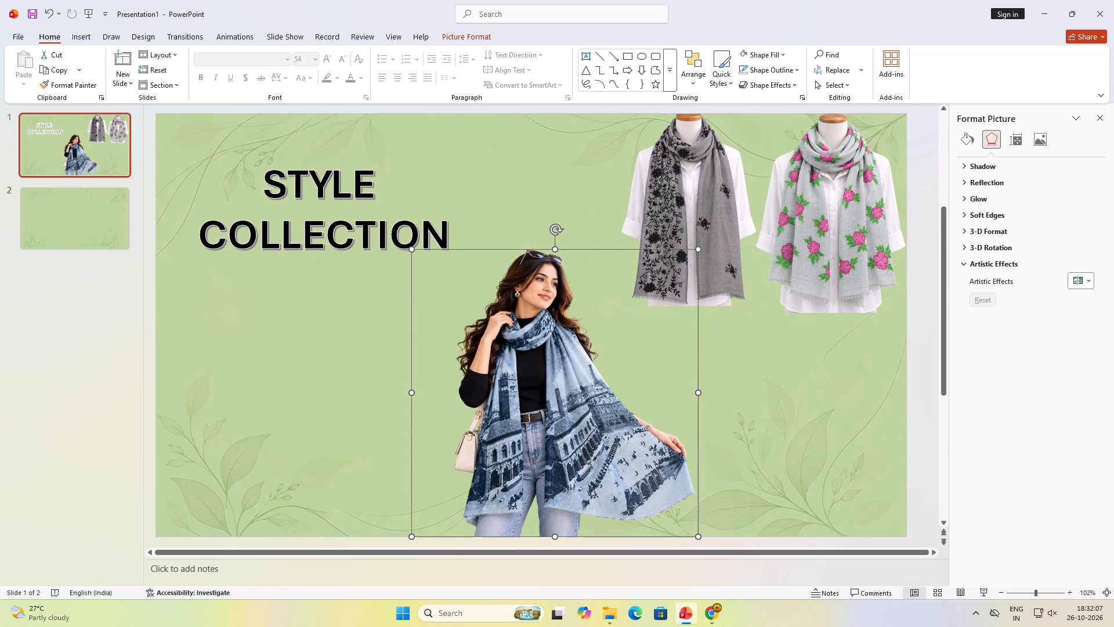
left_click_drag(411, 250, 395, 234)
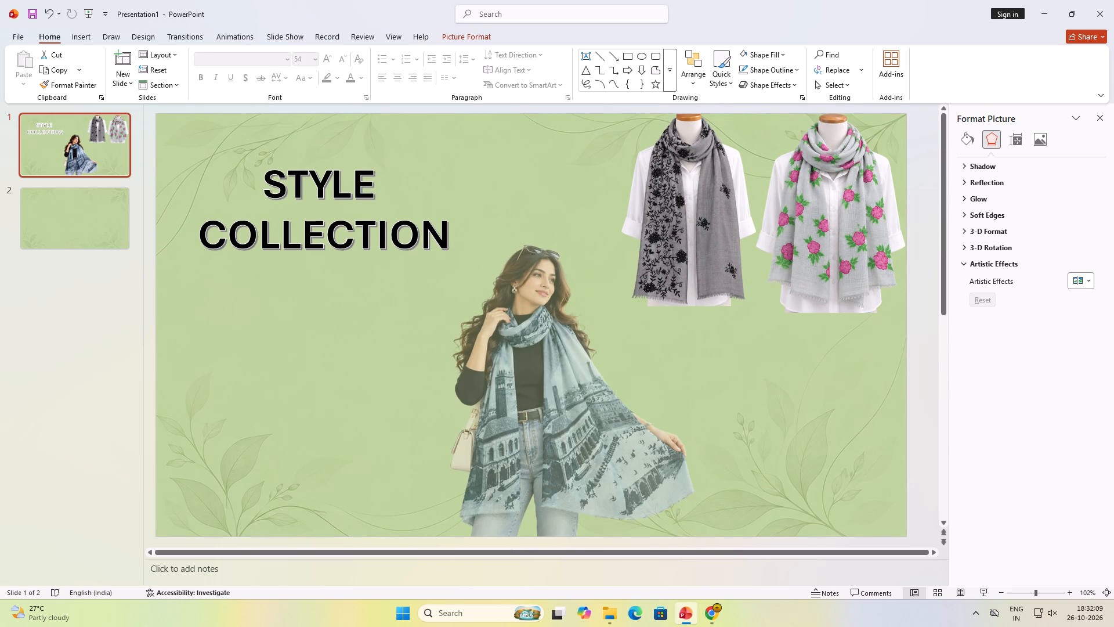
left_click_drag(395, 234, 362, 189)
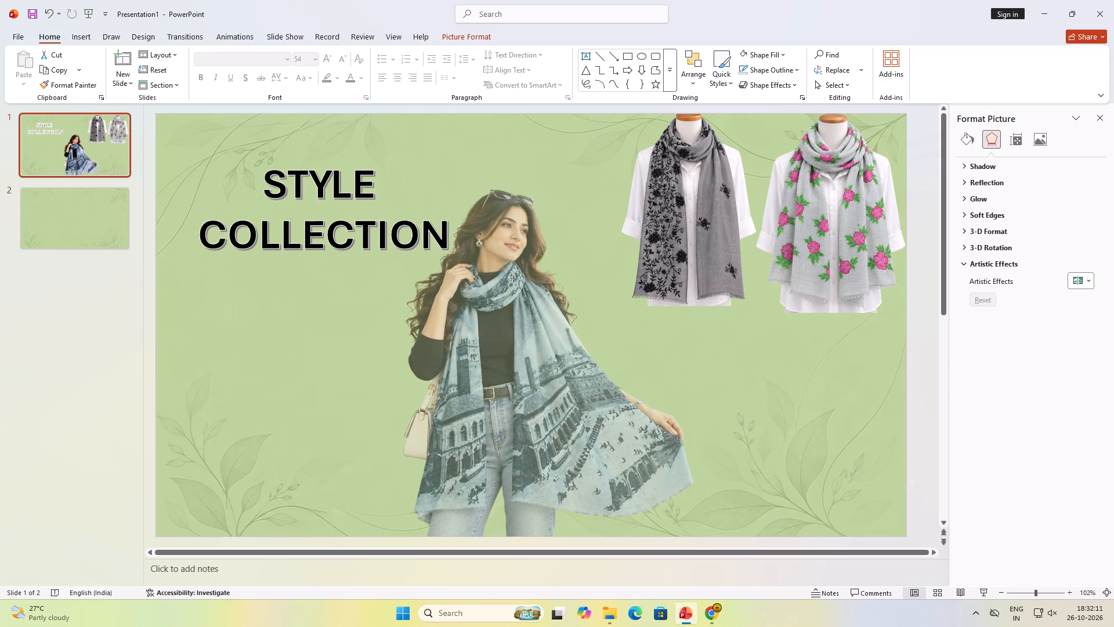
left_click_drag(362, 189, 356, 176)
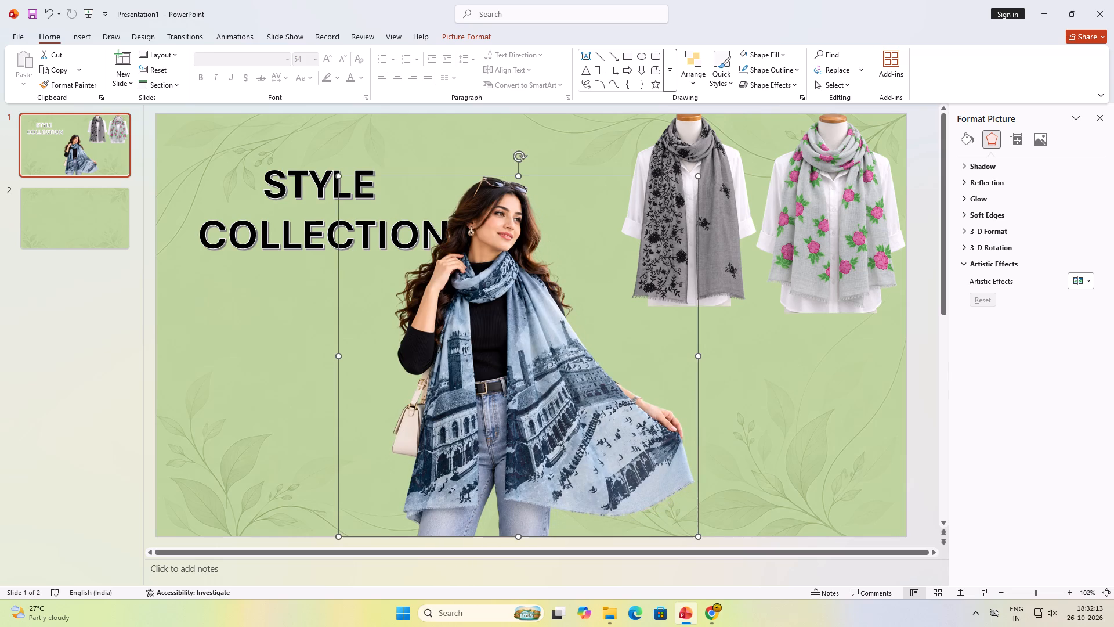
left_click_drag(489, 354, 530, 355)
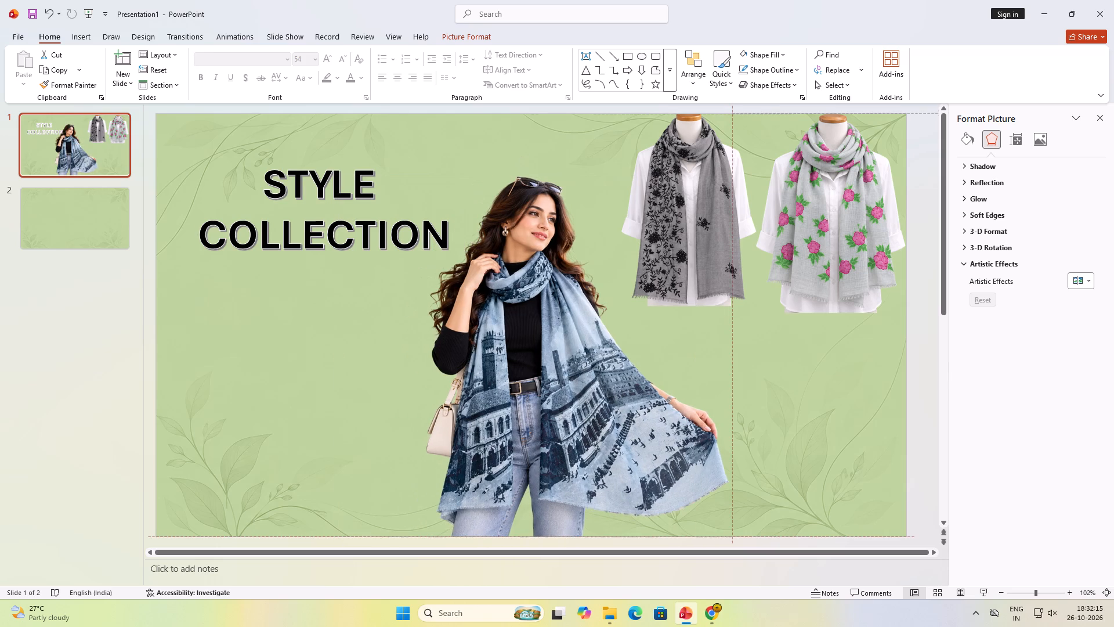
left_click_drag(530, 355, 543, 355)
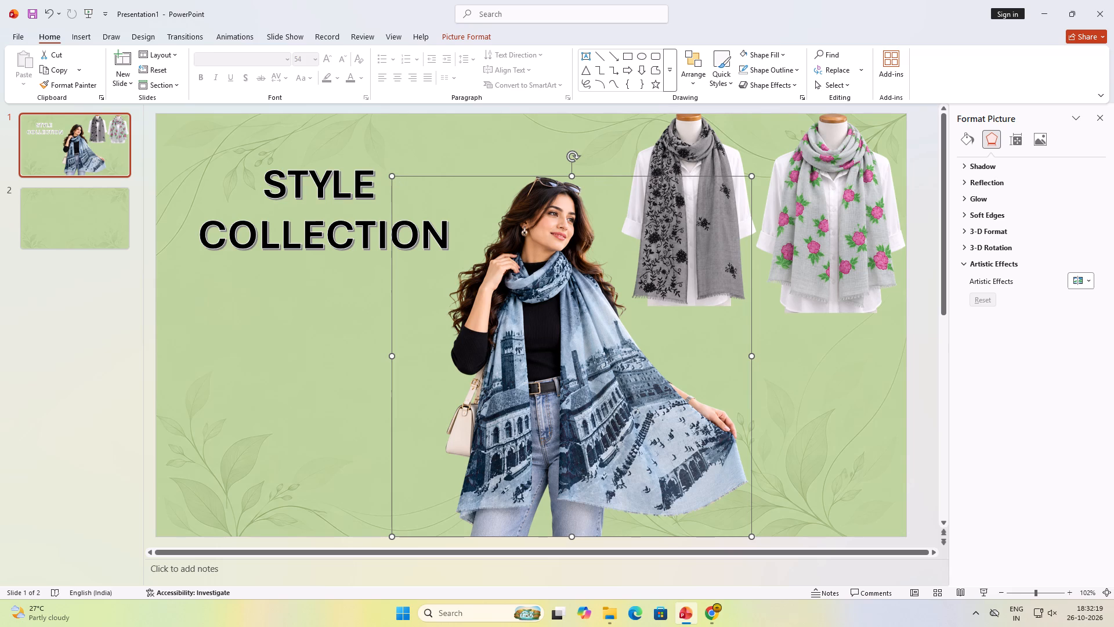
left_click_drag(374, 147, 367, 137)
left_click(367, 137)
left_click(568, 282)
left_click(390, 174)
Move the STYLE COLLECTION title down and slightly left, into the open space beside the model.
left_click_drag(385, 165, 376, 152)
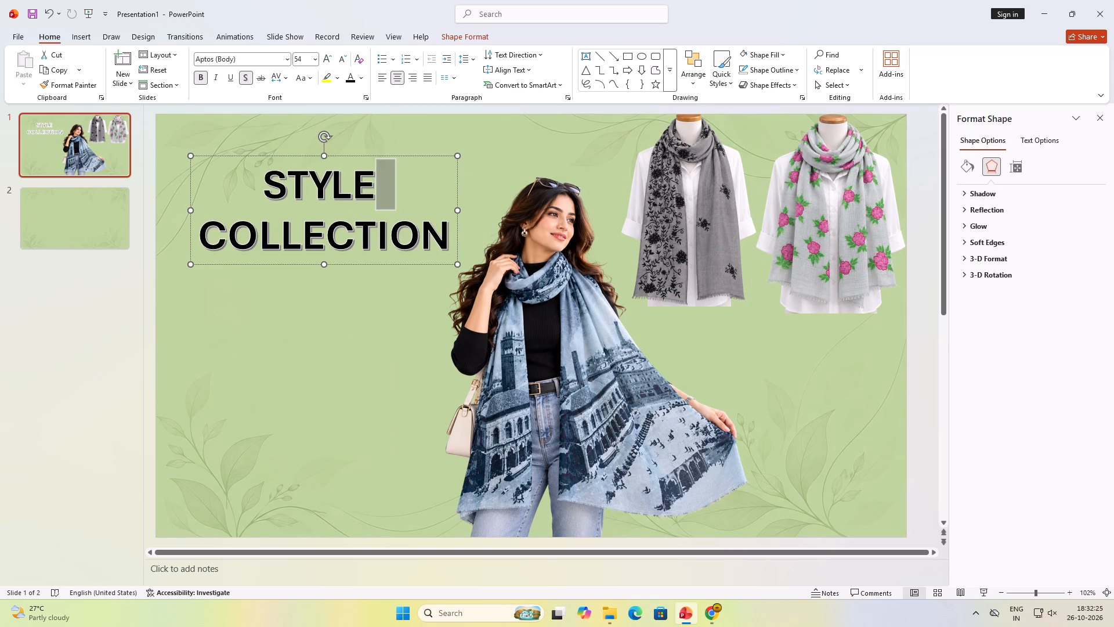
left_click(310, 153)
left_click_drag(302, 153, 299, 181)
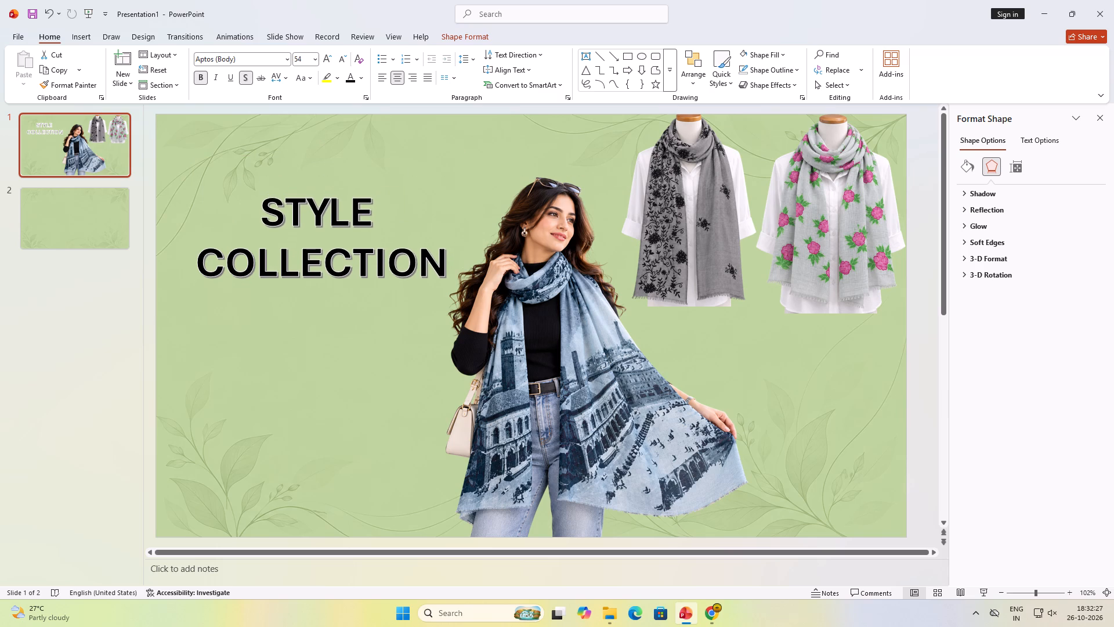
left_click_drag(299, 181, 283, 203)
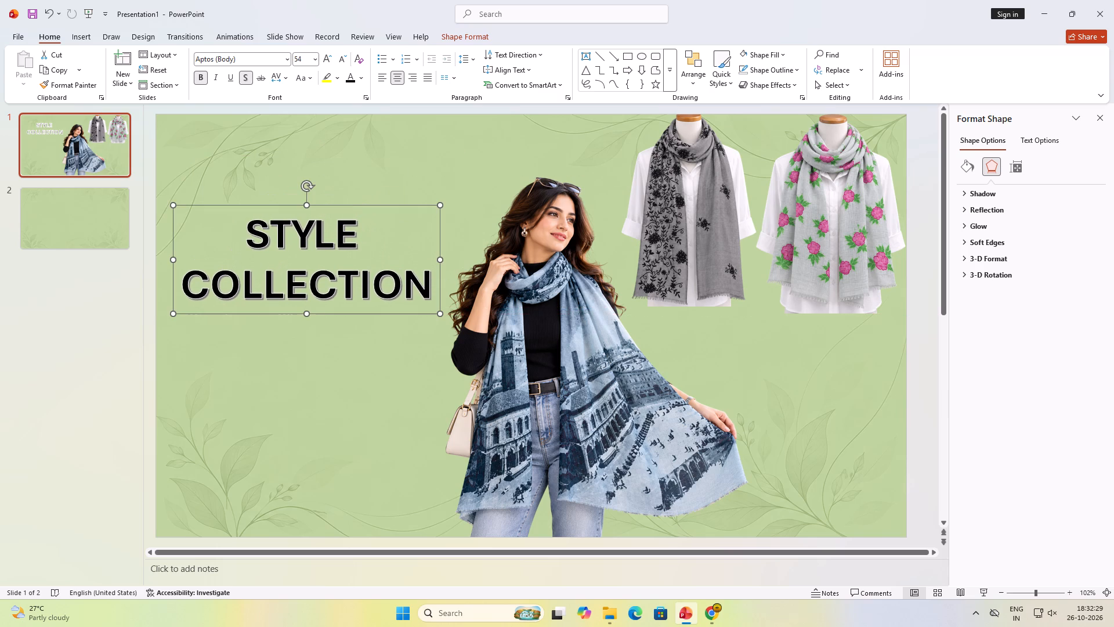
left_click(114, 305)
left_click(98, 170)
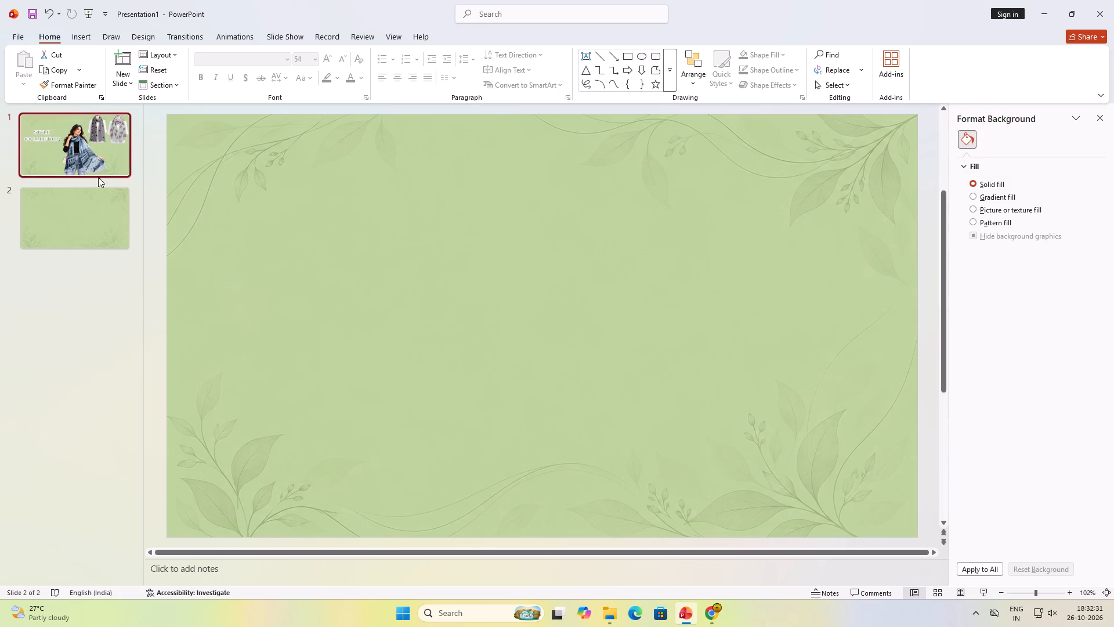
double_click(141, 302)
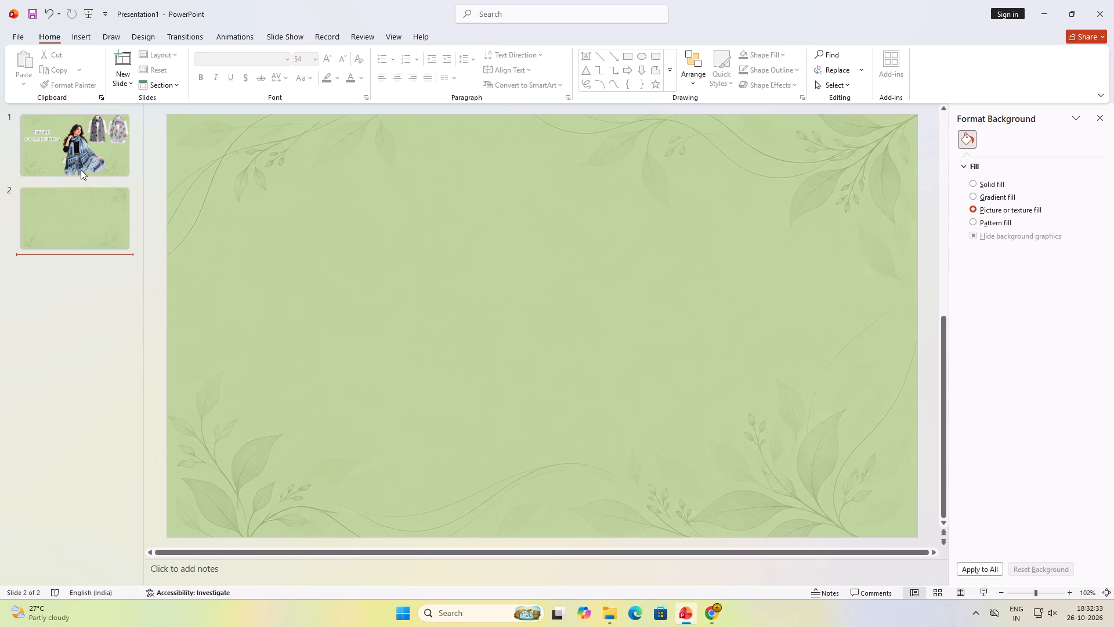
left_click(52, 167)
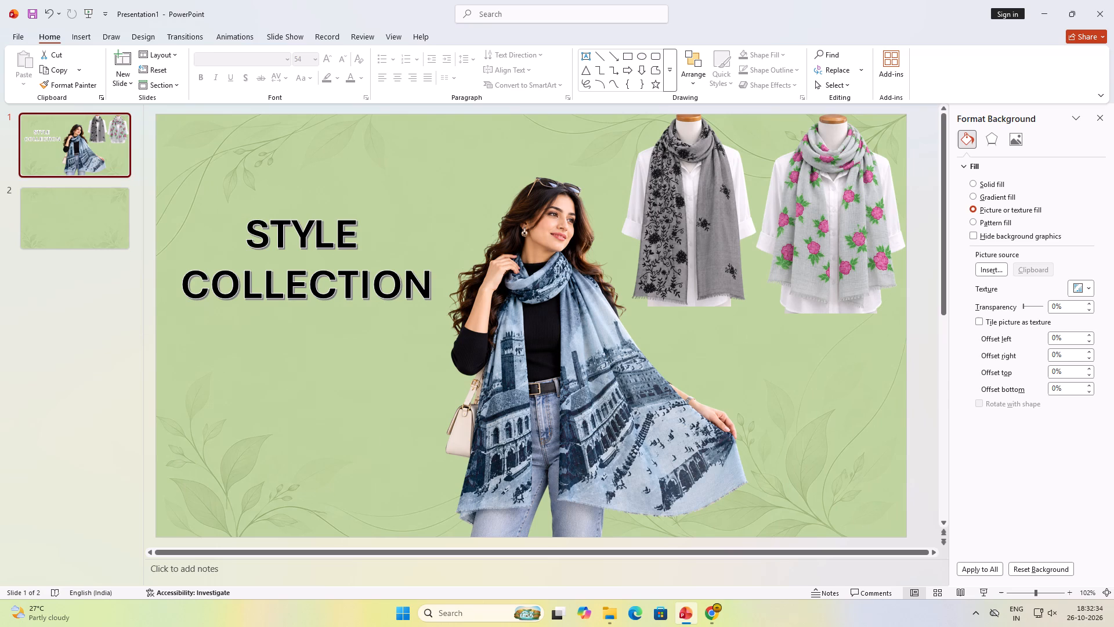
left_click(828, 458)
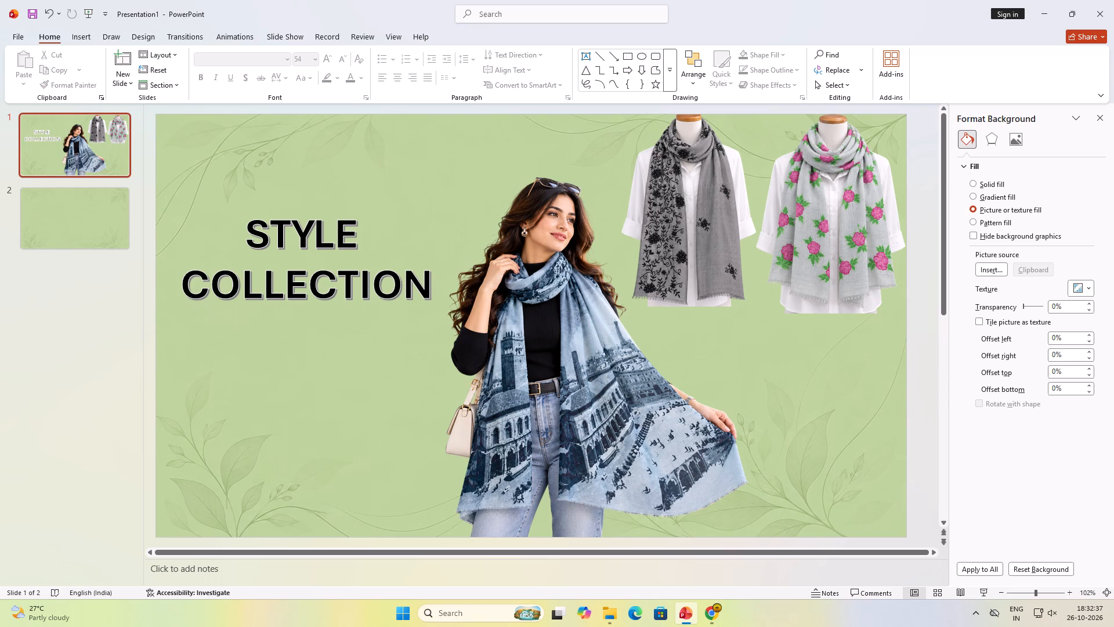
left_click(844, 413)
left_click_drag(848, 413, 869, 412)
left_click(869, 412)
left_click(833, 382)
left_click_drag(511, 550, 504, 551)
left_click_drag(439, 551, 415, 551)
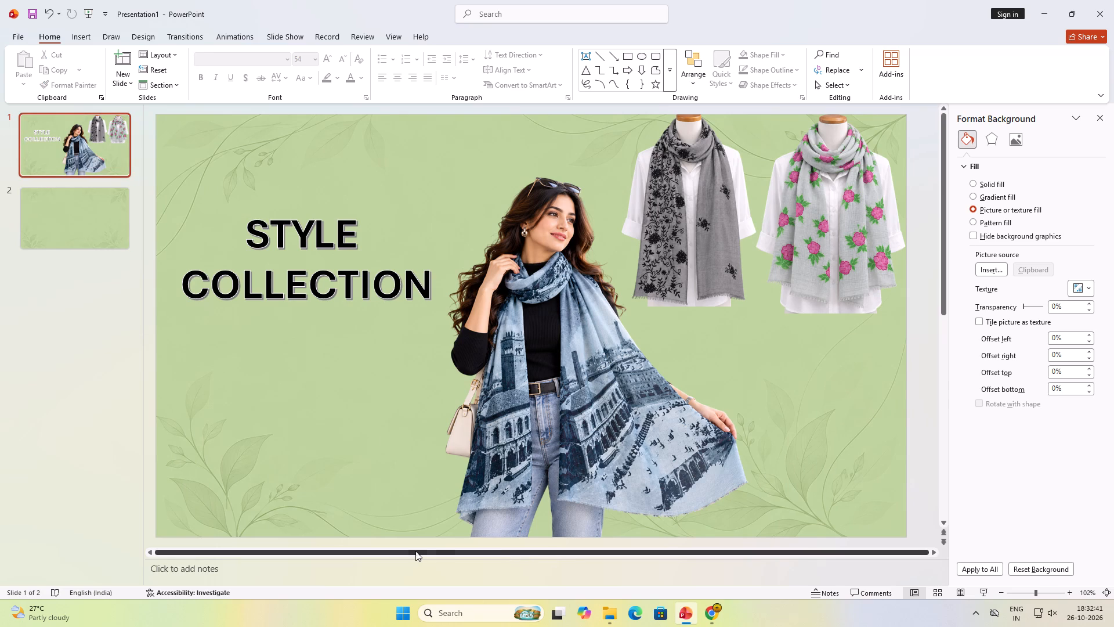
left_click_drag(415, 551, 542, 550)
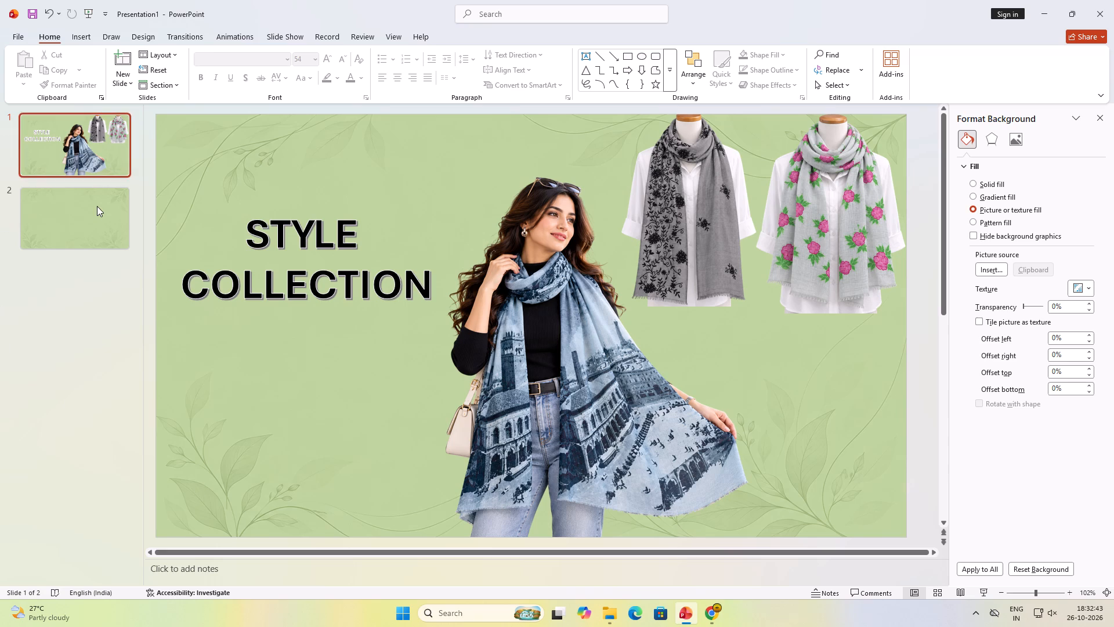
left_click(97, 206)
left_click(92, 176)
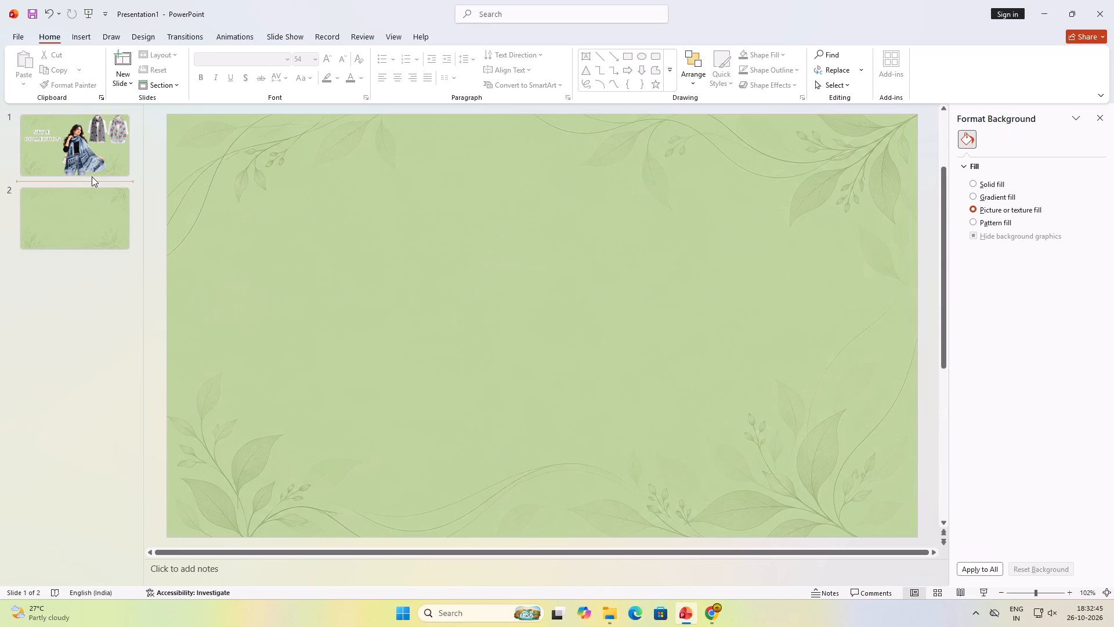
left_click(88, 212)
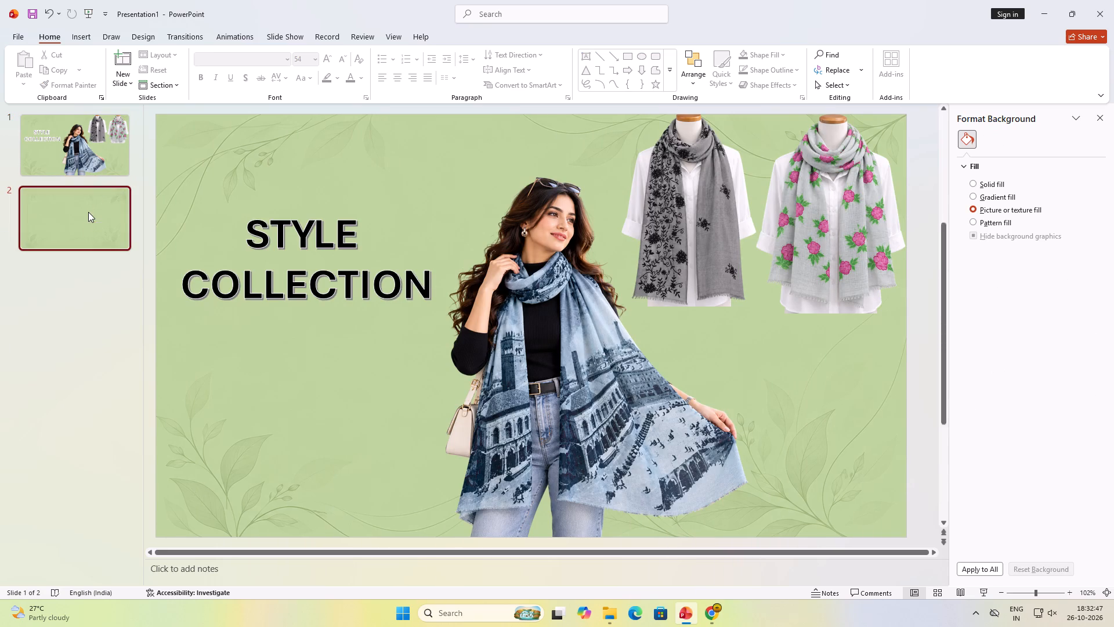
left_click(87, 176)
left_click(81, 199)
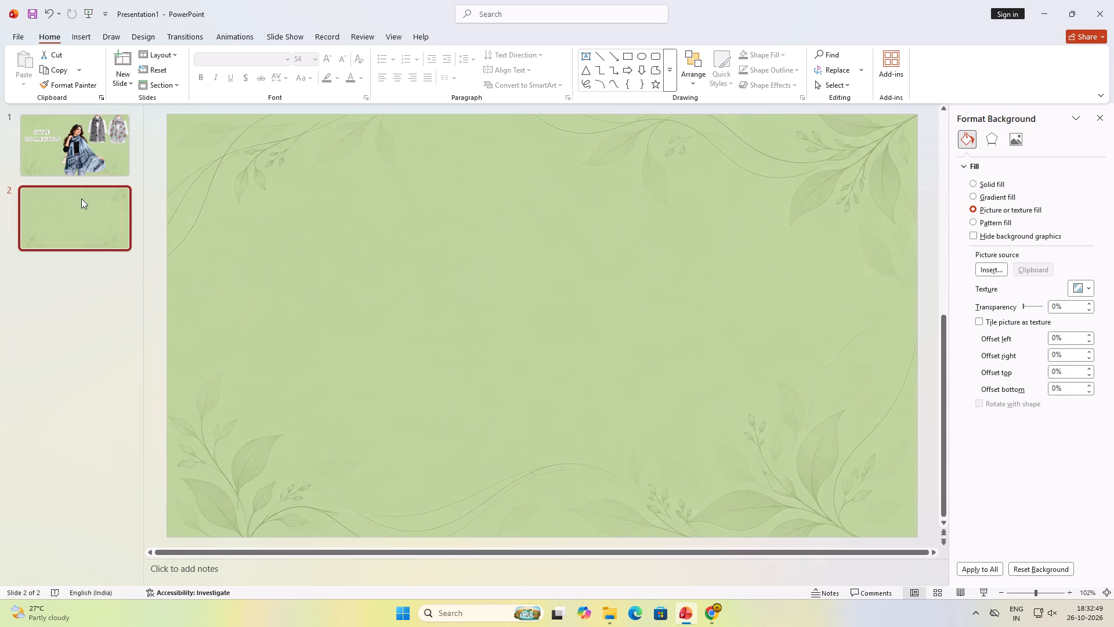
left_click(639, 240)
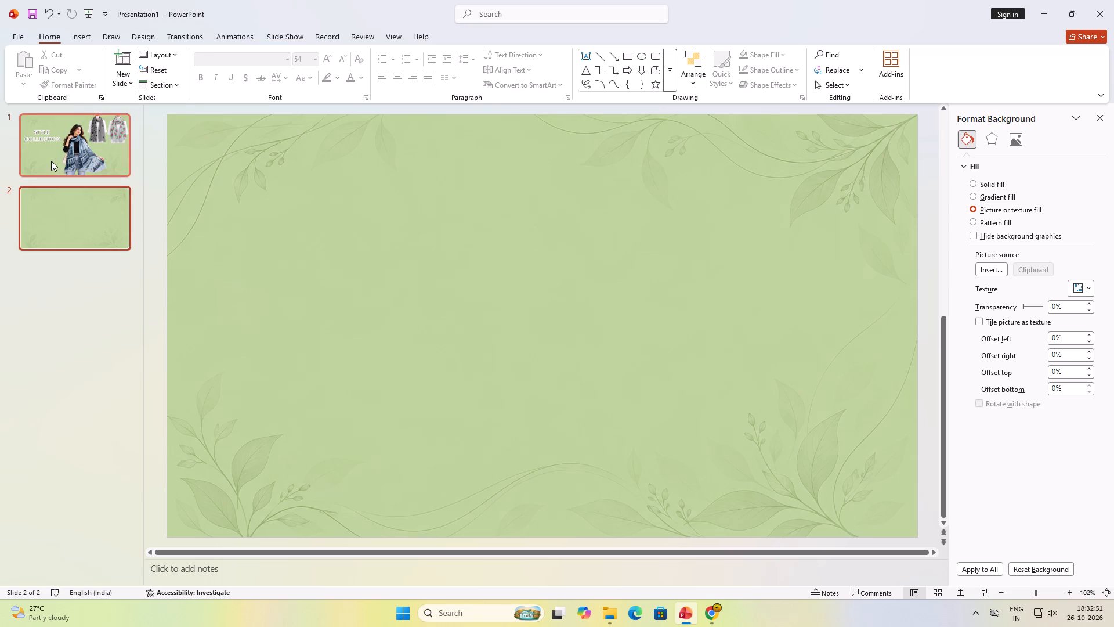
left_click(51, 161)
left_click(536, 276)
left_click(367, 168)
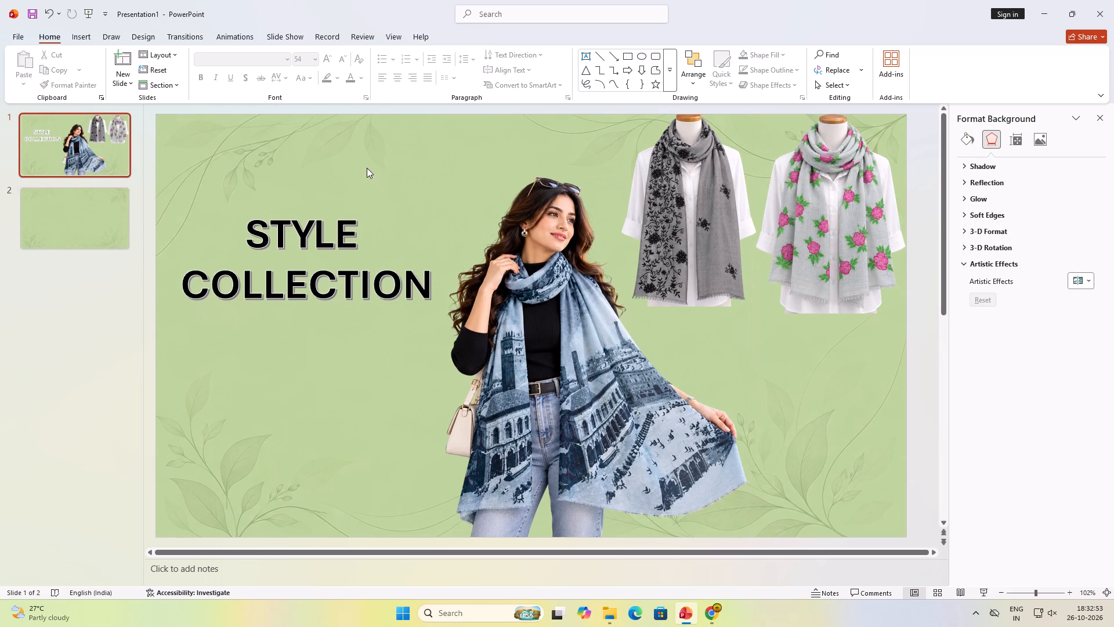
Add a text box below the STYLE COLLECTION title and enter the company's contact text starting with an @ sign.
triple_click(367, 168)
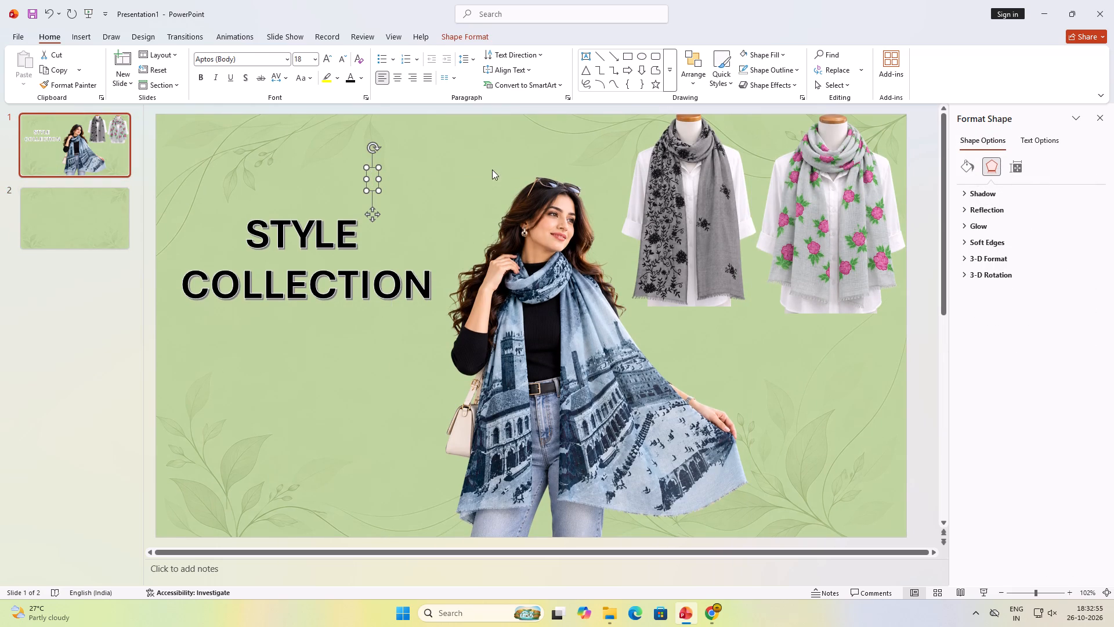
double_click(281, 325)
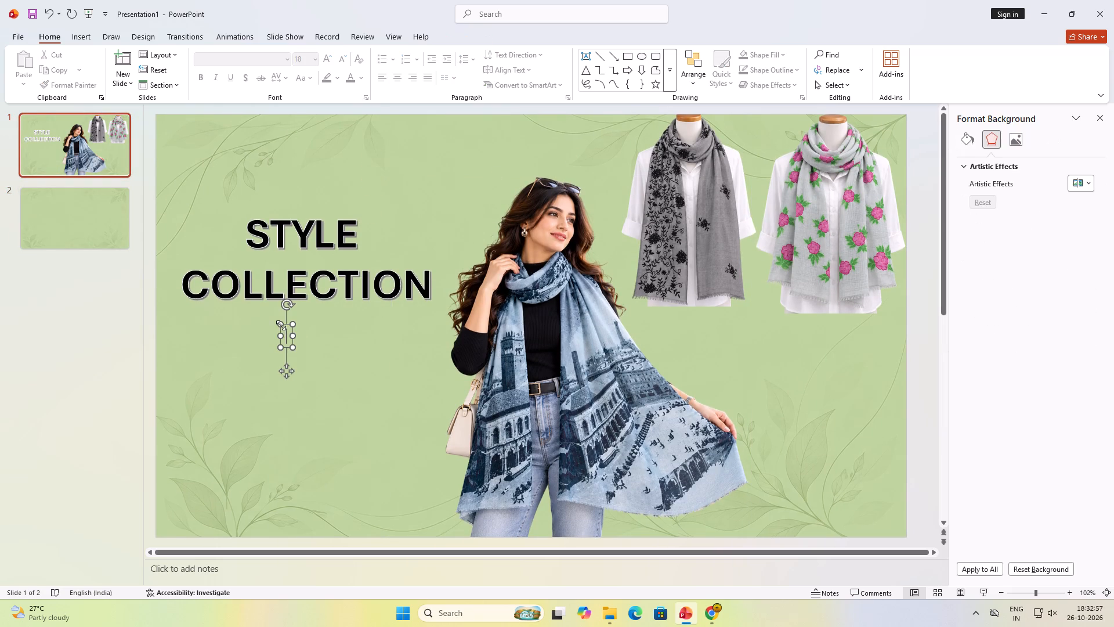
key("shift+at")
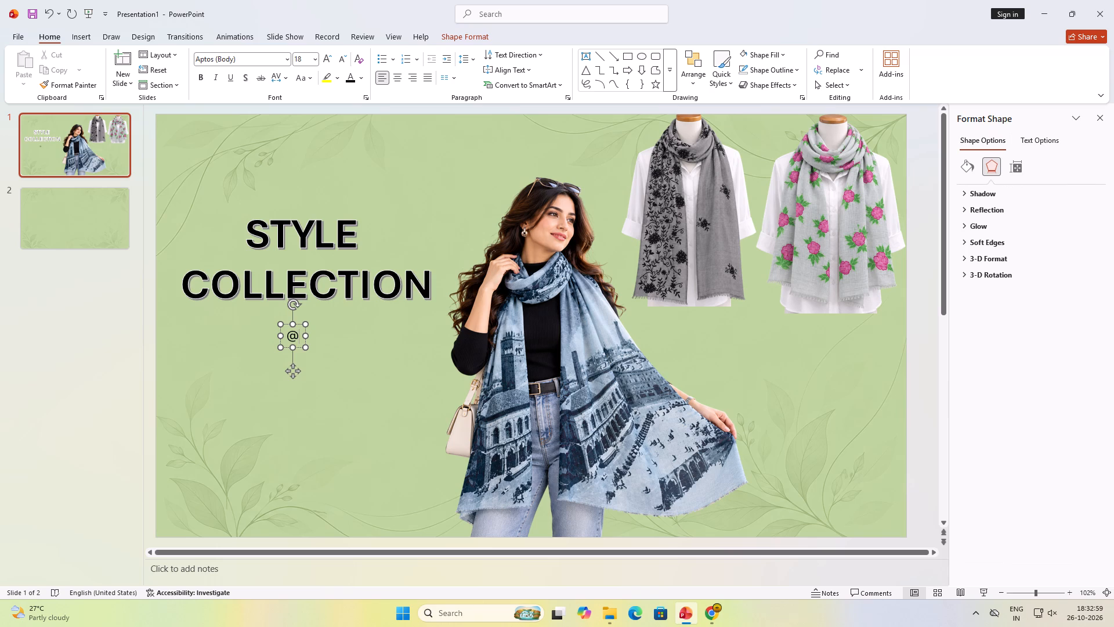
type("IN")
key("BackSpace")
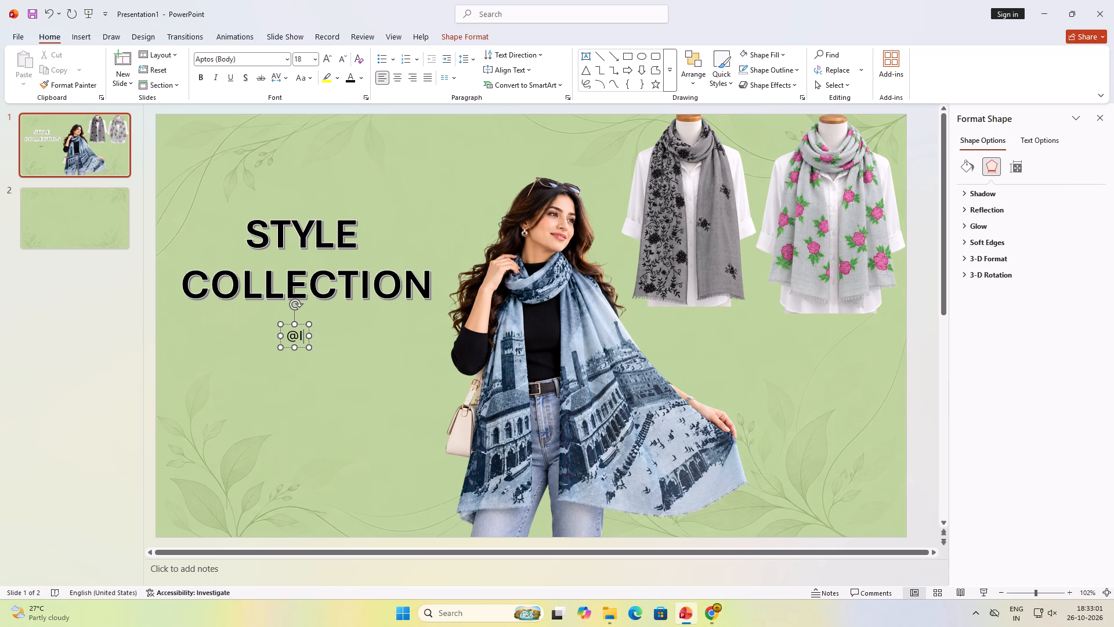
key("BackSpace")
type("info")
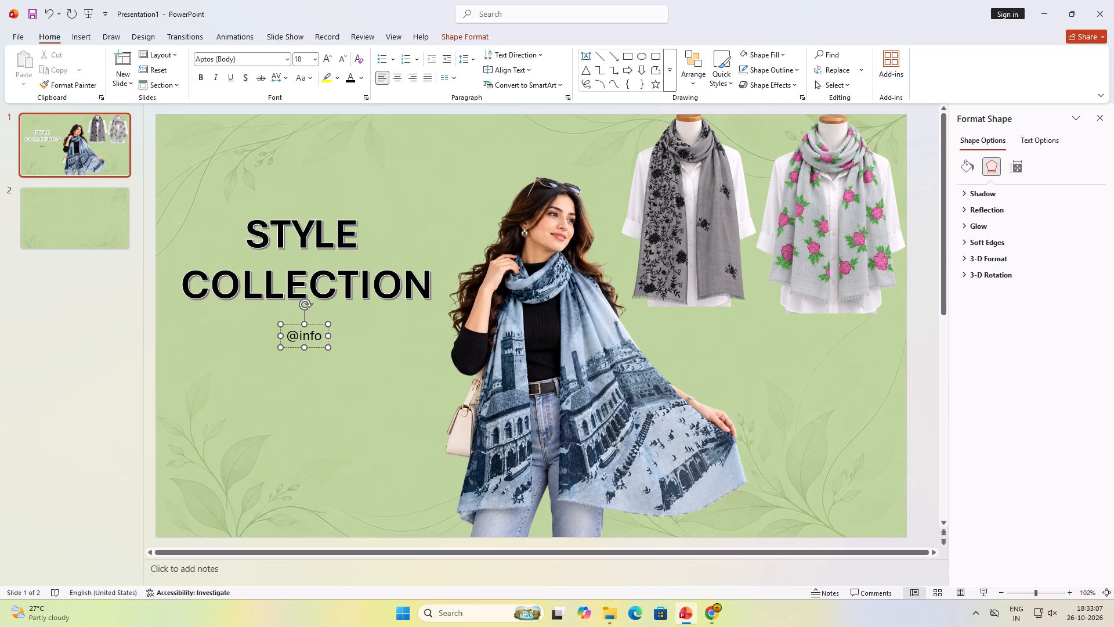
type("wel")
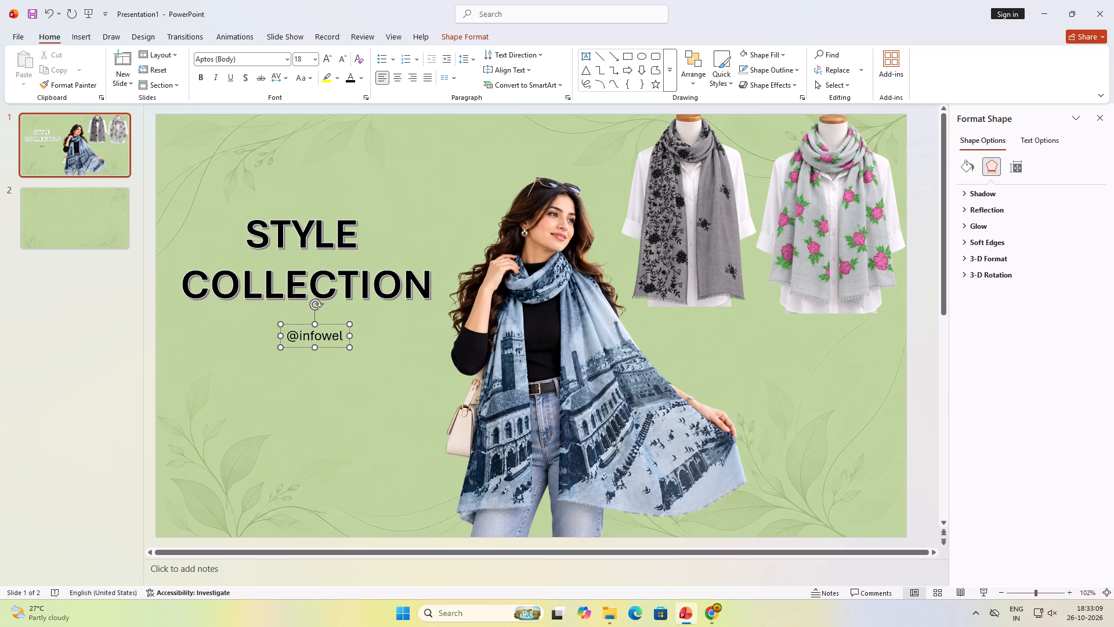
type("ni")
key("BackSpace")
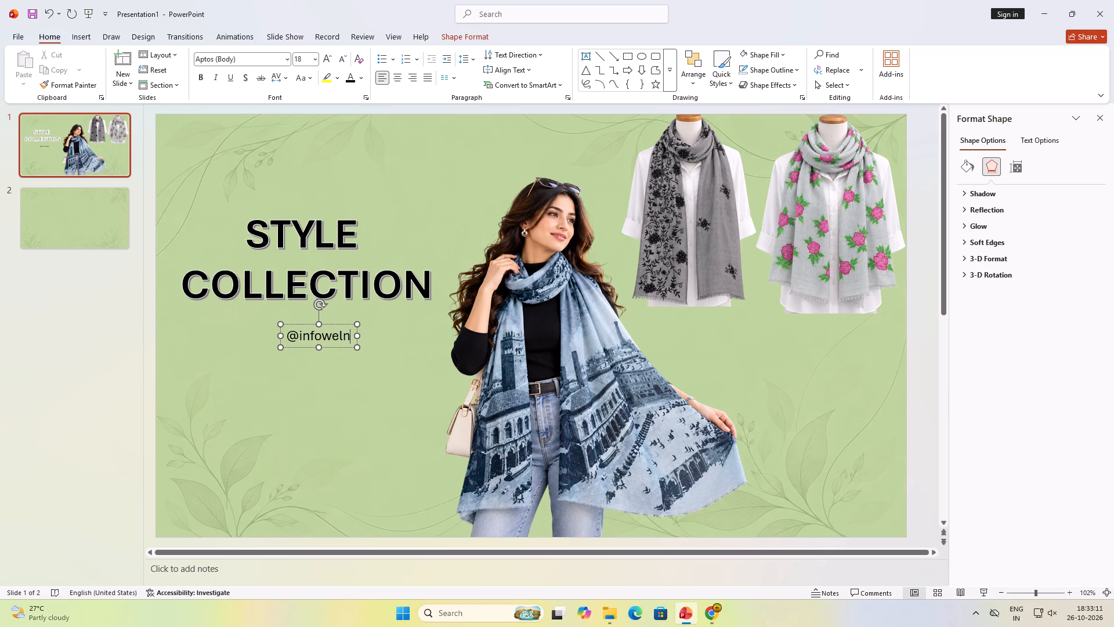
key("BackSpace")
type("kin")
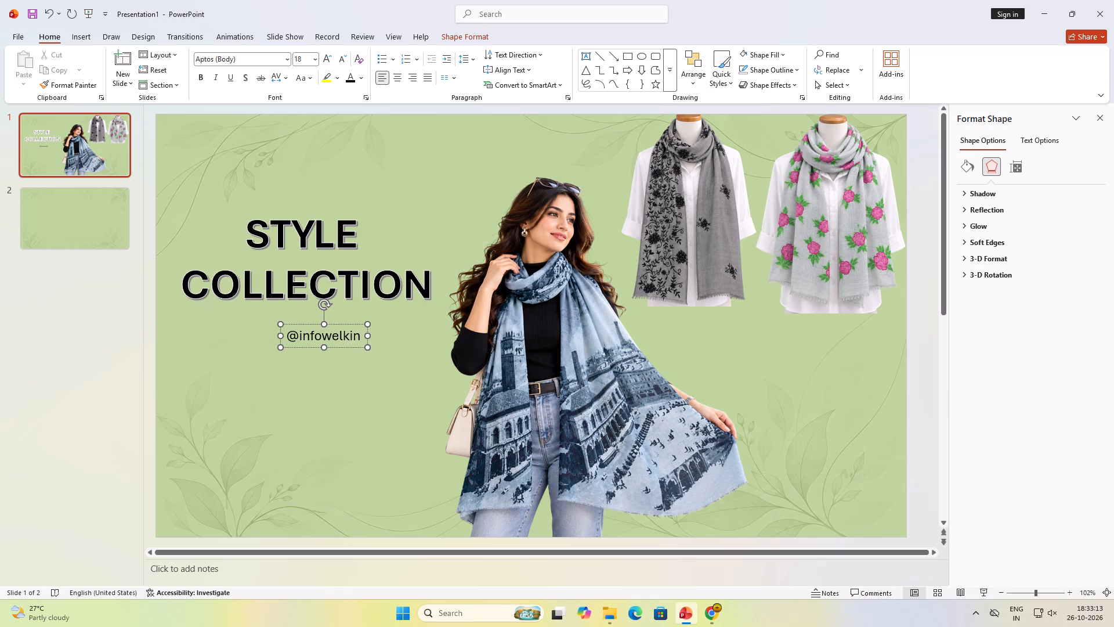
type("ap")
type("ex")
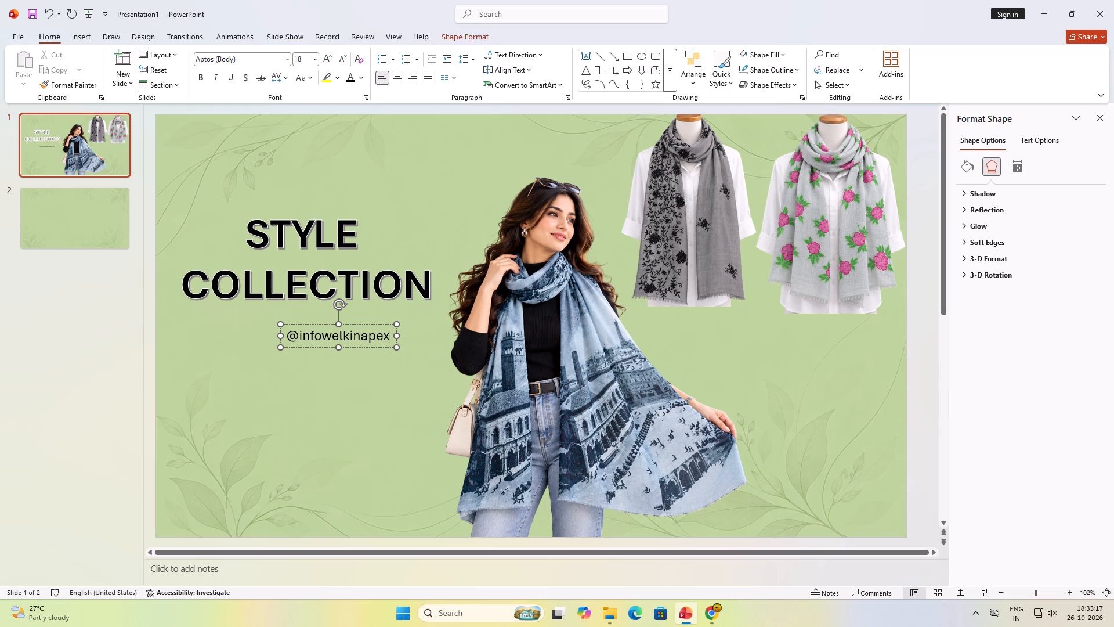
Check the contact line on the cover of the MIX DESIGN COLLECTION_11zon PDF in the OLD CATALOGUE folder and return to PowerPoint.
left_click(599, 618)
left_click(601, 561)
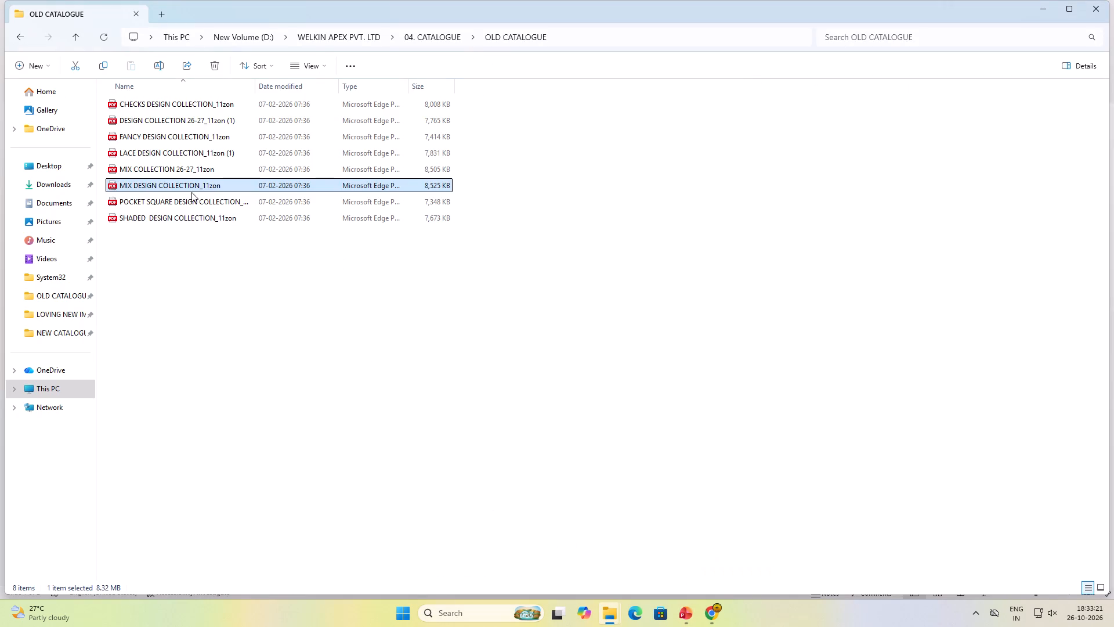
double_click(202, 186)
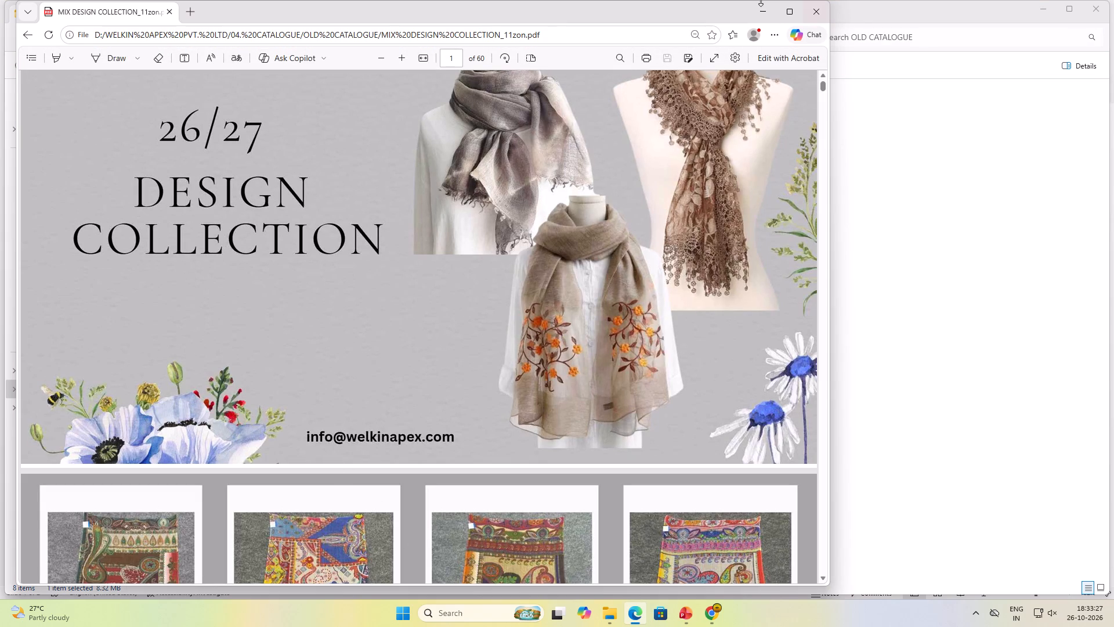
left_click(764, 19)
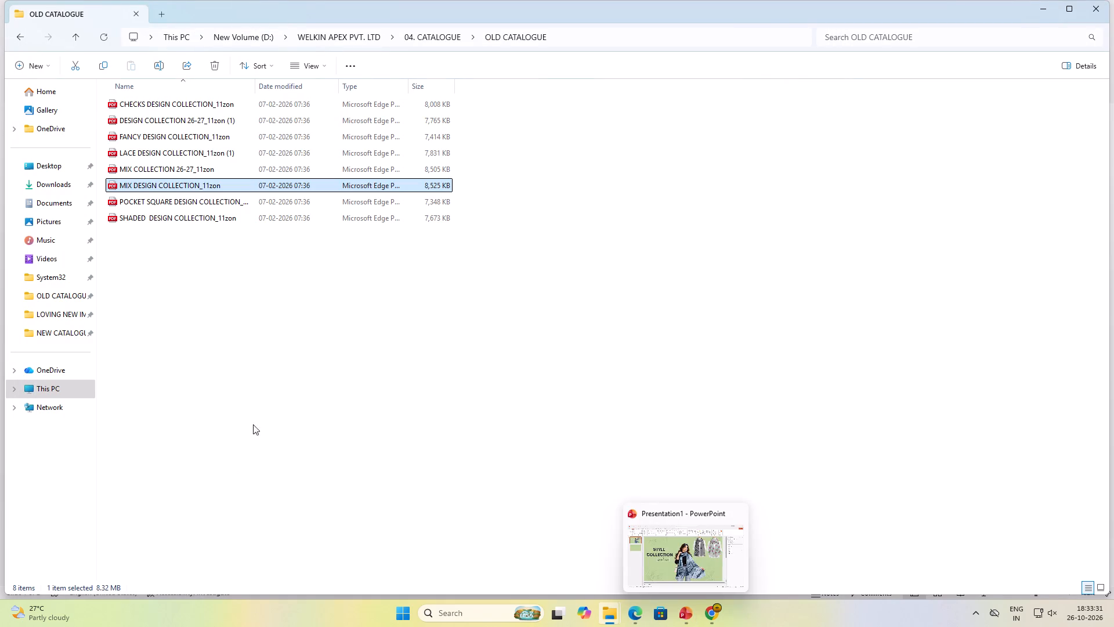
left_click(688, 618)
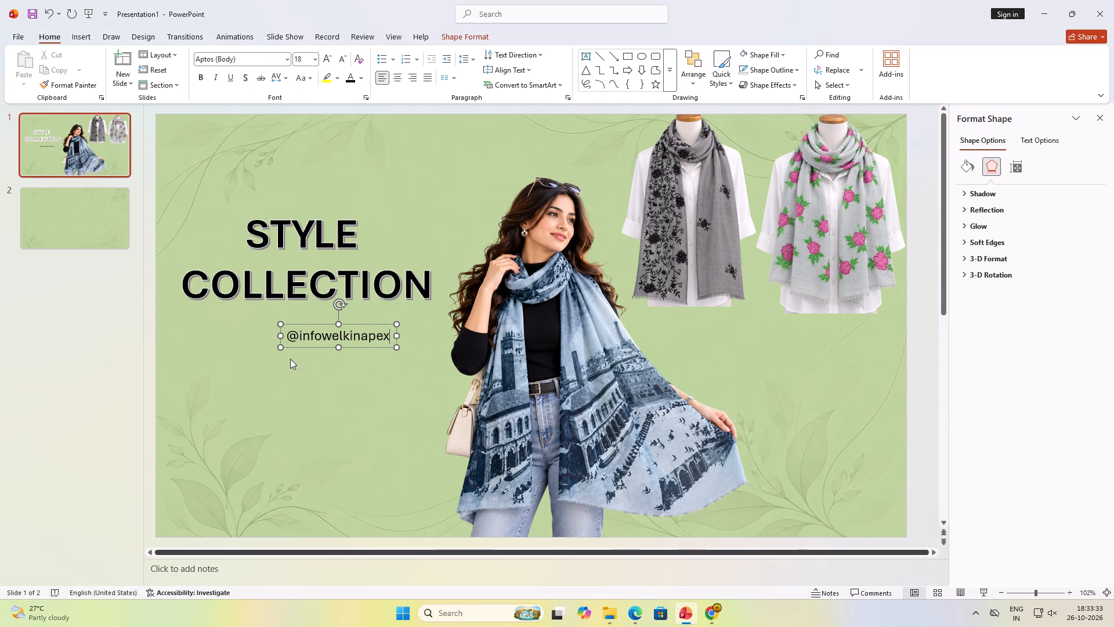
Move the @ sign to just after "info" and append ".com" to complete the company e-mail line.
left_click_drag(296, 335, 291, 334)
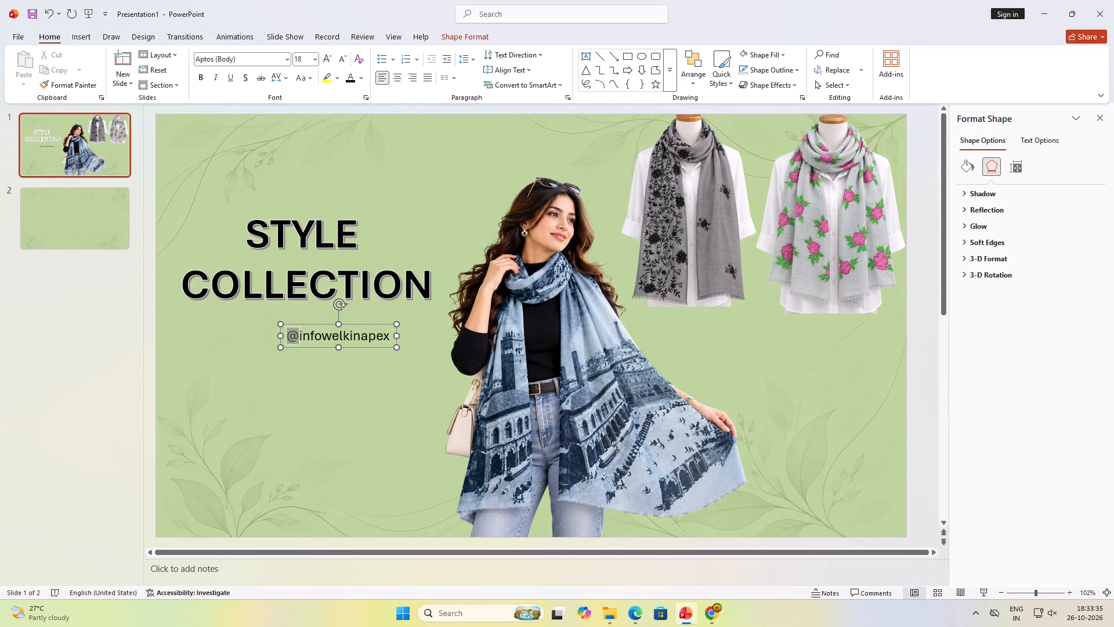
left_click_drag(291, 334, 287, 334)
key("ctrl+x")
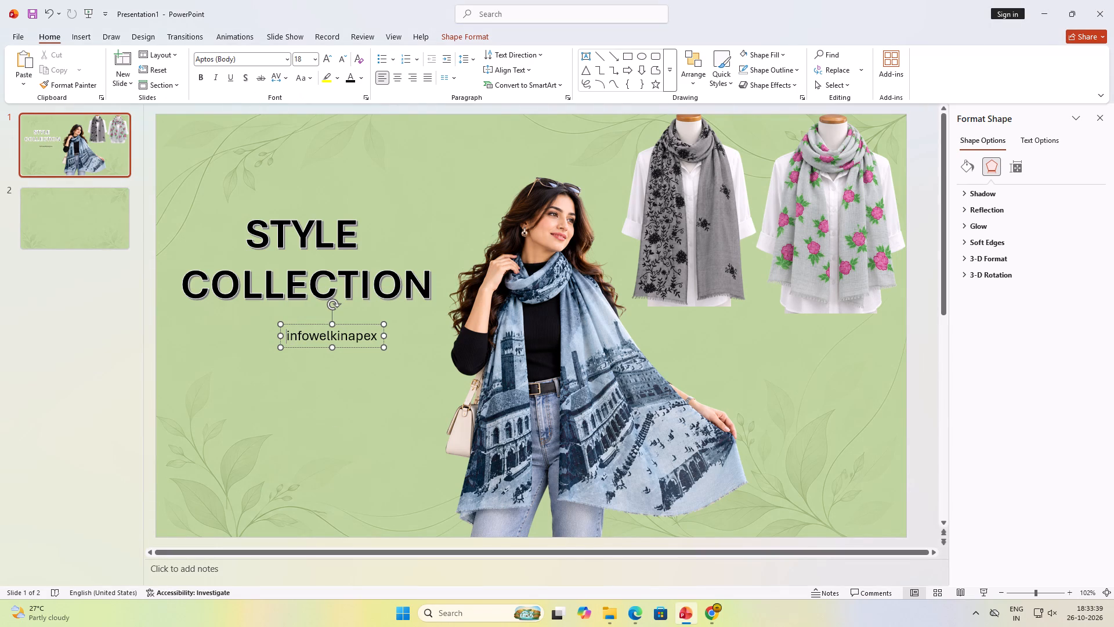
left_click(309, 335)
key("ctrl+v")
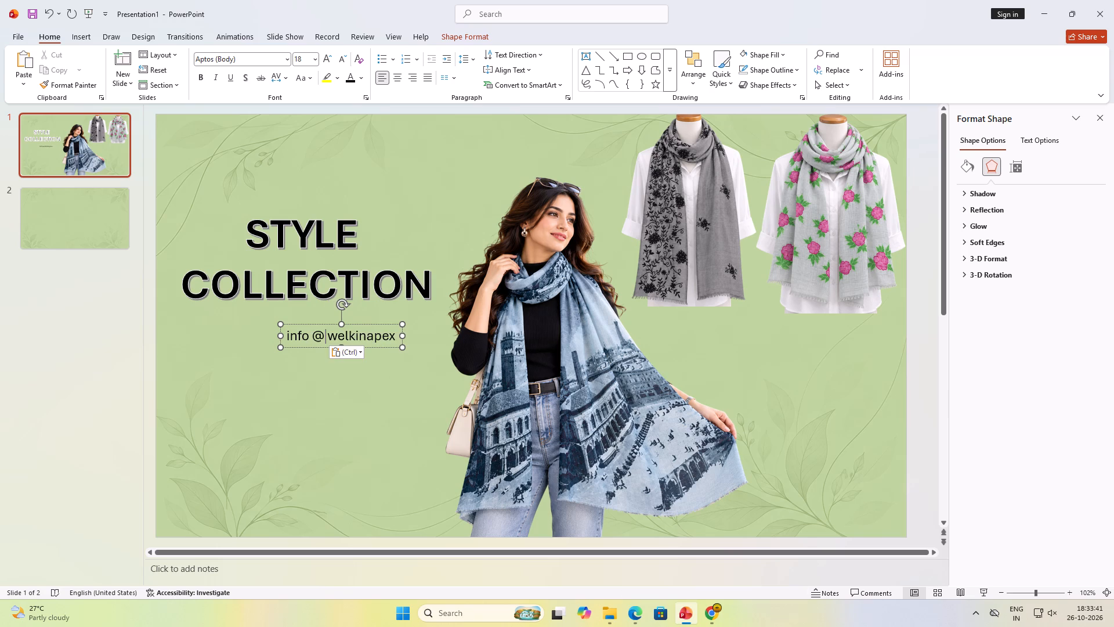
left_click(393, 337)
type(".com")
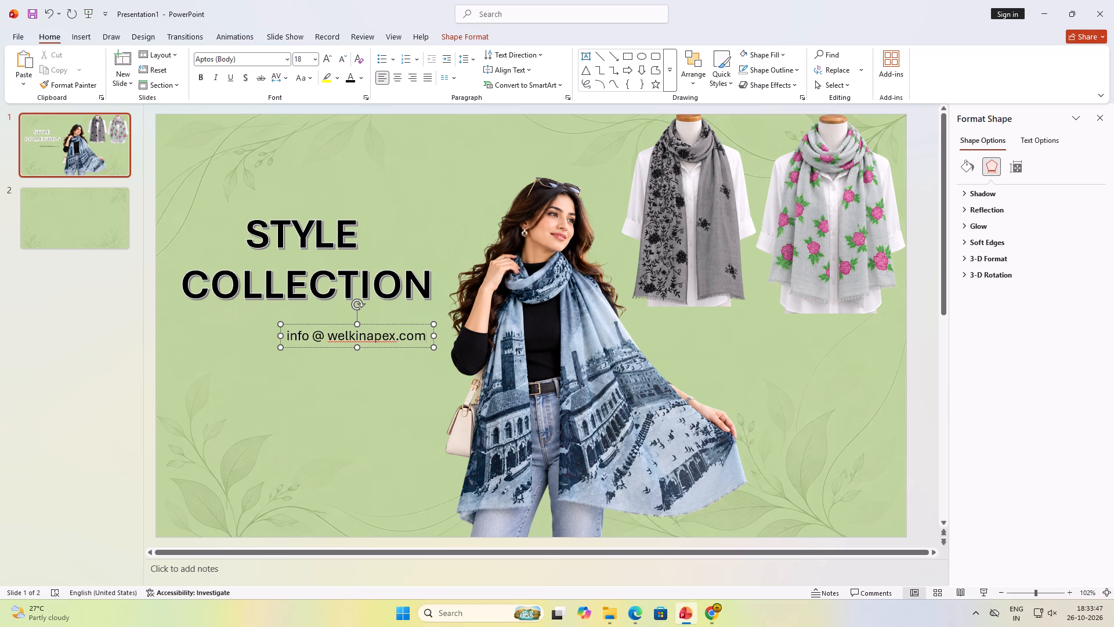
Move the e-mail line on slide 1 down and left, centring it roughly beneath the STYLE COLLECTION title.
left_click(101, 364)
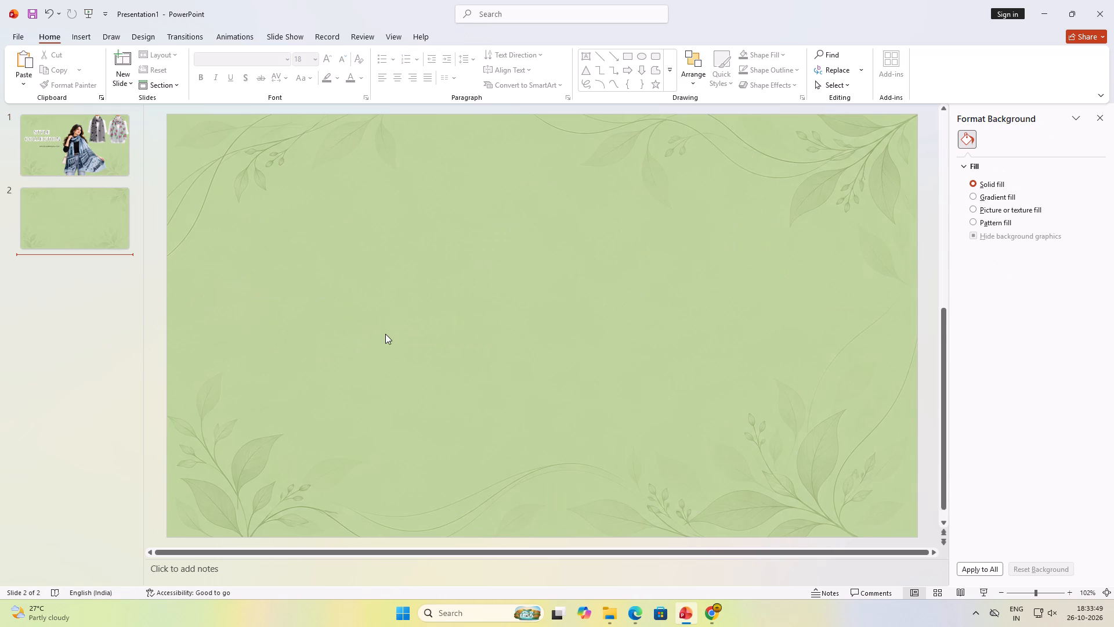
left_click(52, 156)
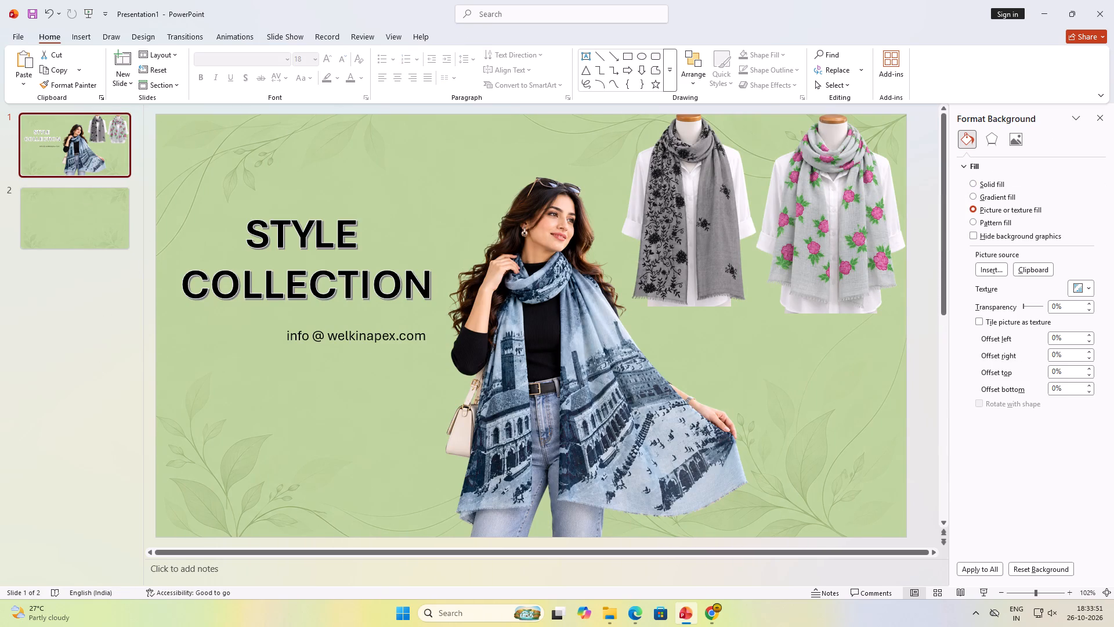
left_click(350, 341)
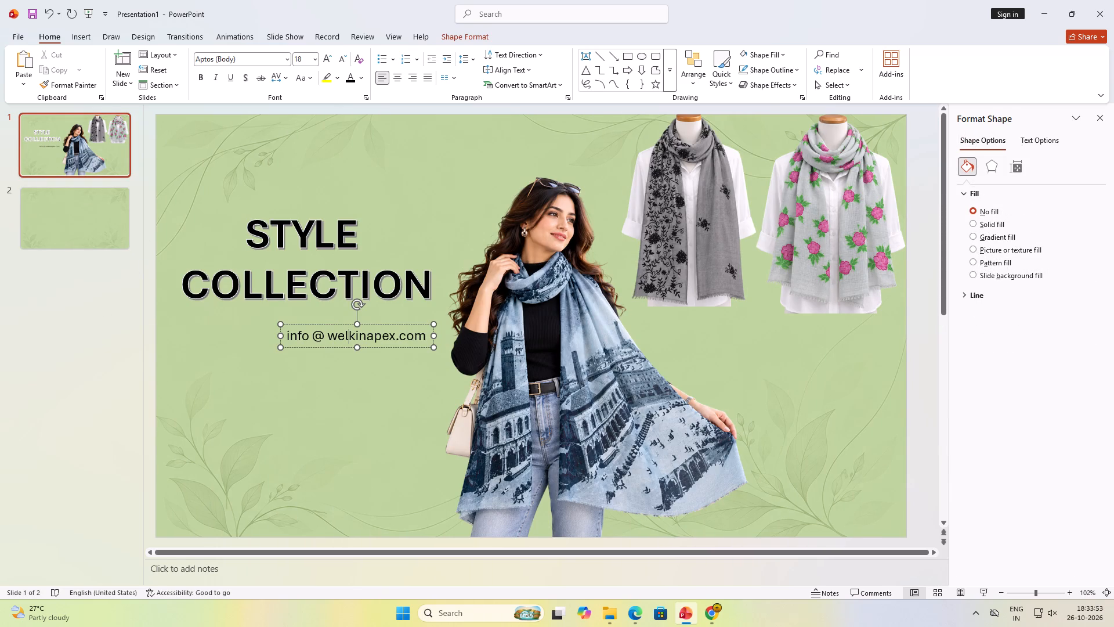
left_click_drag(390, 325, 328, 349)
Move the STYLE COLLECTION title down and slightly left so it sits just above the e-mail line.
left_click(331, 273)
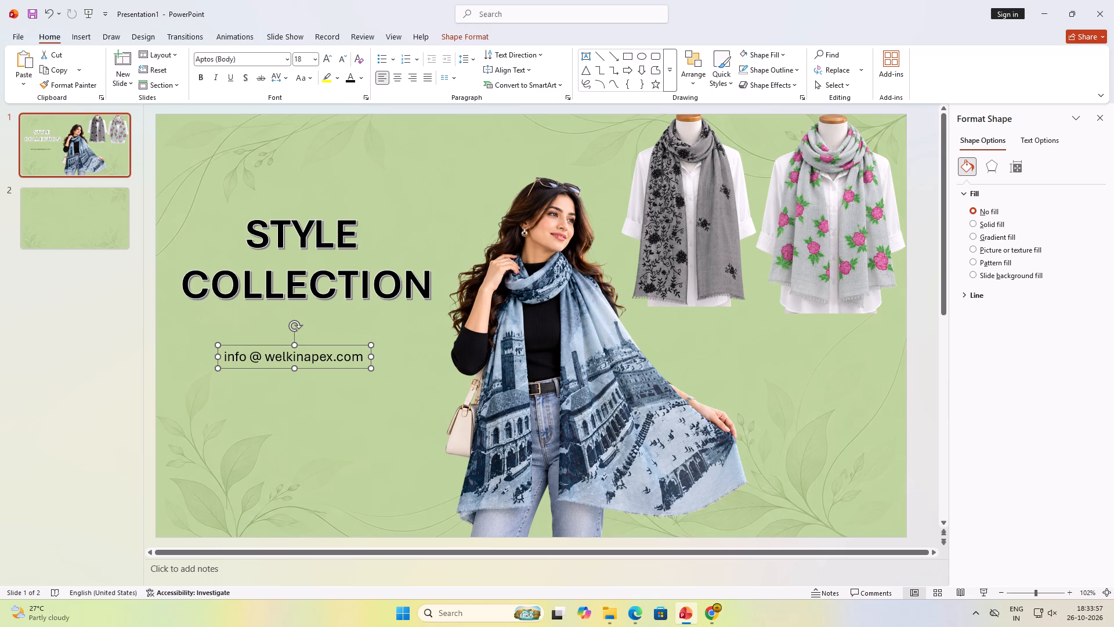
left_click_drag(358, 205, 346, 241)
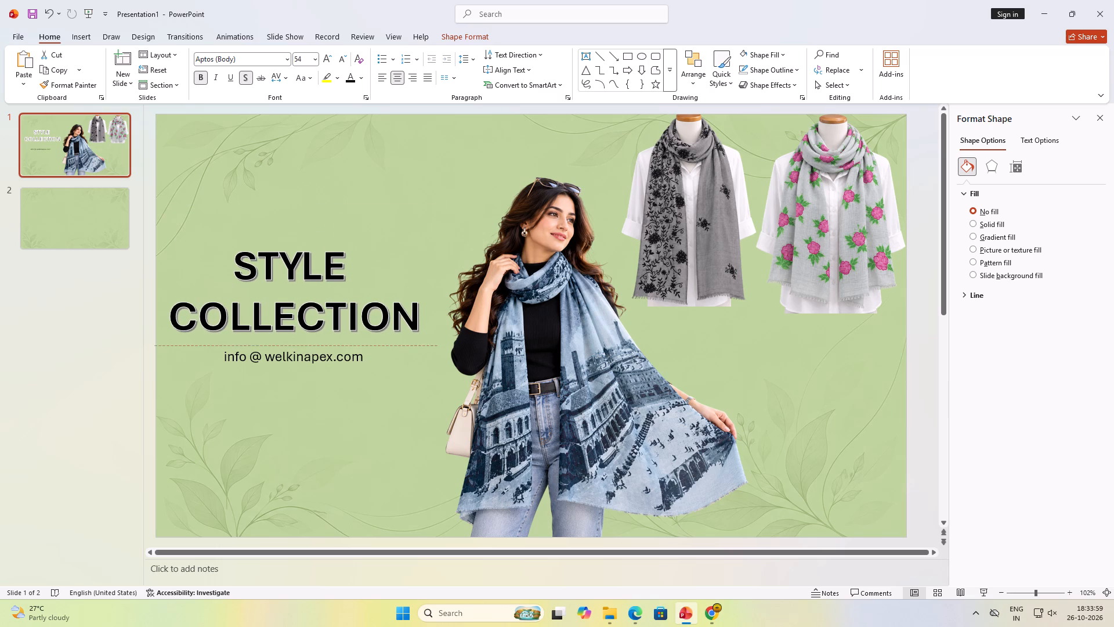
left_click_drag(346, 241, 350, 237)
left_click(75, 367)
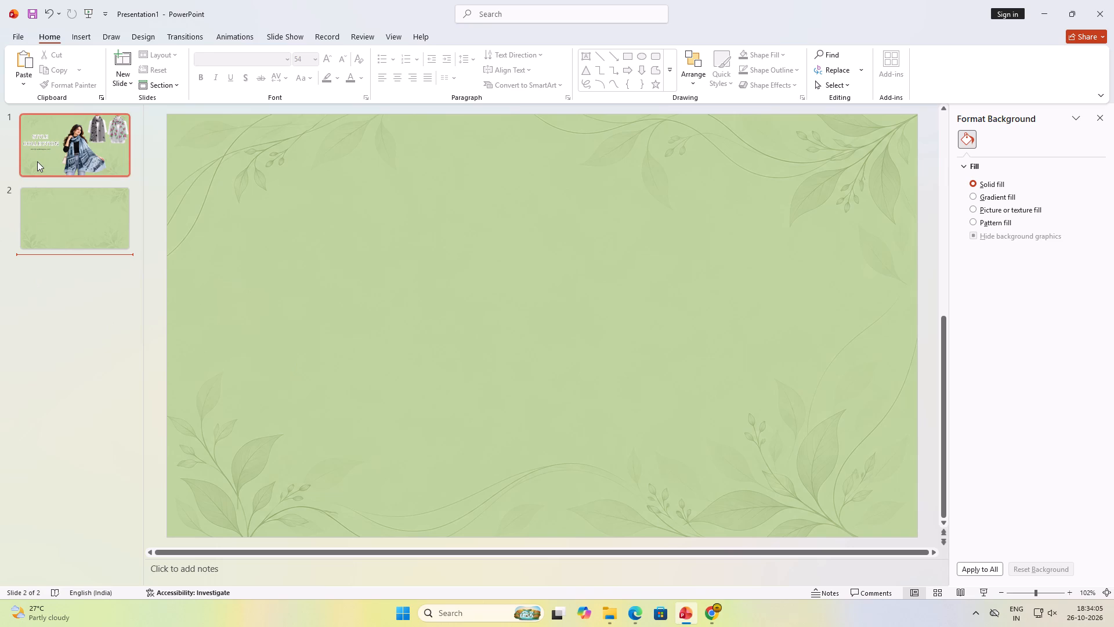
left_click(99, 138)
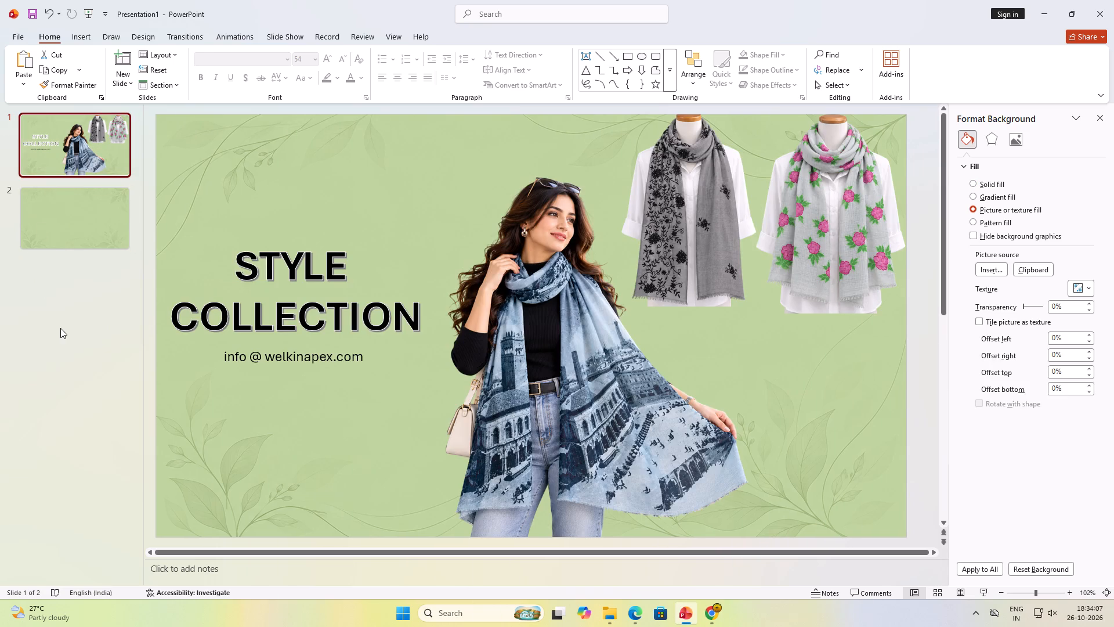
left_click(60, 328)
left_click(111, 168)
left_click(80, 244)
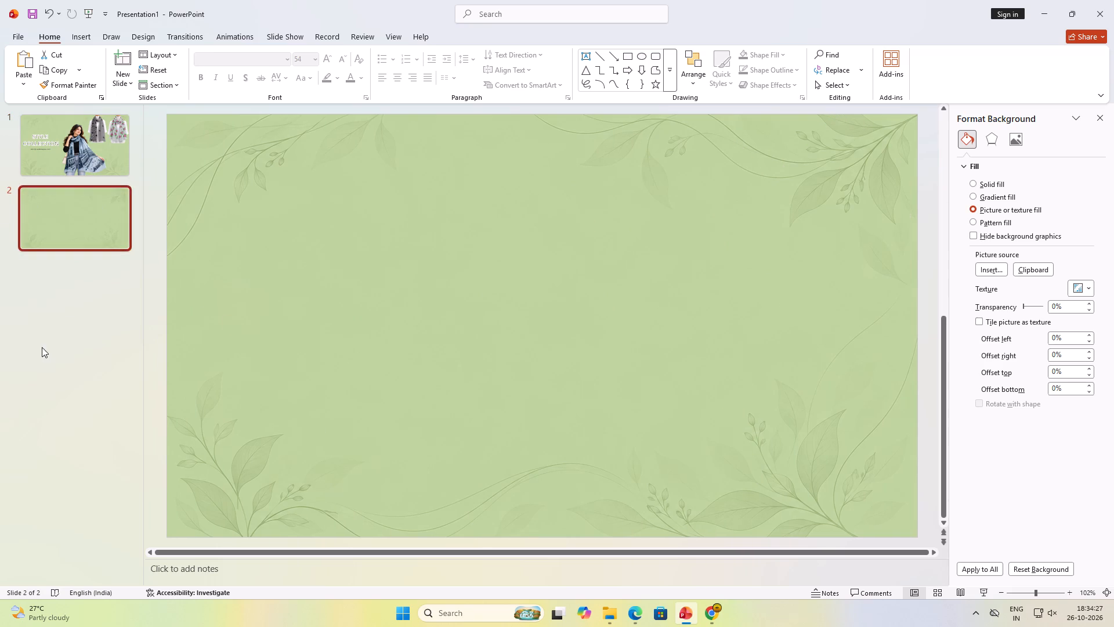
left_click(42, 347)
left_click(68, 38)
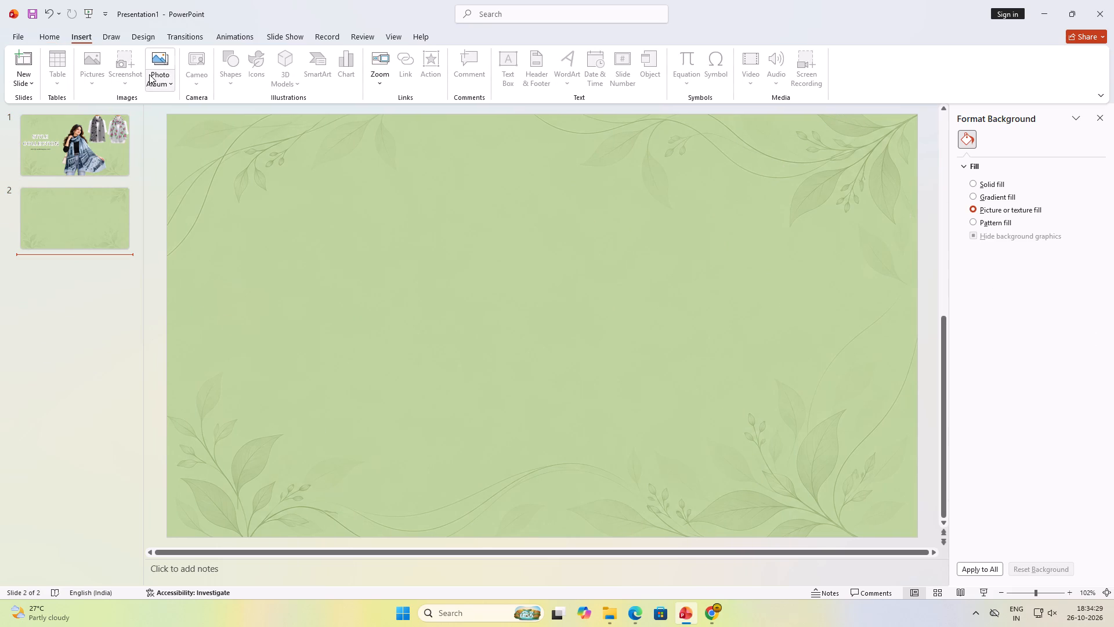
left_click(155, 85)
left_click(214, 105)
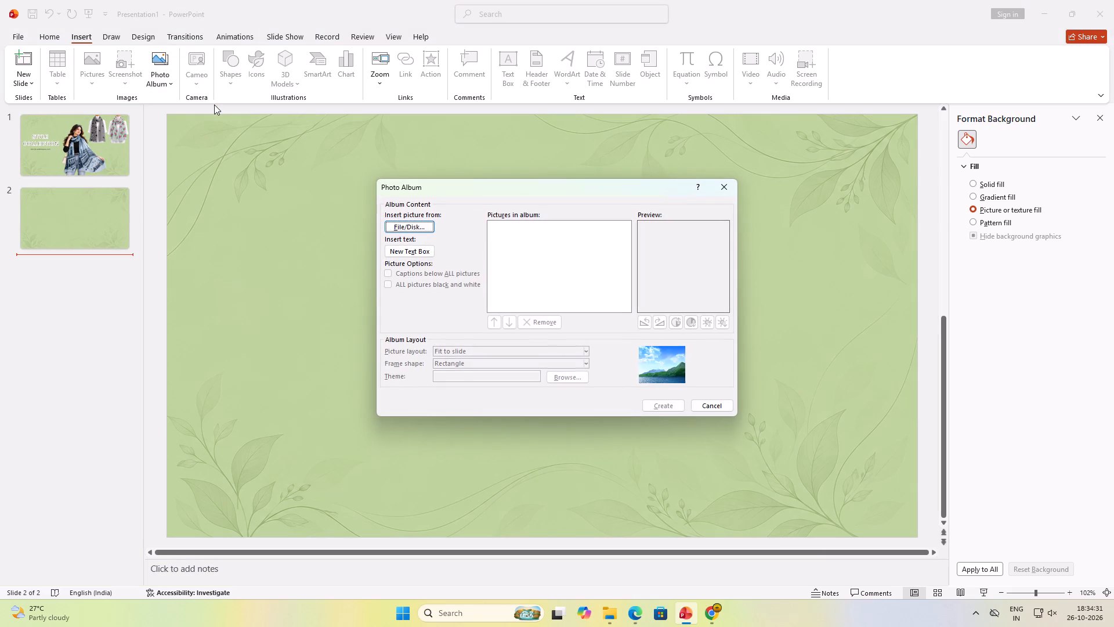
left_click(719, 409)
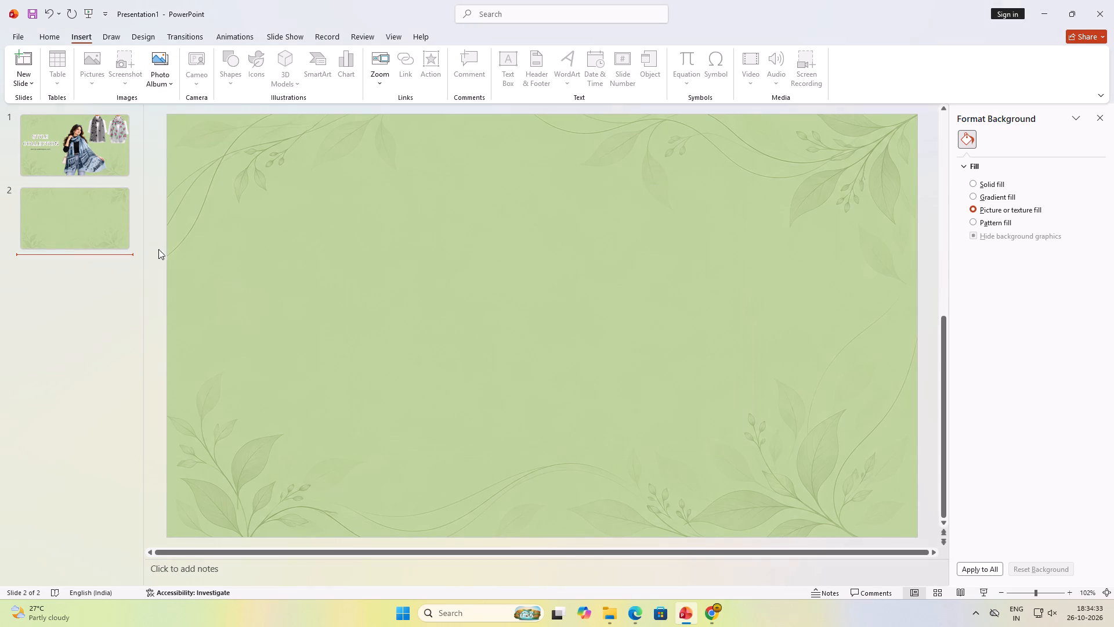
Insert the scarf picture DI-44 on slide 2 from the YR folder in WELKIN APEX PVT. LTD > 02. BUYER DETAIL on drive D.
left_click(205, 192)
left_click(88, 79)
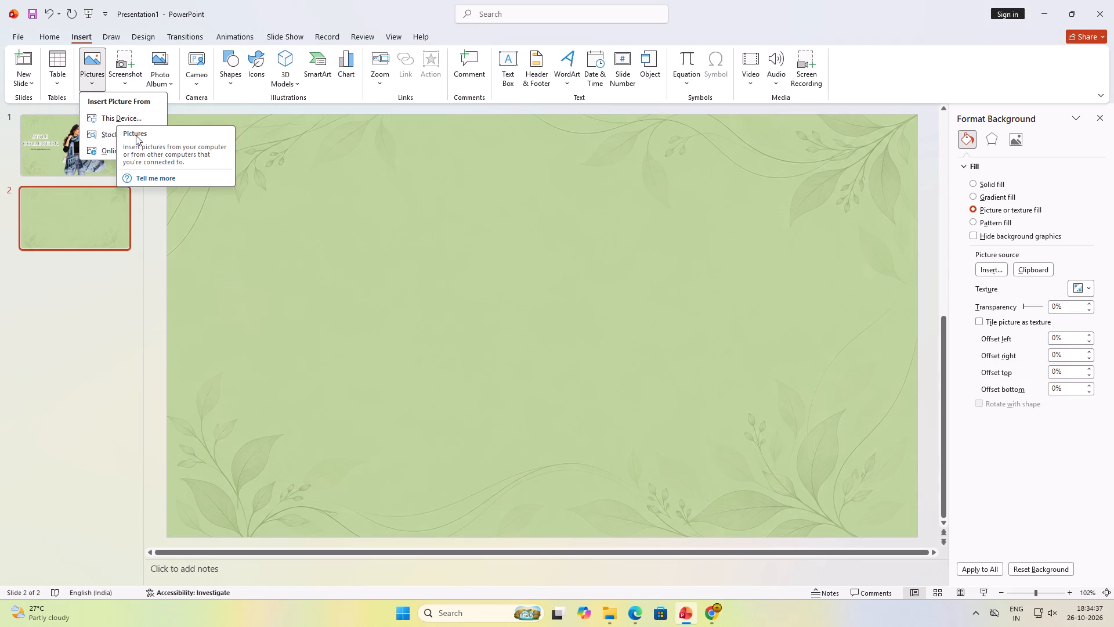
left_click(105, 114)
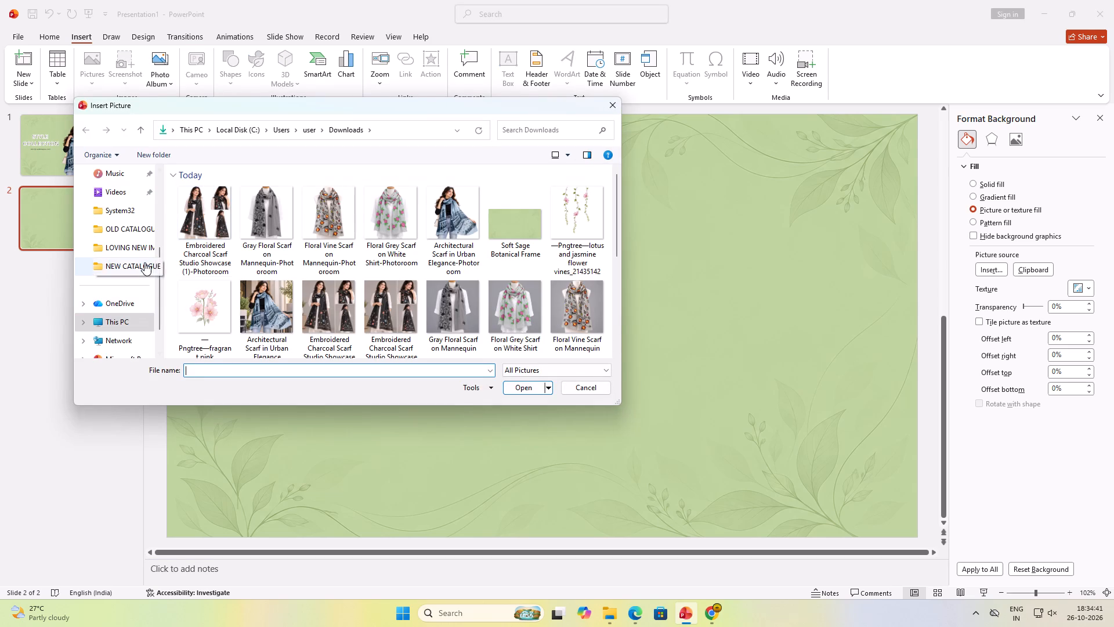
scroll(144, 262, "down", 4)
scroll(139, 253, "up", 4)
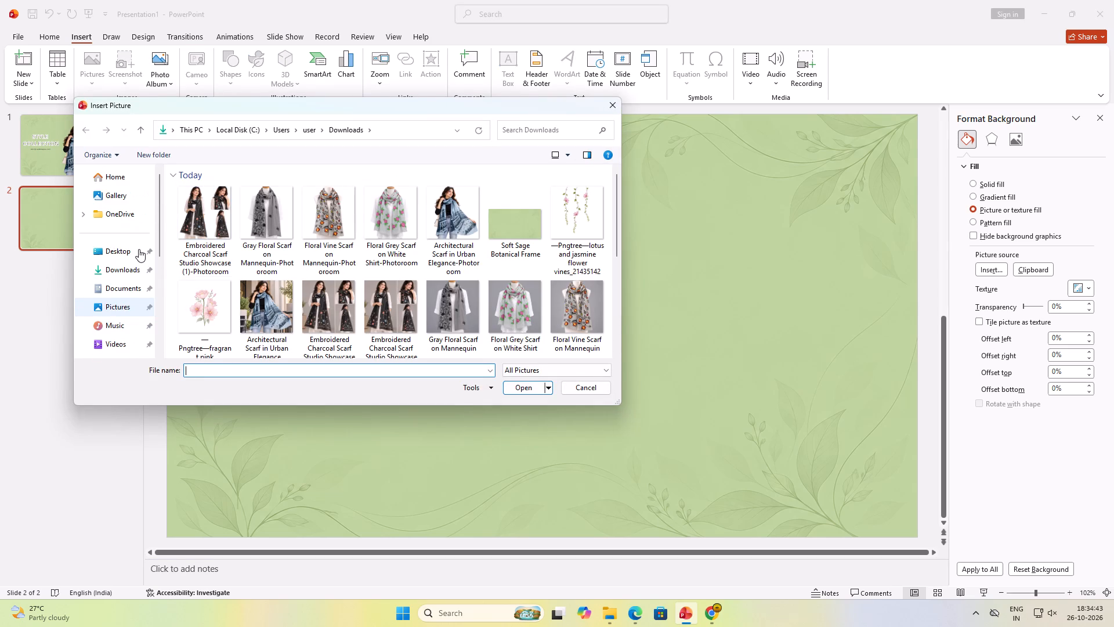
left_click(124, 276)
scroll(124, 293, "down", 4)
left_click(124, 288)
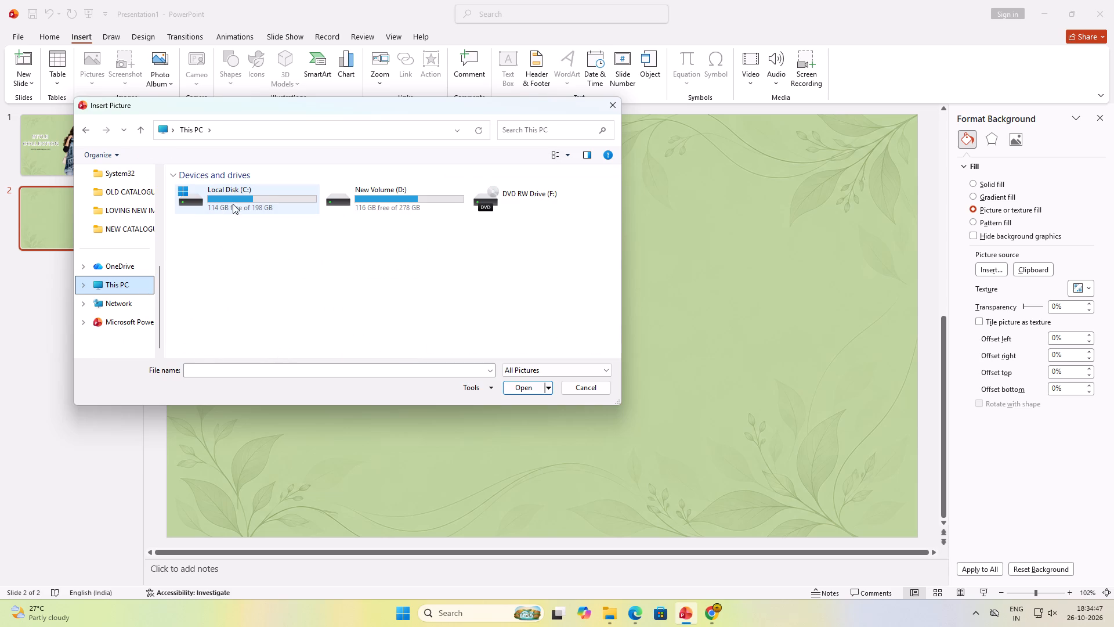
double_click(364, 201)
double_click(222, 192)
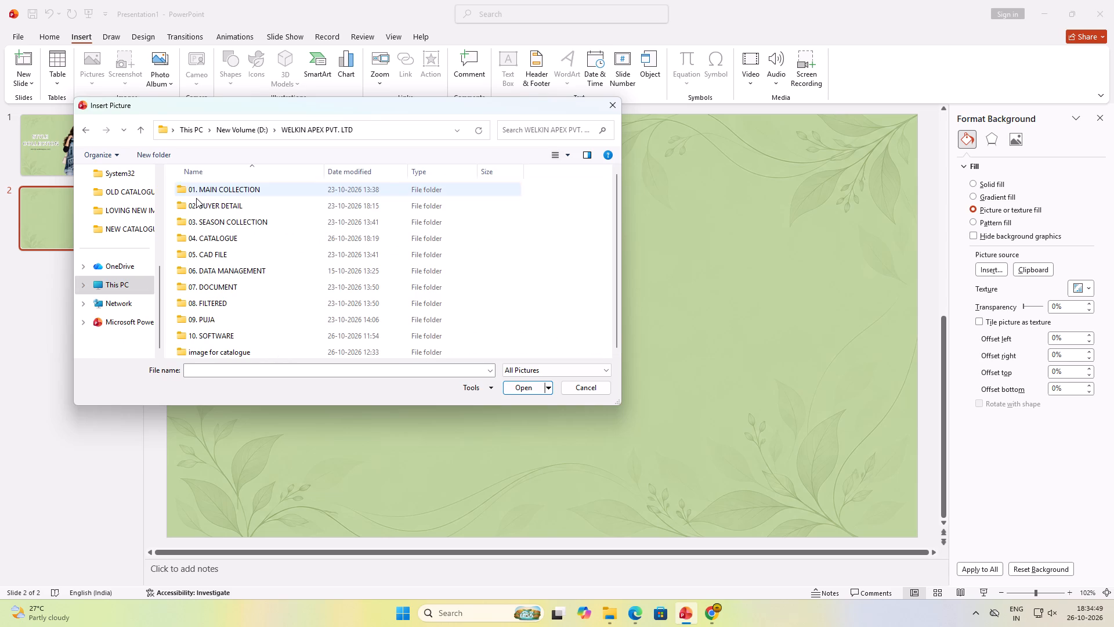
double_click(215, 210)
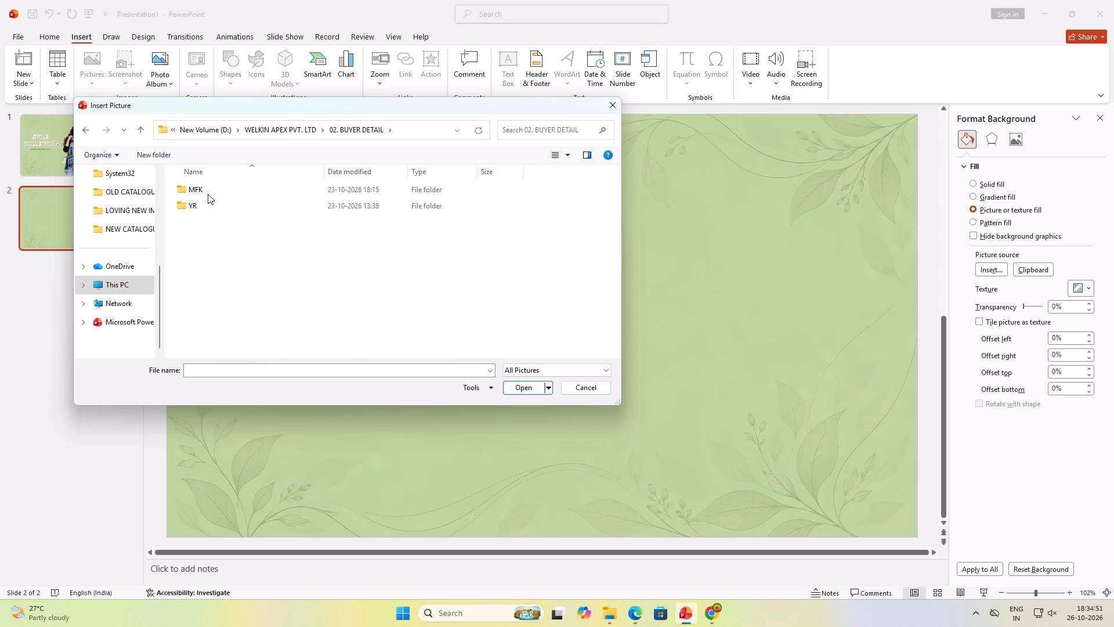
left_click(208, 194)
double_click(205, 214)
double_click(211, 207)
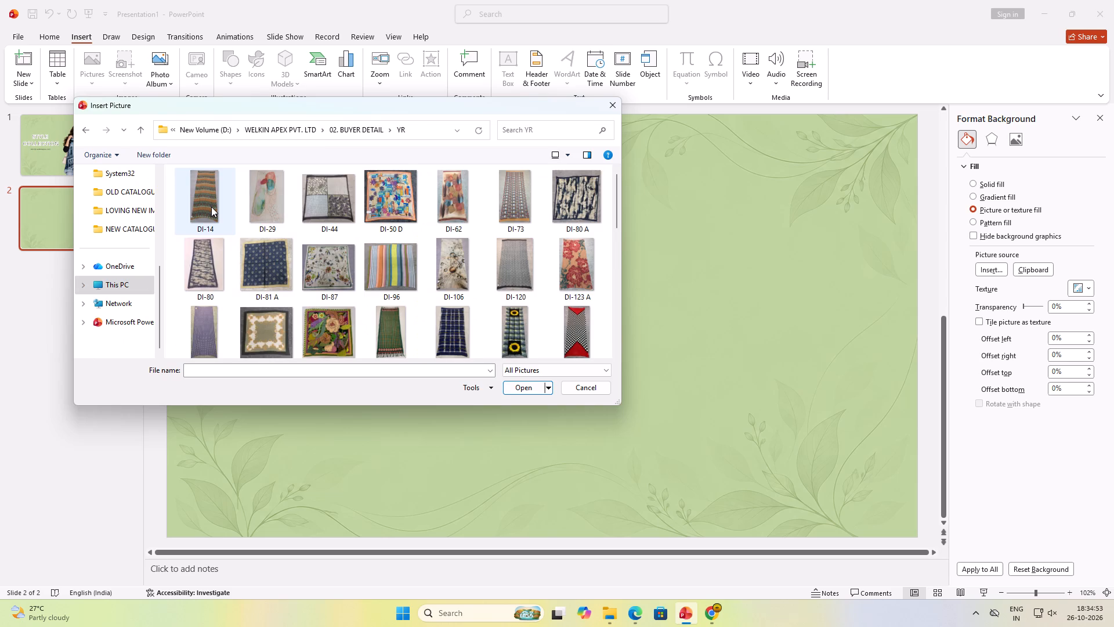
left_click(211, 207)
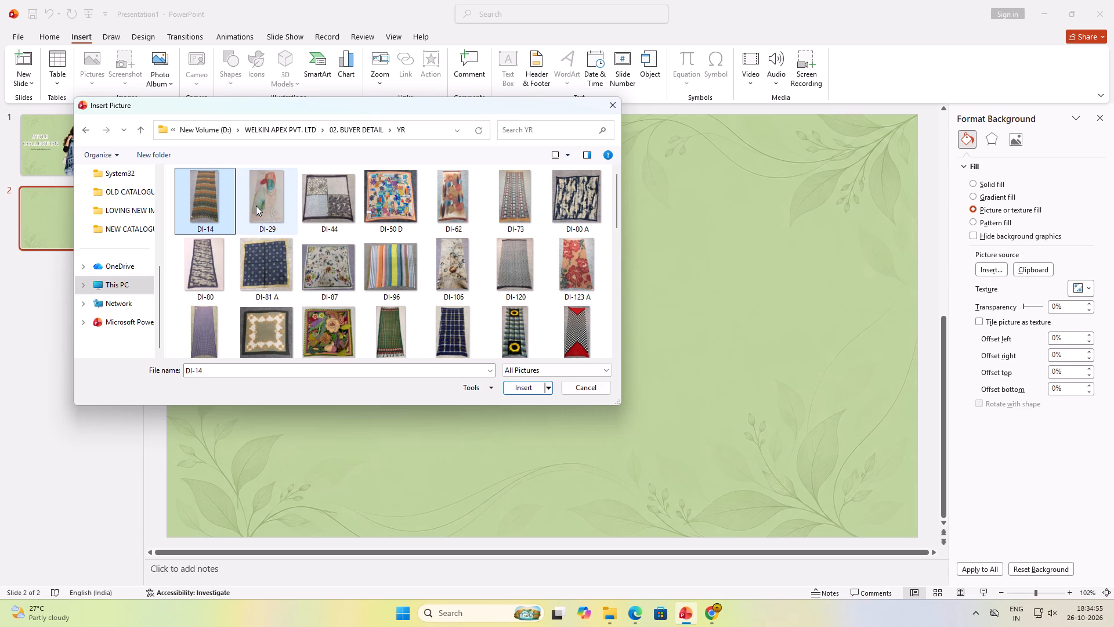
left_click(256, 206, "shift")
double_click(305, 203, "shift")
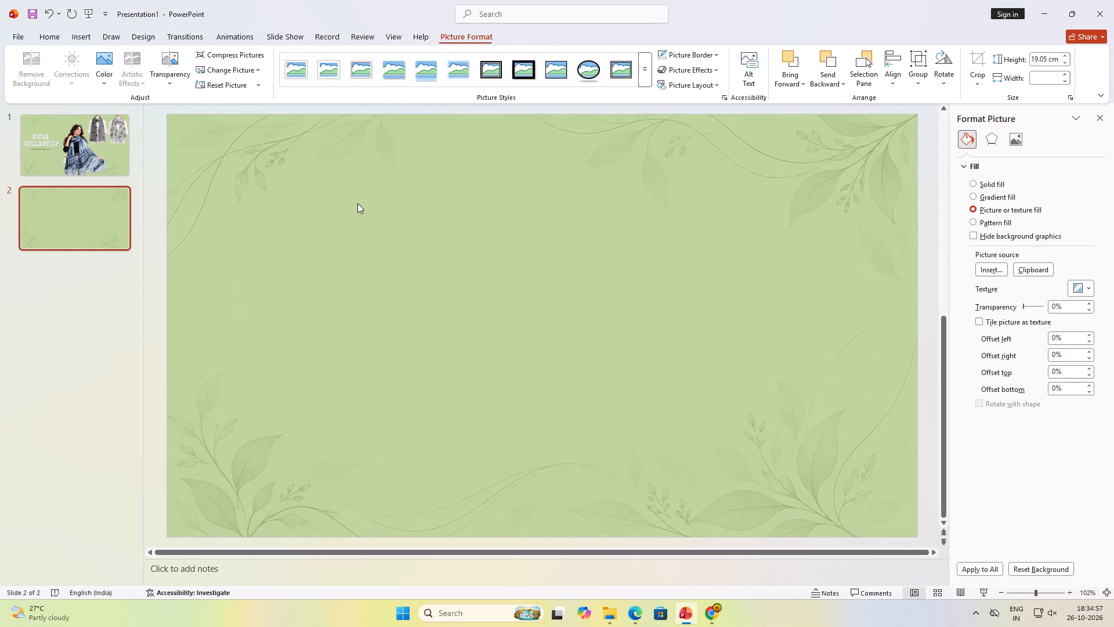
Scale the three overlapping scarf pictures on slide 2 down together, proportionally, to a height of 12.64 cm.
left_click(371, 248)
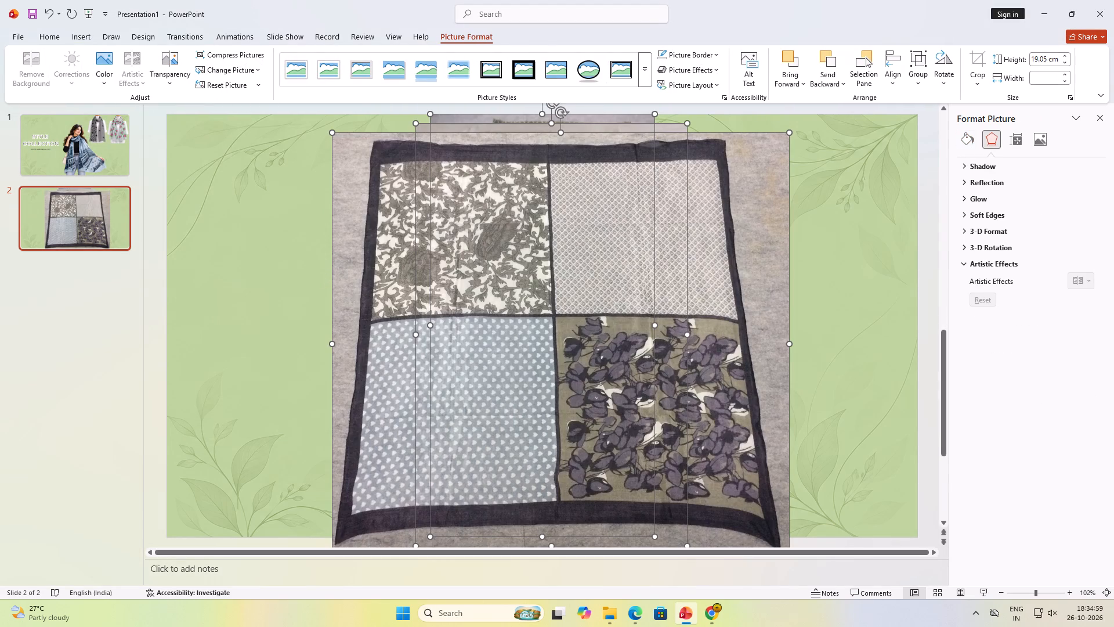
left_click(759, 263)
left_click_drag(739, 282, 780, 278)
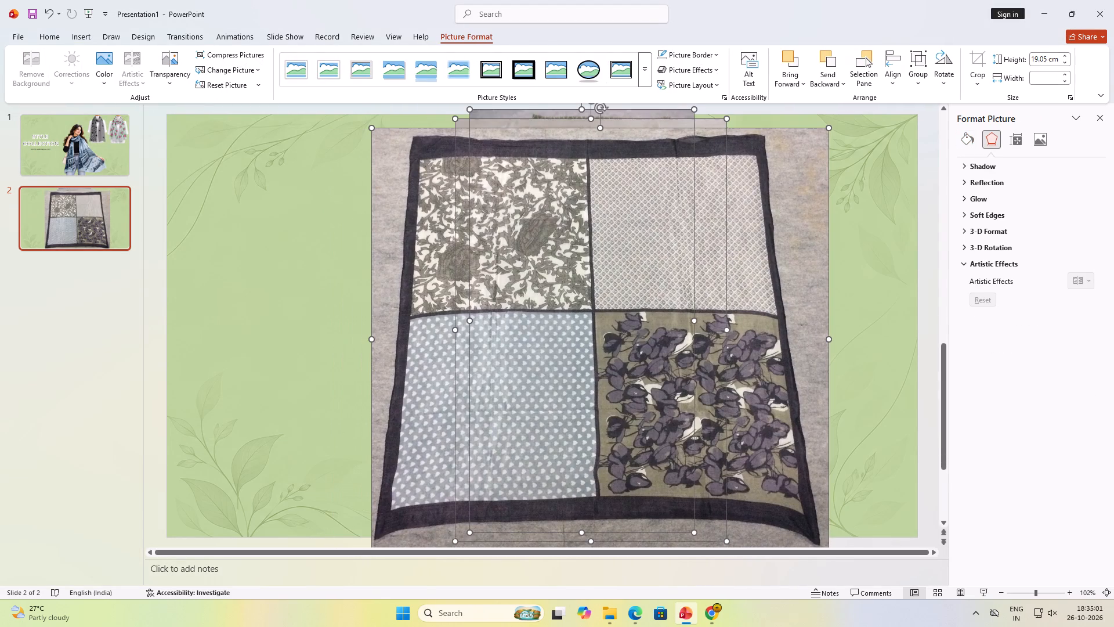
left_click_drag(829, 129, 812, 153)
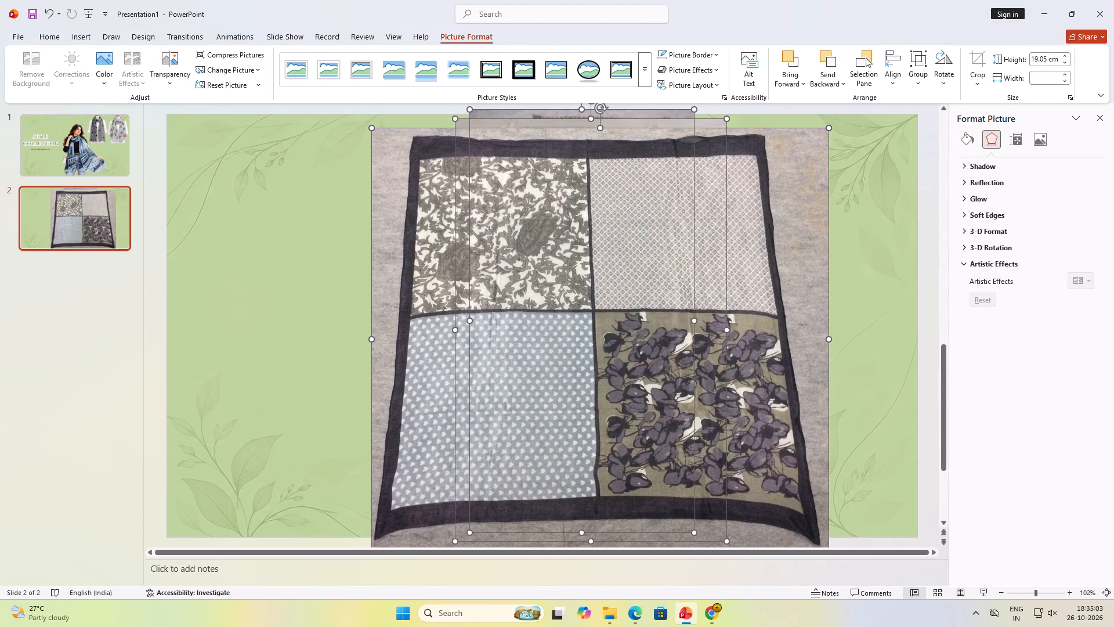
left_click_drag(812, 153, 675, 312)
left_click(828, 312)
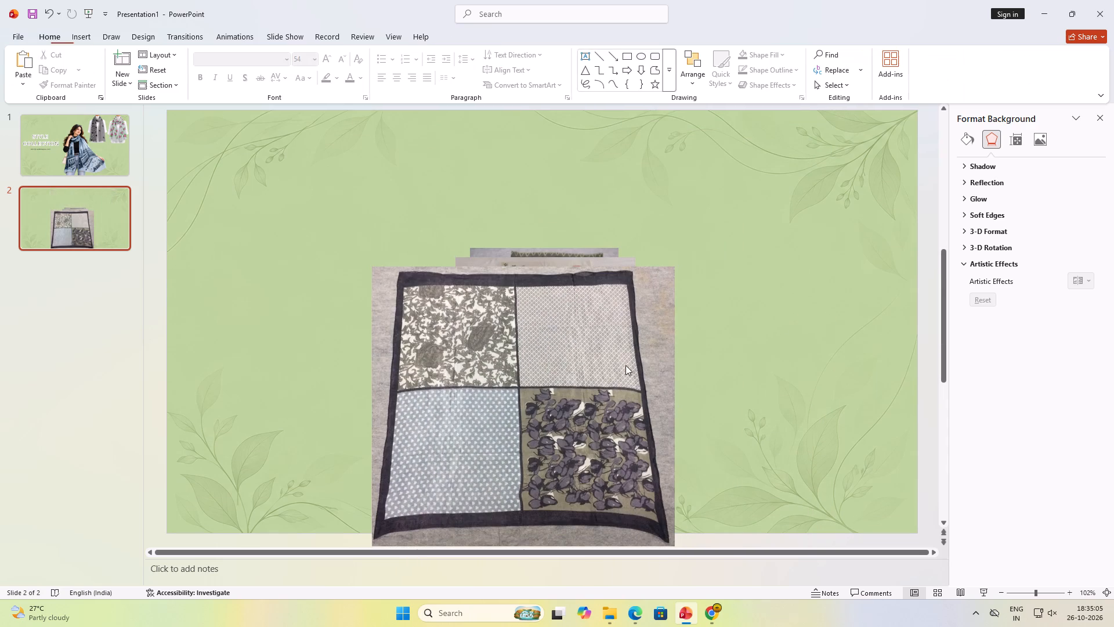
Separate the stacked pictures, moving the four-panel square scarf to the slide's right side and the orange-green striped scarf to its left side.
left_click(592, 371)
left_click_drag(572, 361, 799, 260)
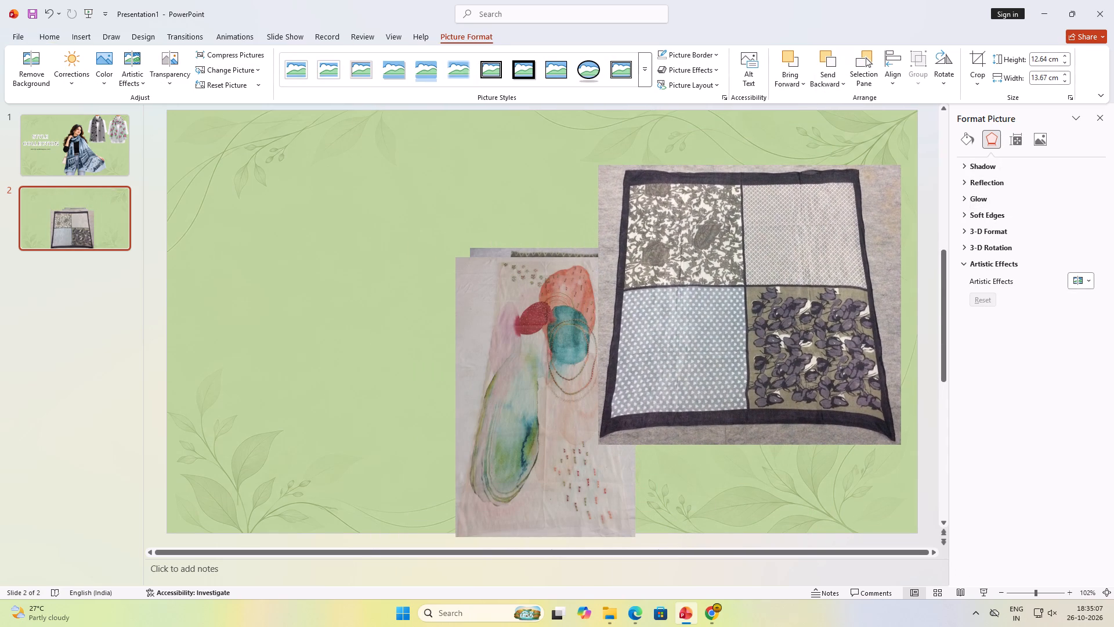
left_click_drag(799, 260, 800, 250)
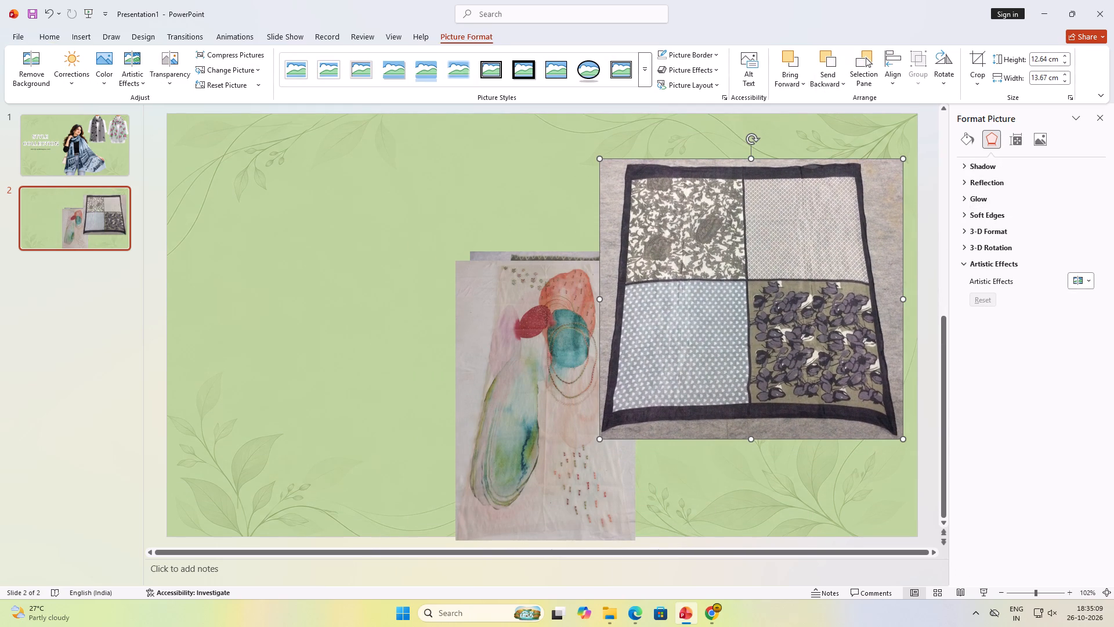
left_click(568, 385)
left_click(515, 254)
left_click_drag(521, 256, 220, 217)
left_click_drag(220, 216, 248, 150)
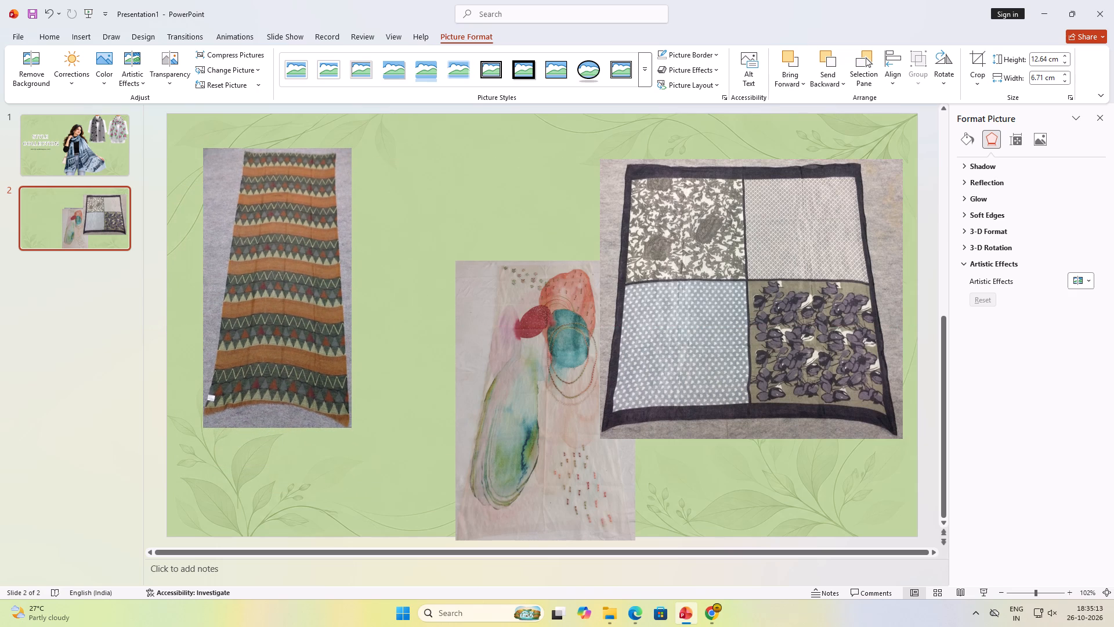
left_click_drag(248, 150, 247, 149)
Place the watercolour scarf picture between the other two and level the four-panel scarf's top edge with it.
left_click_drag(478, 320, 452, 299)
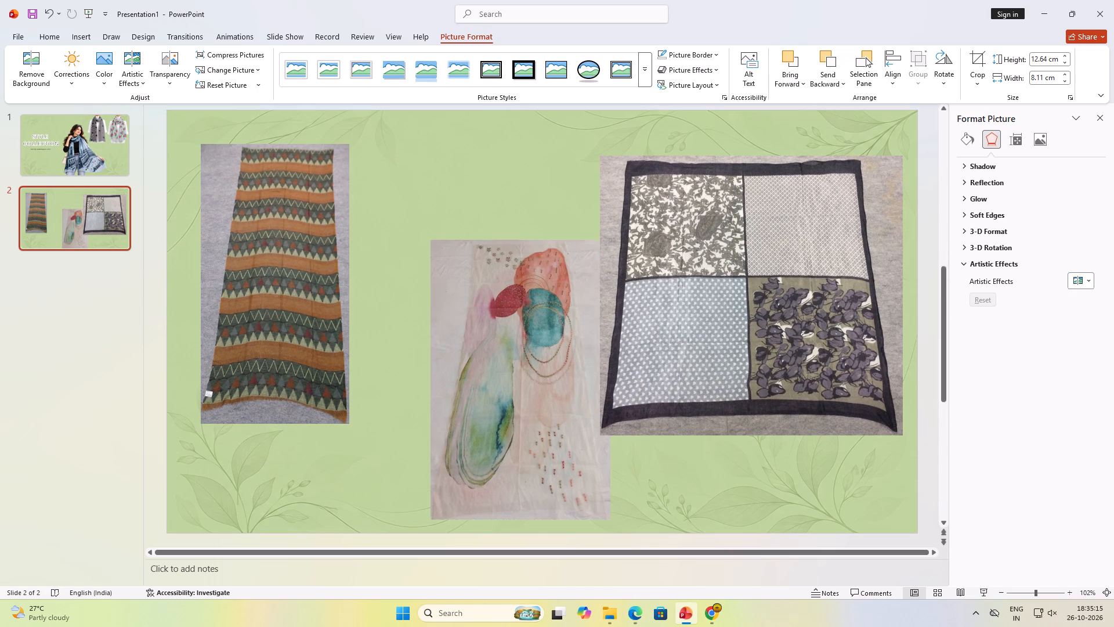
left_click_drag(452, 299, 414, 200)
left_click(410, 208)
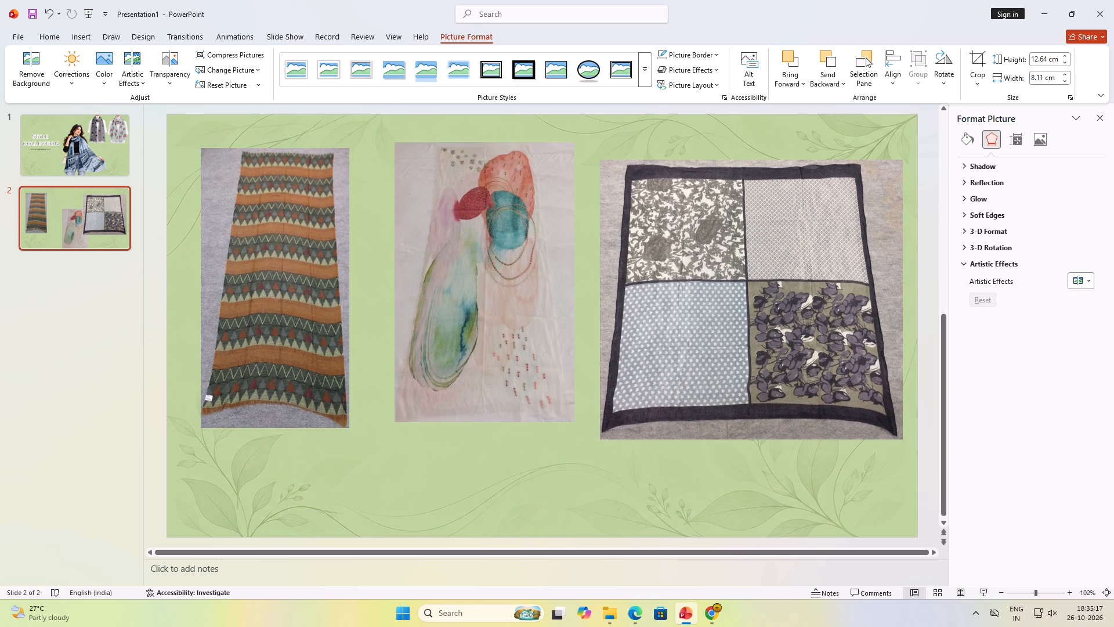
left_click_drag(472, 276, 469, 284)
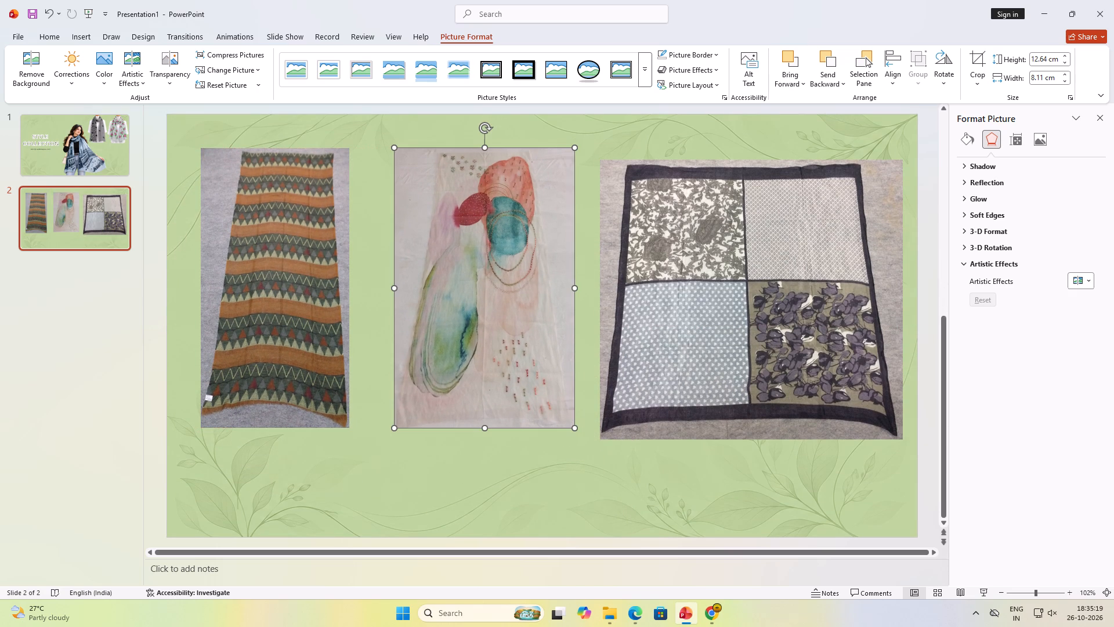
left_click_drag(792, 312, 792, 301)
Nudge the striped scarf picture slightly left, towards the slide's edge.
left_click(254, 327)
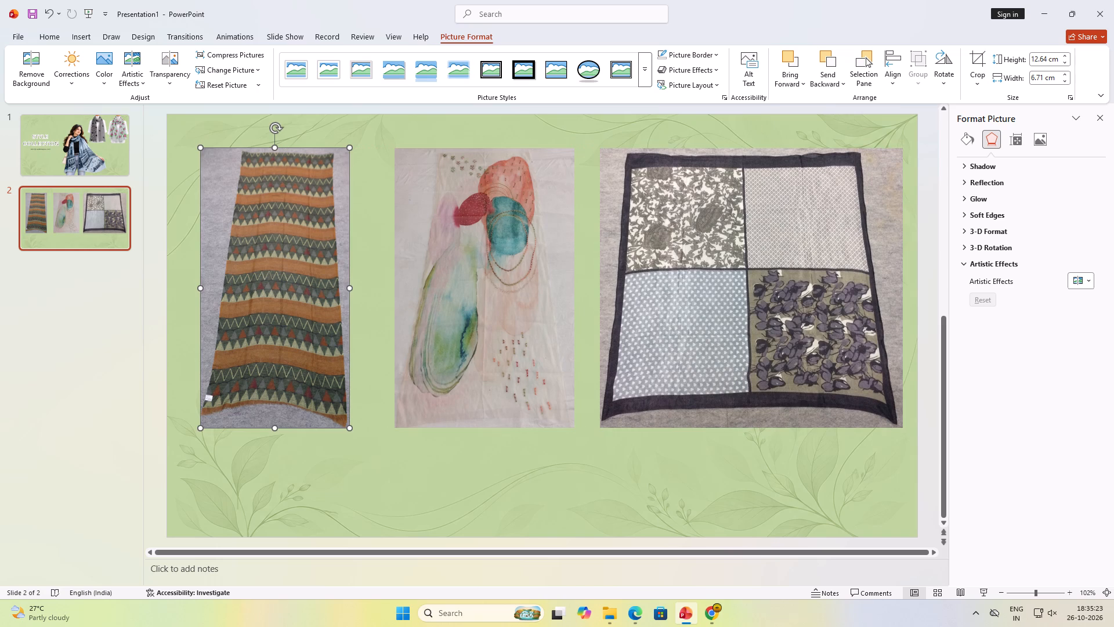
key("Left")
key("Left")
key("Left")
key("Left")
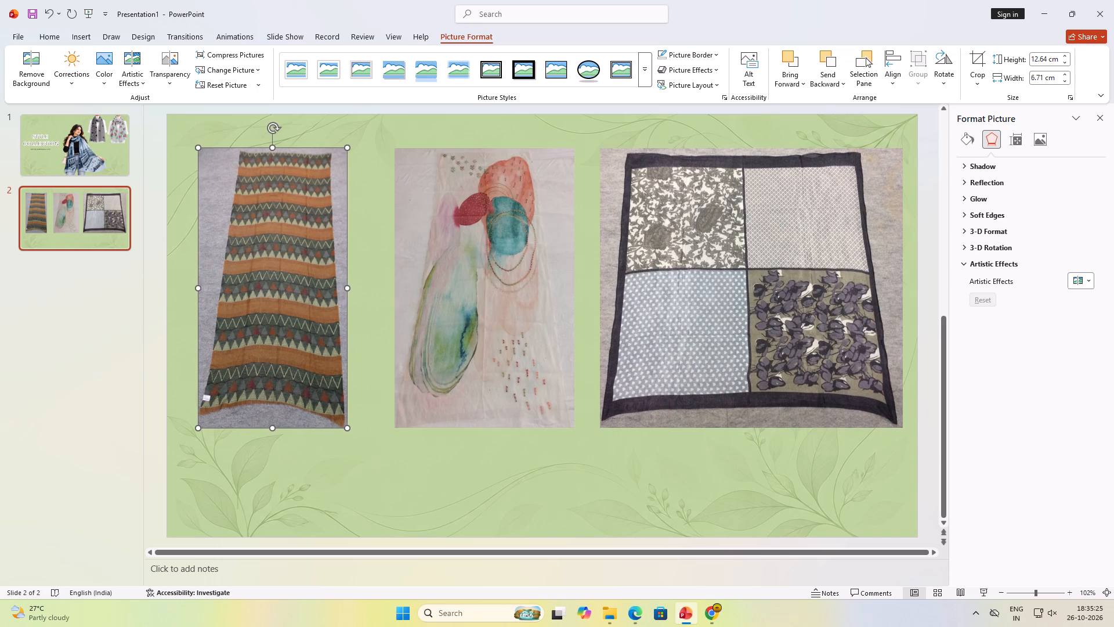
Nudge the watercolour scarf picture slightly left to balance the gaps between it and the neighbouring pictures.
left_click(442, 329)
key("Left")
key("Left")
key("Left")
key("Left")
key("Left")
key("Left")
key("Left")
key("Left")
key("Left")
key("Right")
key("Right")
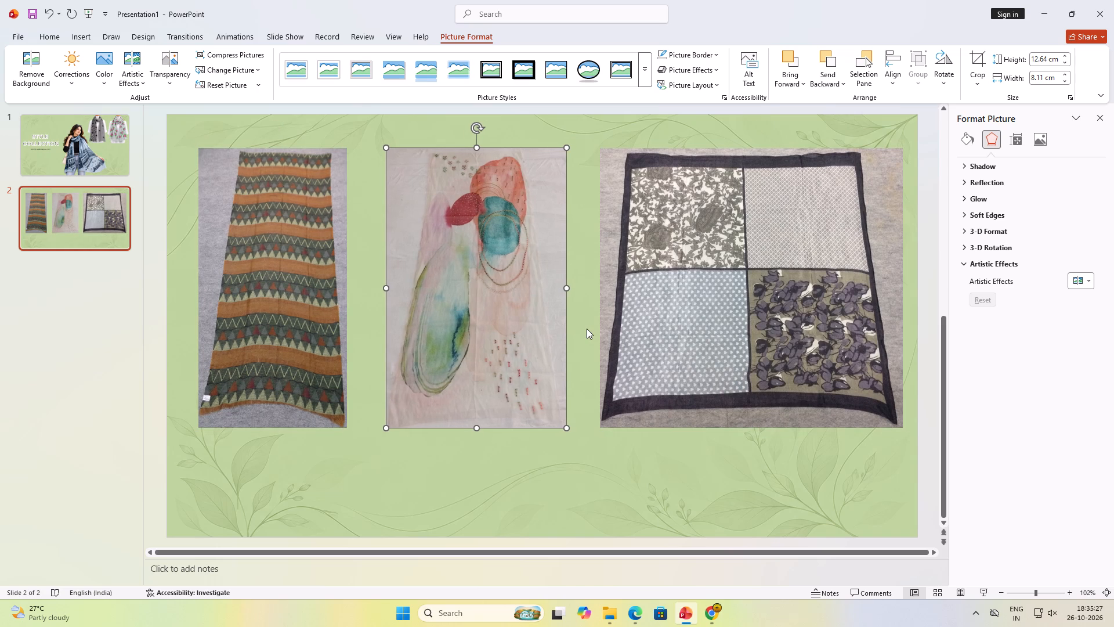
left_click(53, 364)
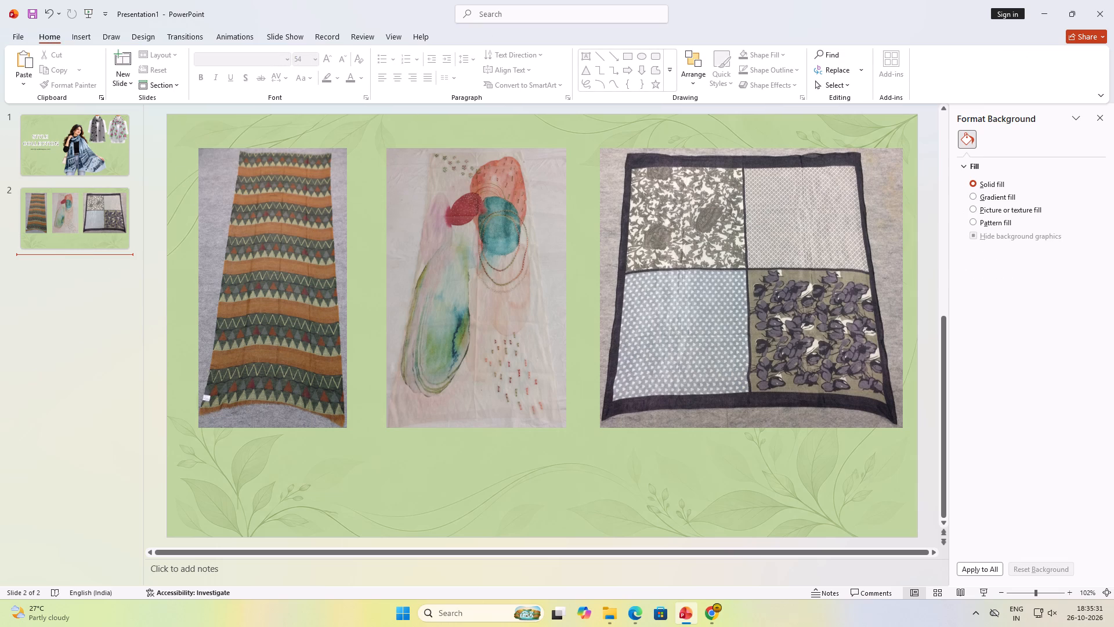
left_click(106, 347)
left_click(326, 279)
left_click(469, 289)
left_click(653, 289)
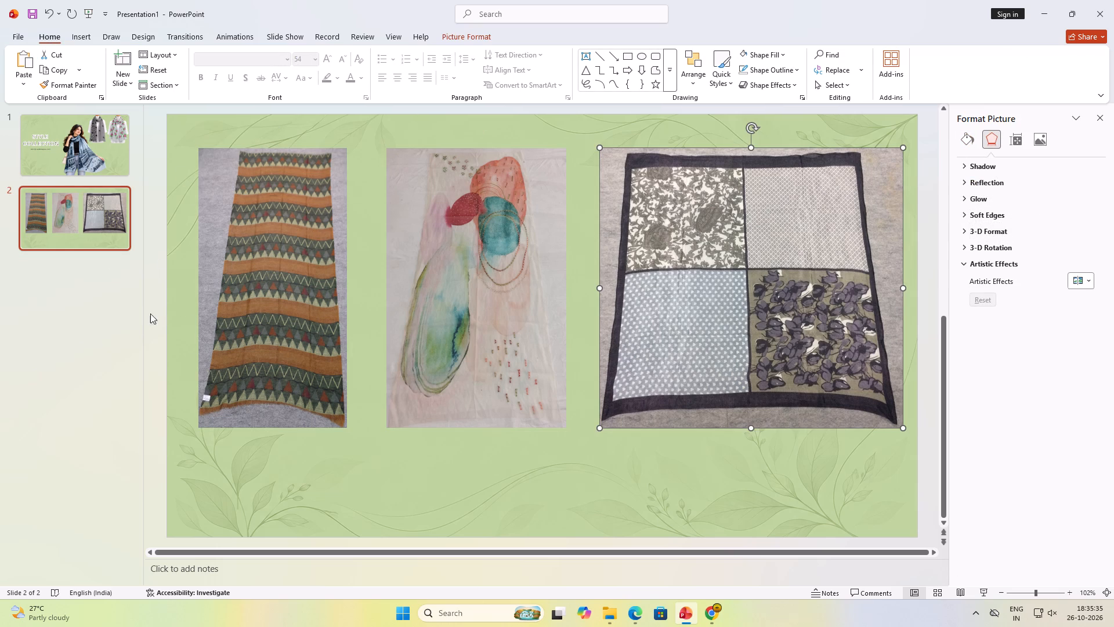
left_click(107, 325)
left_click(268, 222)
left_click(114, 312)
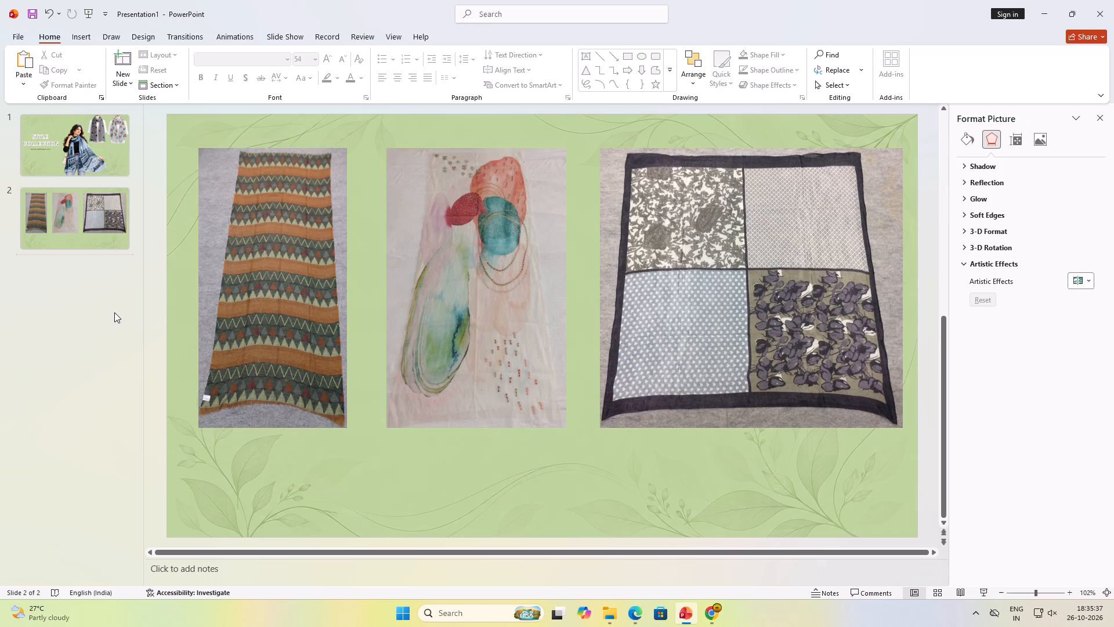
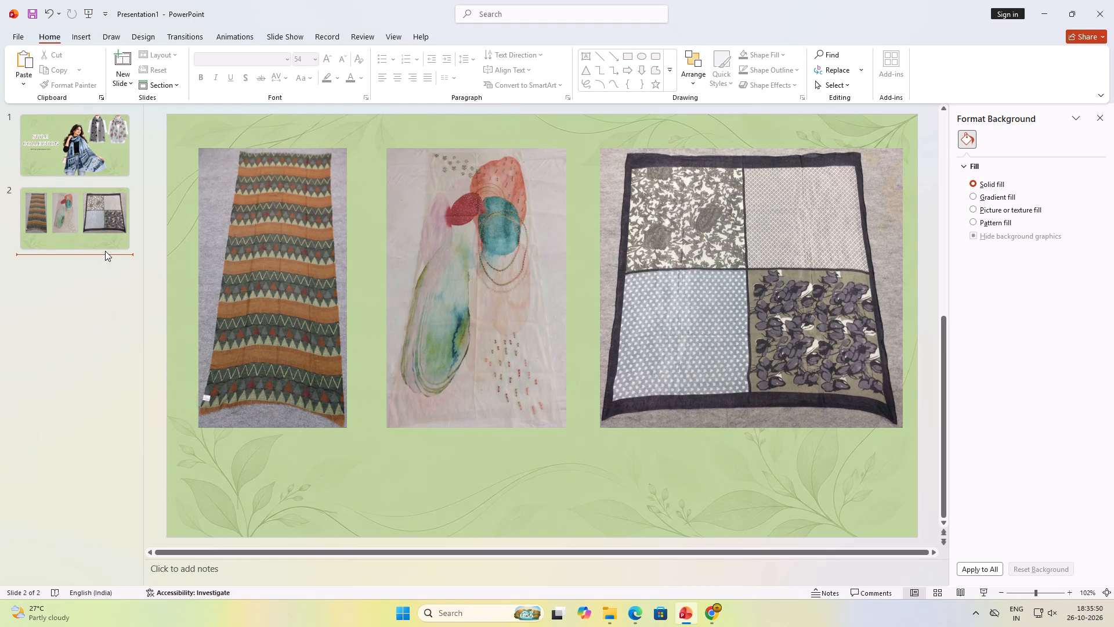
Draw a rectangle about 15 cm high and 7.2 cm wide over the striped scarf picture, extending below its bottom edge.
left_click(143, 192)
left_click(150, 294)
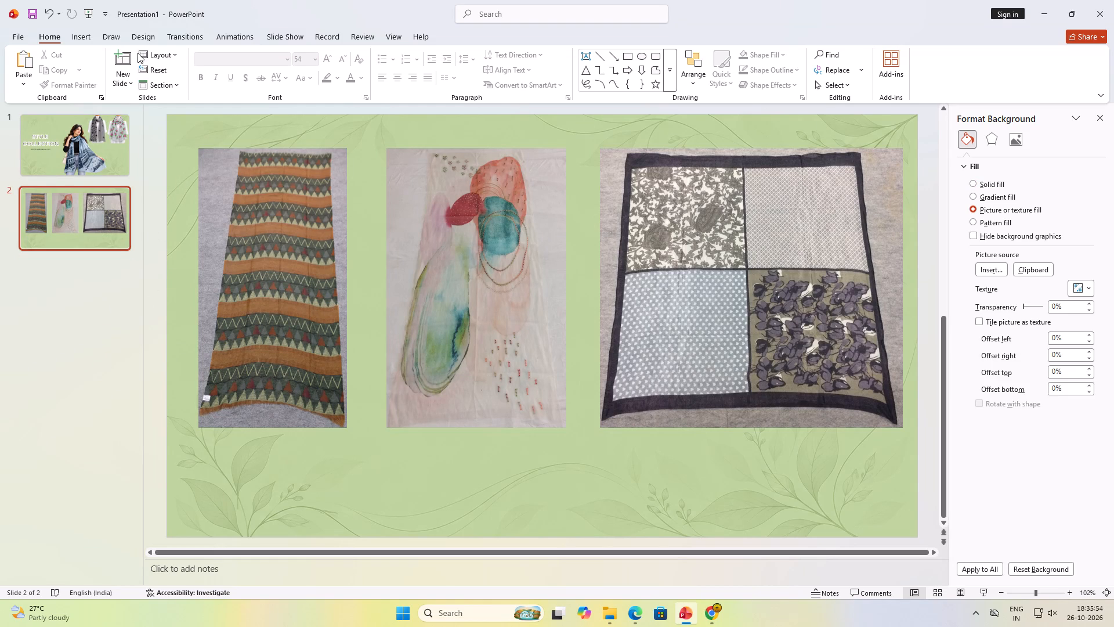
left_click(115, 42)
left_click(85, 40)
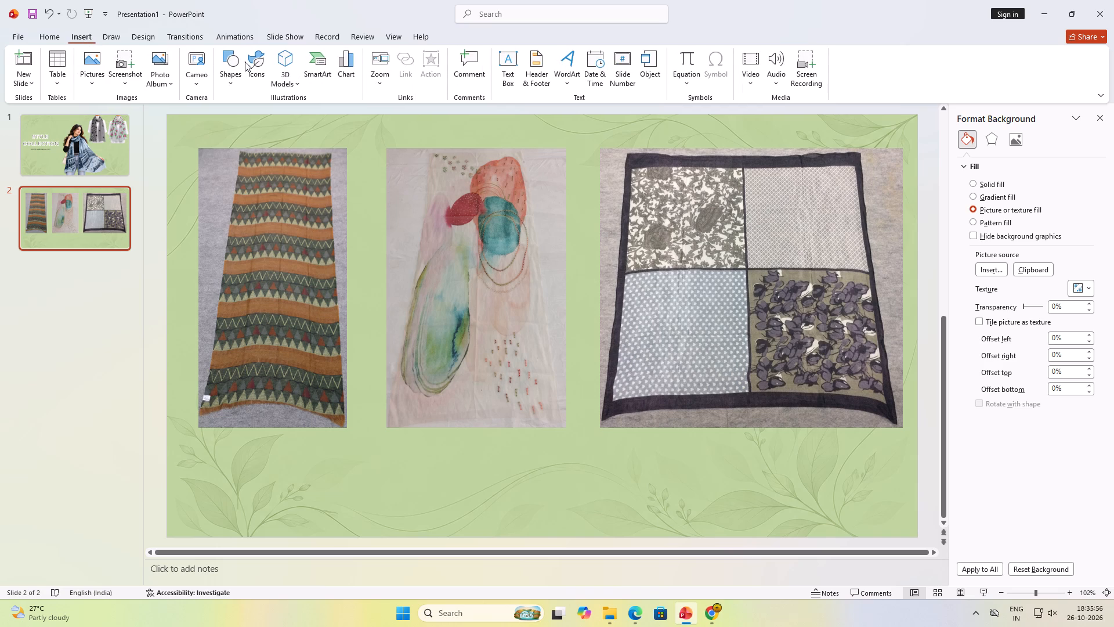
left_click(228, 81)
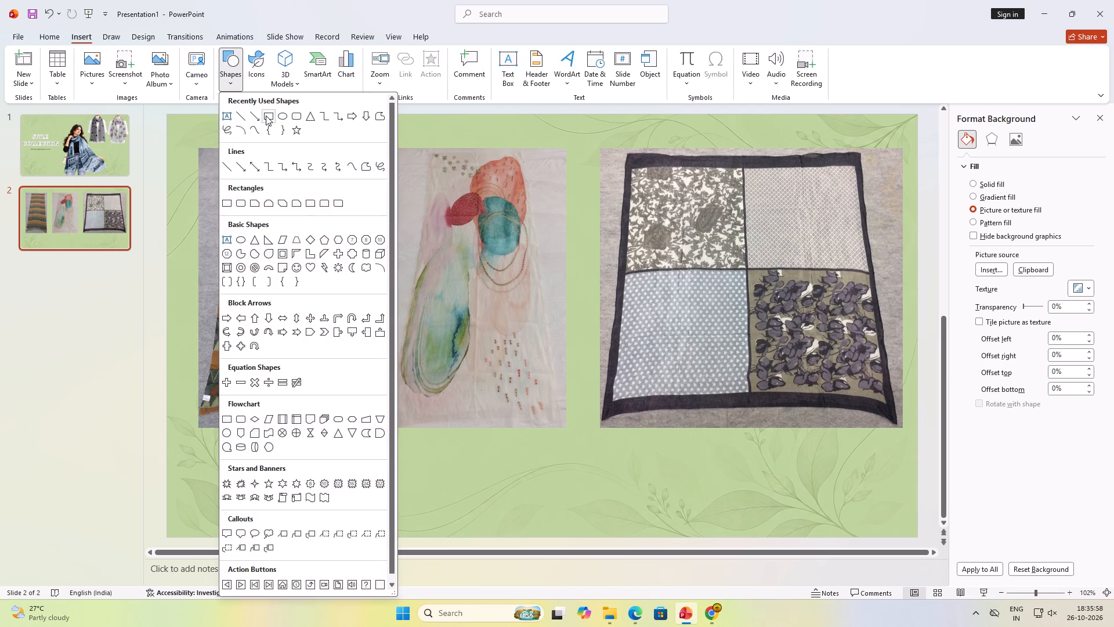
left_click(266, 116)
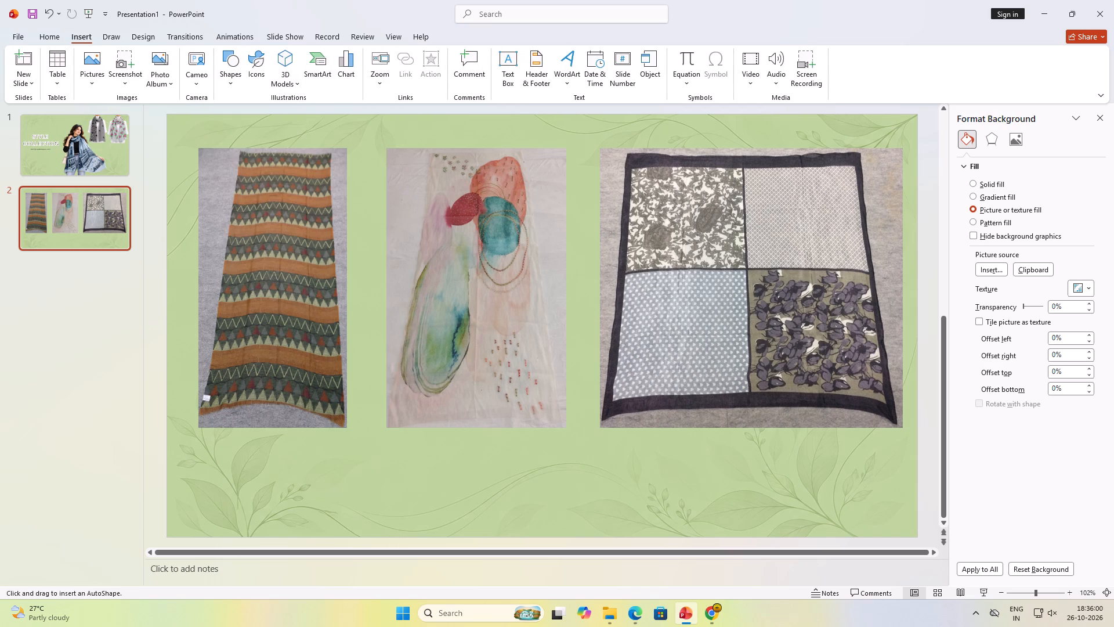
left_click_drag(194, 143, 276, 397)
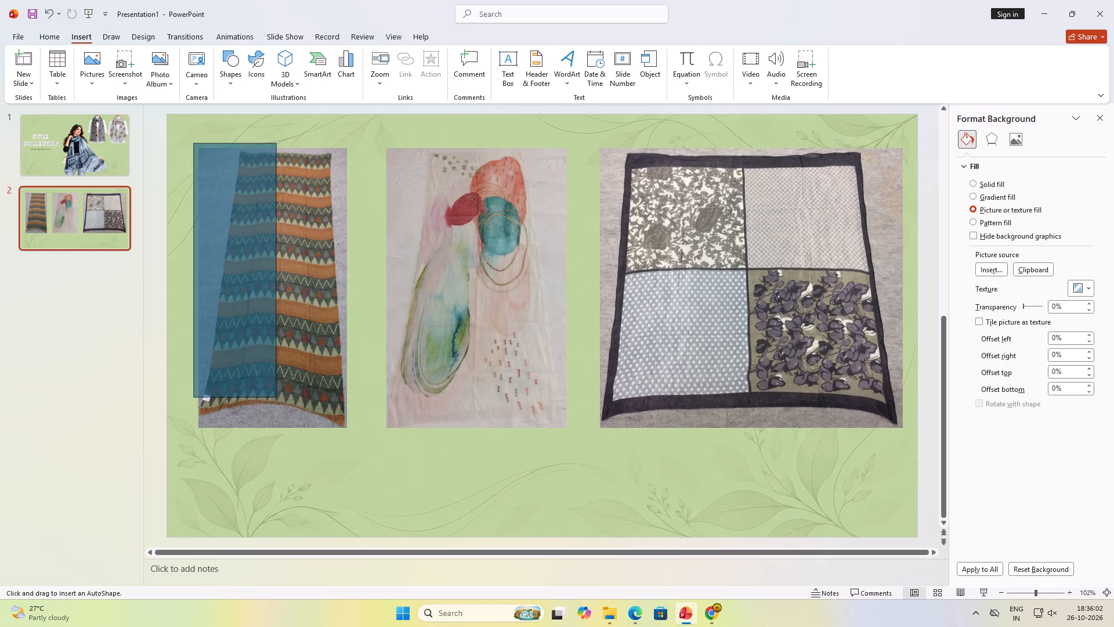
left_click_drag(276, 397, 350, 437)
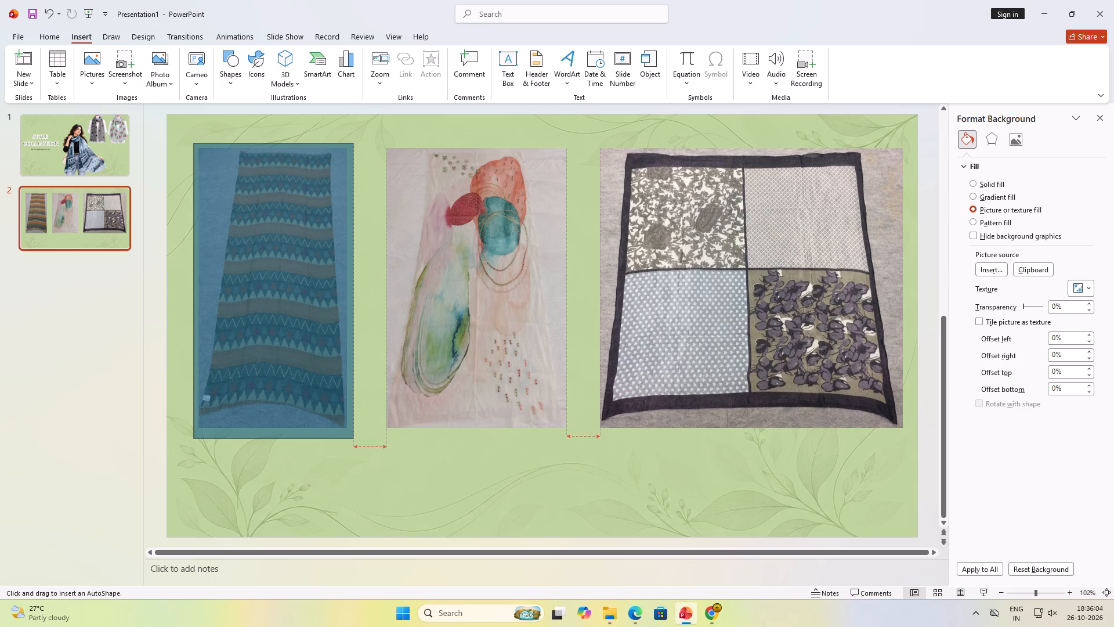
left_click_drag(350, 437, 350, 474)
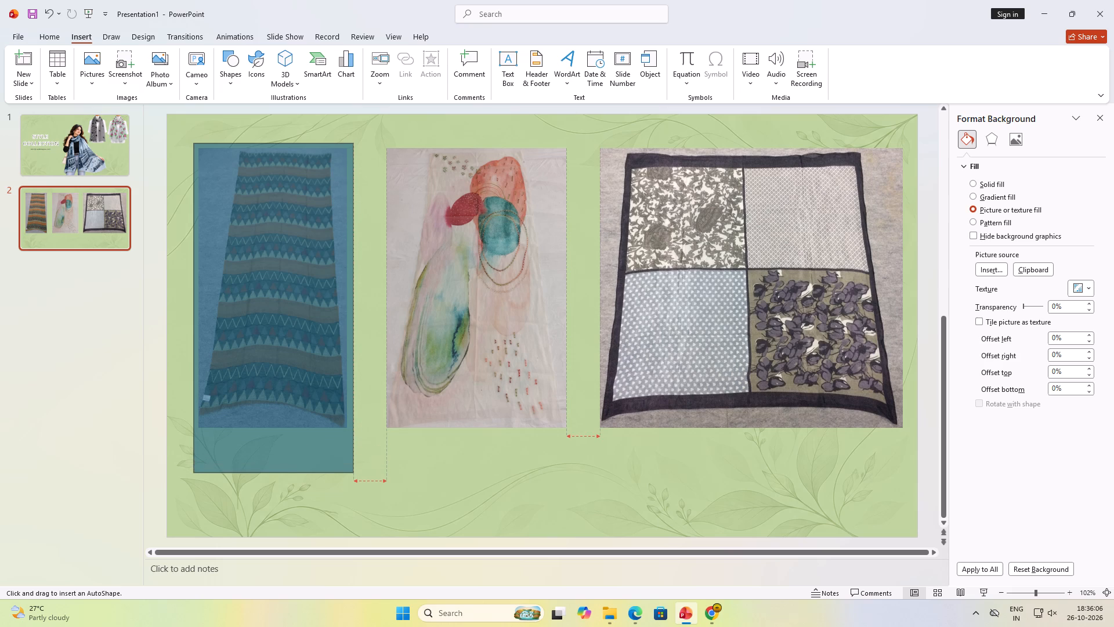
left_click_drag(350, 474, 350, 477)
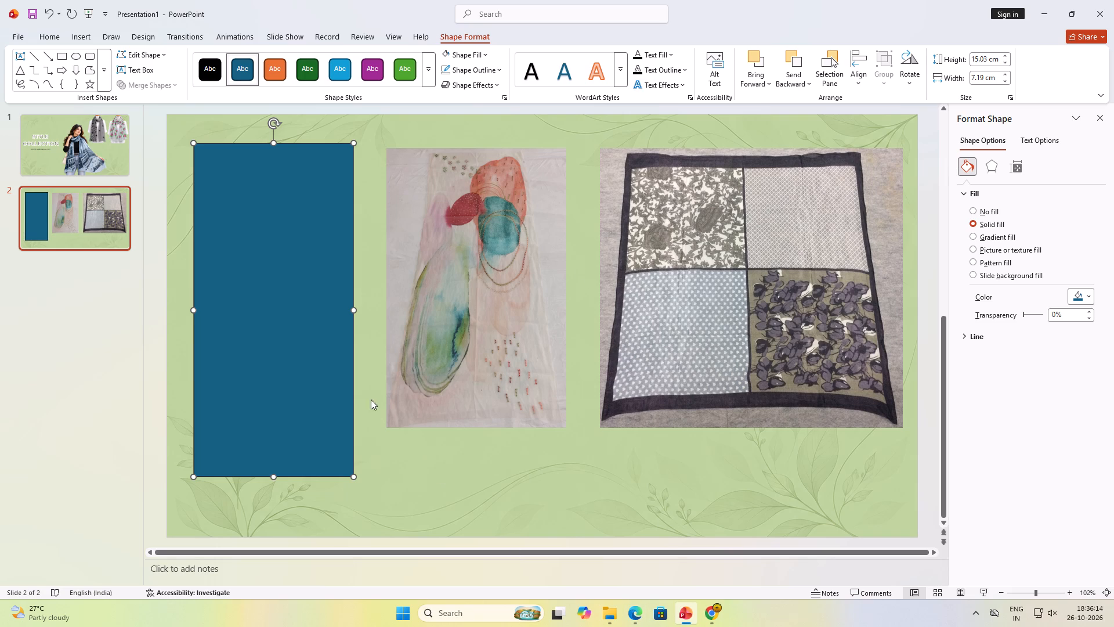
Give the rectangle over the striped scarf a white fill and no outline.
right_click(288, 278)
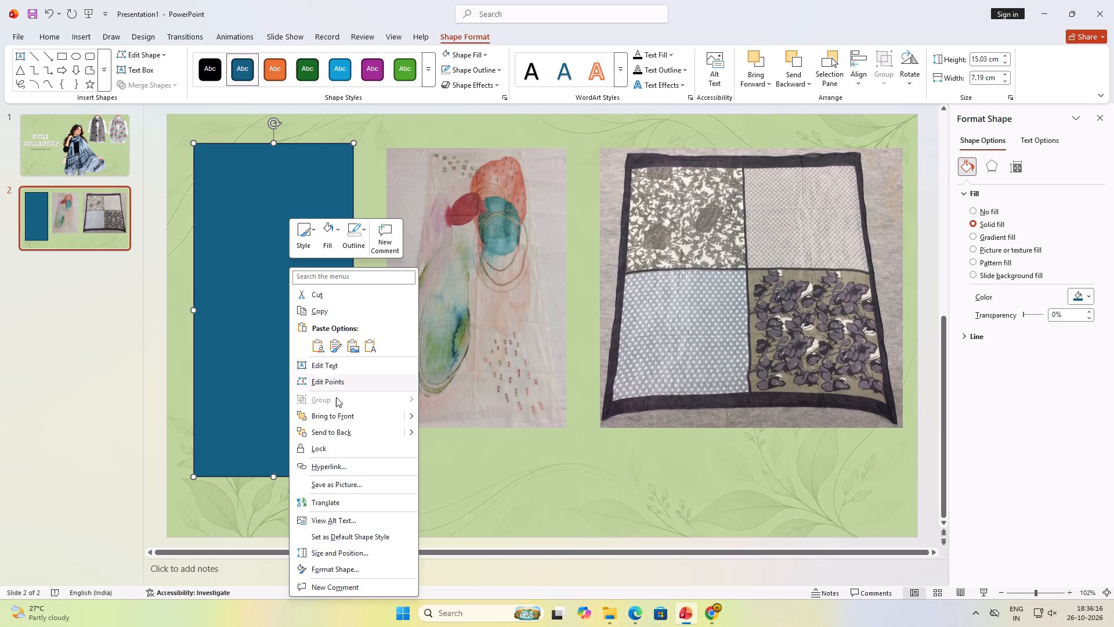
left_click(326, 235)
left_click(325, 318)
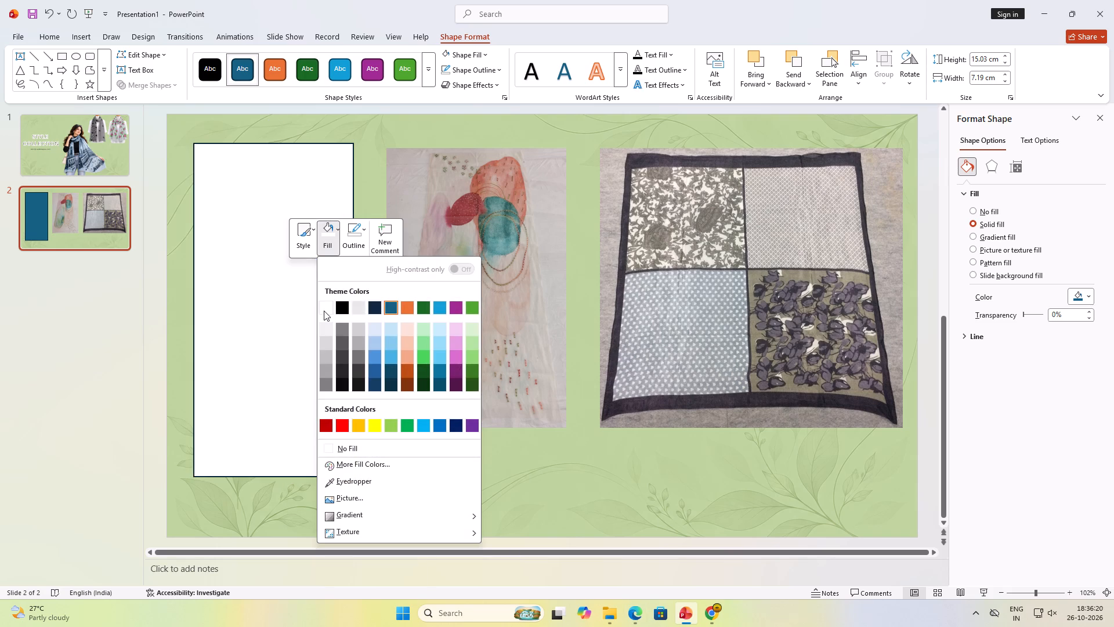
left_click(324, 311)
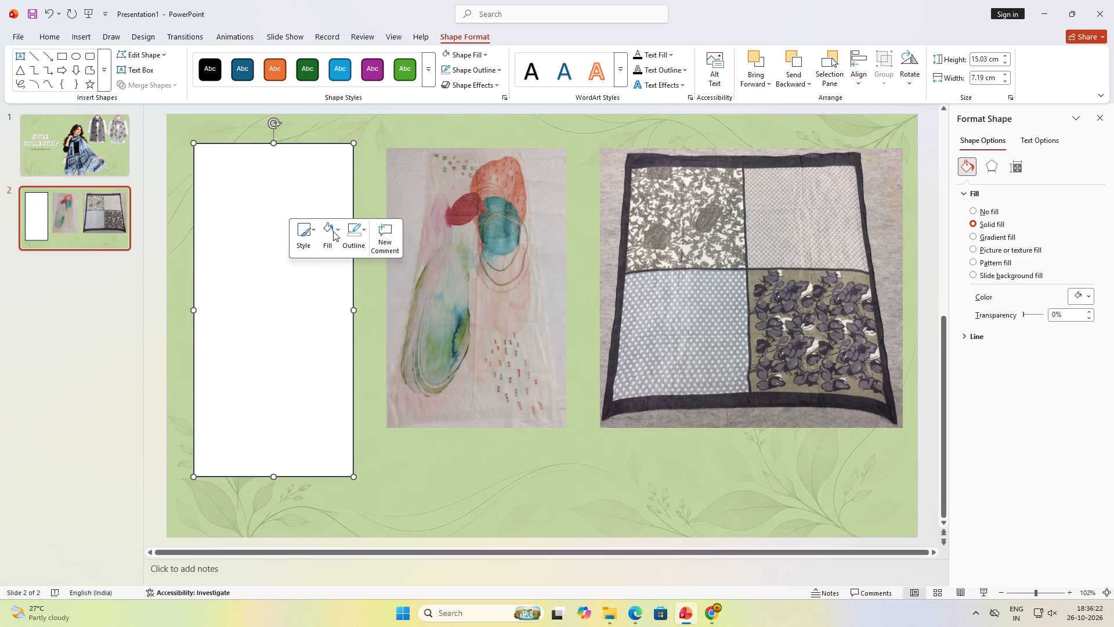
left_click(358, 232)
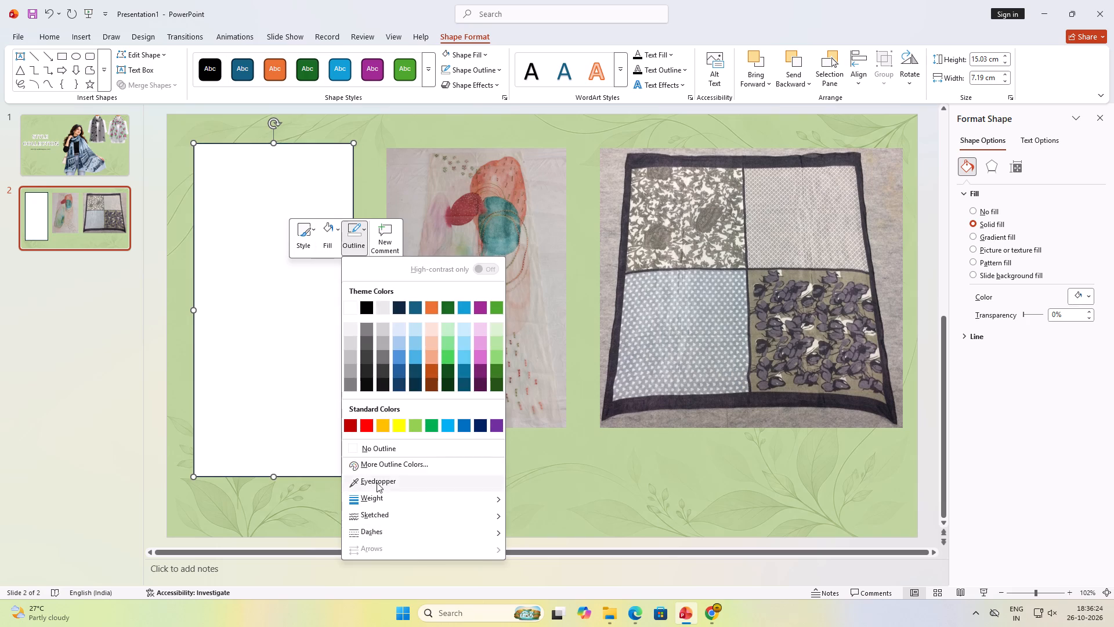
left_click(379, 452)
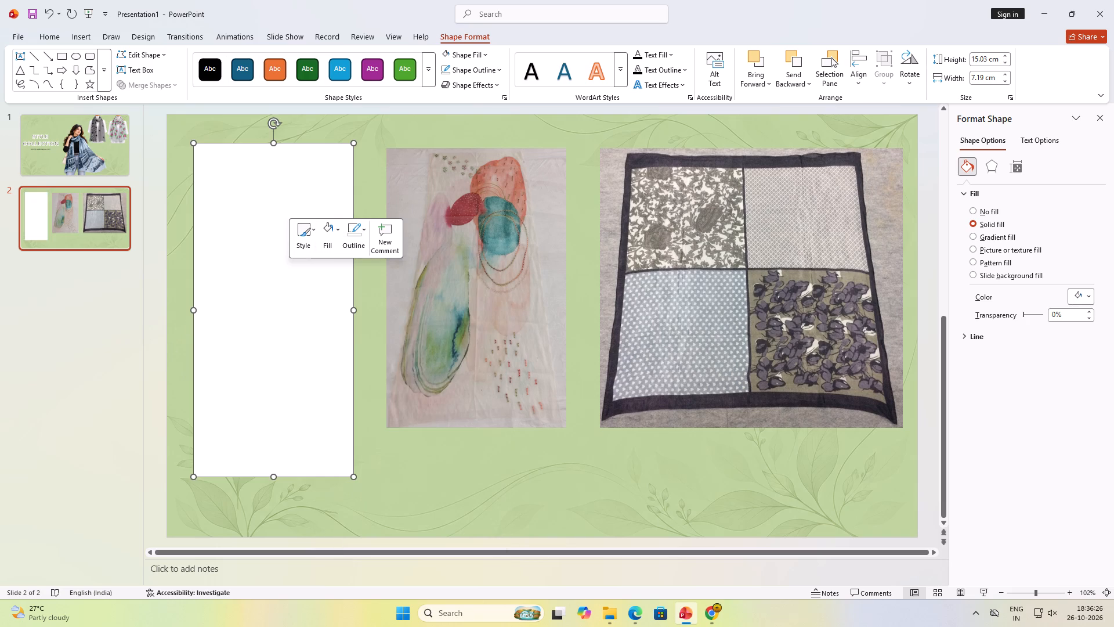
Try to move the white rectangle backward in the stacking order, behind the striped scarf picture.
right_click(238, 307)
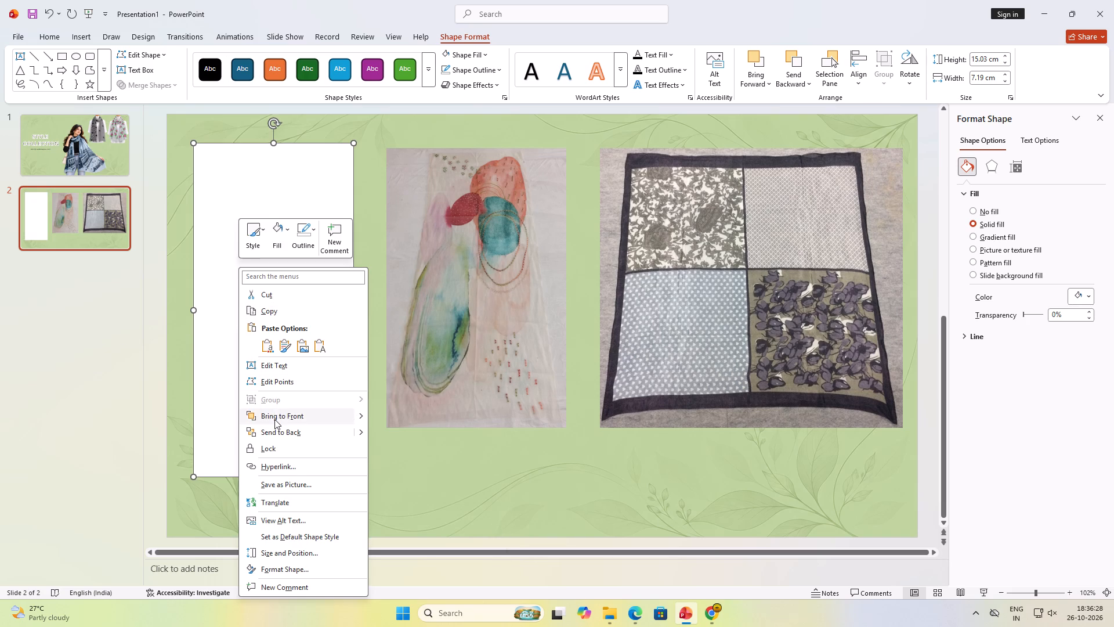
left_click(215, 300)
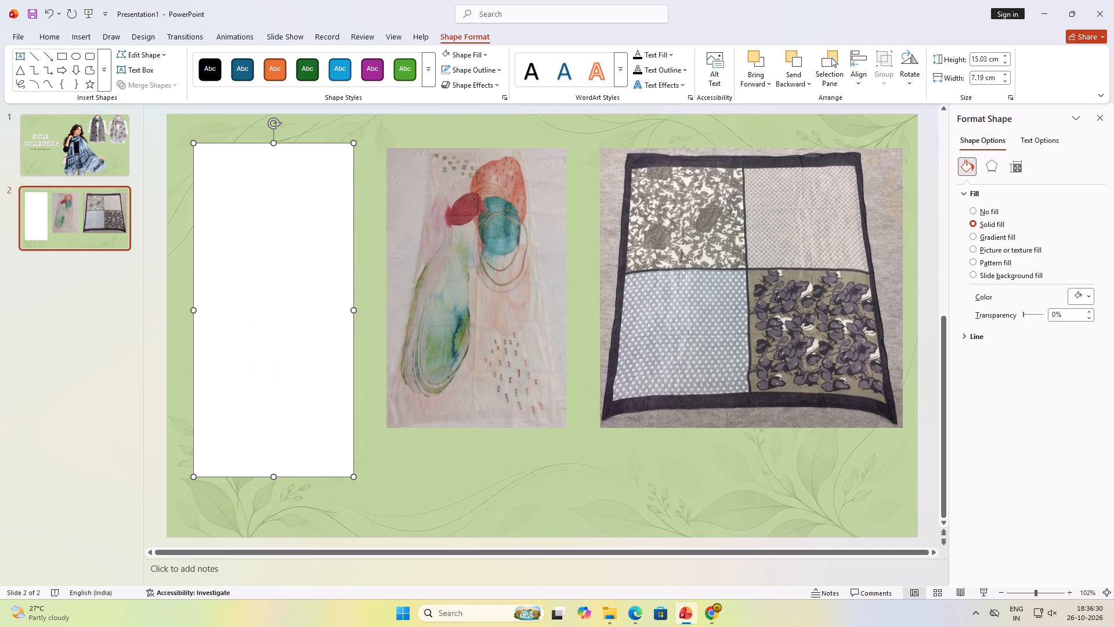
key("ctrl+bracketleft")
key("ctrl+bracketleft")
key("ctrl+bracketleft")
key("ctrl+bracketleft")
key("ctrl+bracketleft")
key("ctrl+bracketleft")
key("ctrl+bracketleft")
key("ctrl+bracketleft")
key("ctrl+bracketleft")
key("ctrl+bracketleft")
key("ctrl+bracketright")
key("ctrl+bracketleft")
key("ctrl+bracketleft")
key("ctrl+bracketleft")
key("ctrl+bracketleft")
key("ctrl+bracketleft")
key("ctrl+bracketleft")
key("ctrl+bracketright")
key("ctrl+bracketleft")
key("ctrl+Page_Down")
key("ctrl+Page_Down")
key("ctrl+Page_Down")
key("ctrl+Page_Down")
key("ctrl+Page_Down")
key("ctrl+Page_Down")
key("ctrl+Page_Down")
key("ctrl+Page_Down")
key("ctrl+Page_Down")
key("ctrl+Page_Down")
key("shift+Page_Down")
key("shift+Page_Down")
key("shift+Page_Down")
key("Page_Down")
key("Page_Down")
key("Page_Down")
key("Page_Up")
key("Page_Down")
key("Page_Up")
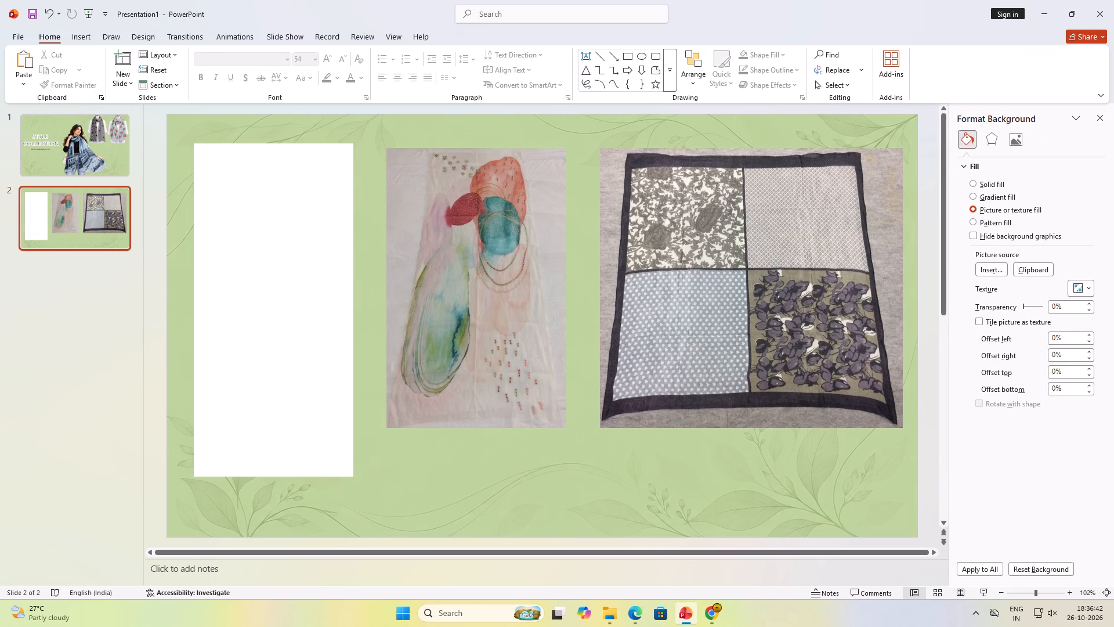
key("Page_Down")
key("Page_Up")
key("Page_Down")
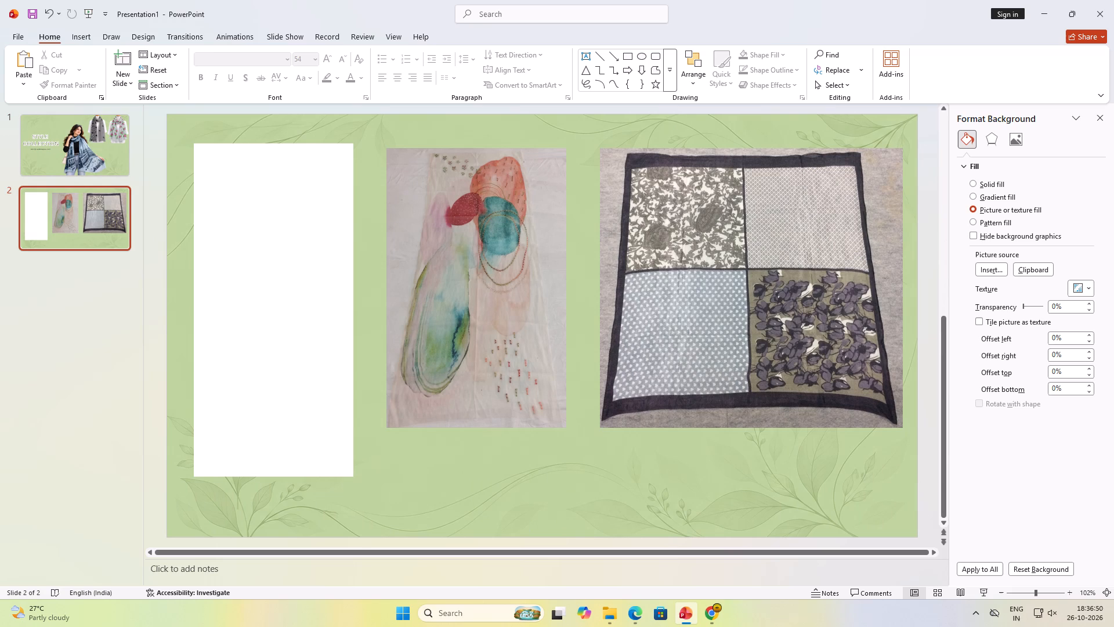
Send the white rectangle to the back so it frames the striped scarf picture.
left_click(262, 245)
right_click(296, 229)
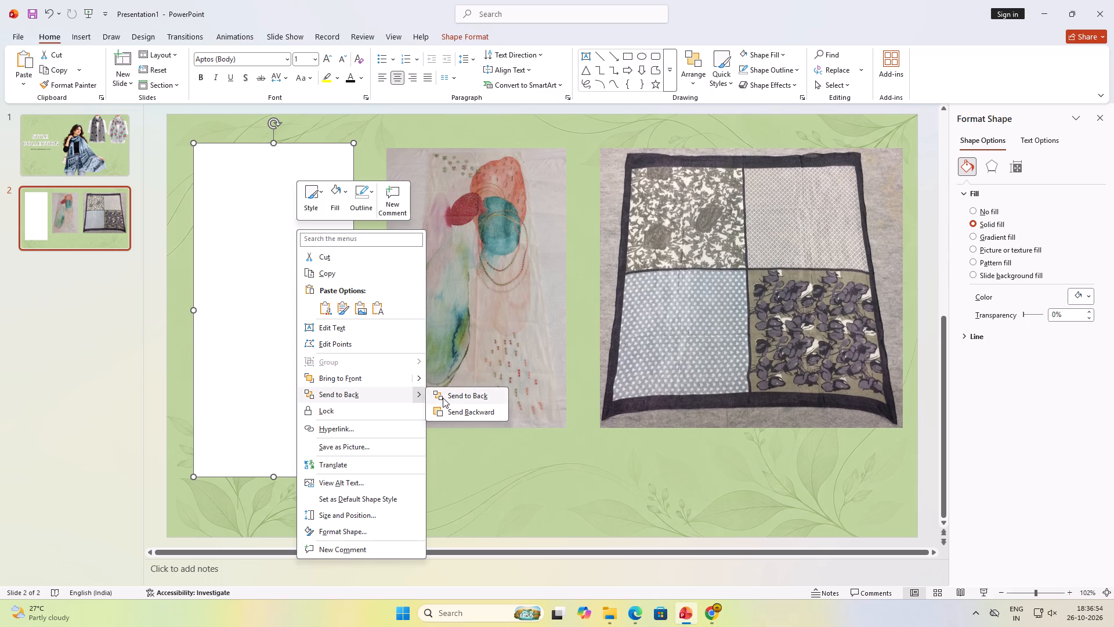
left_click(443, 398)
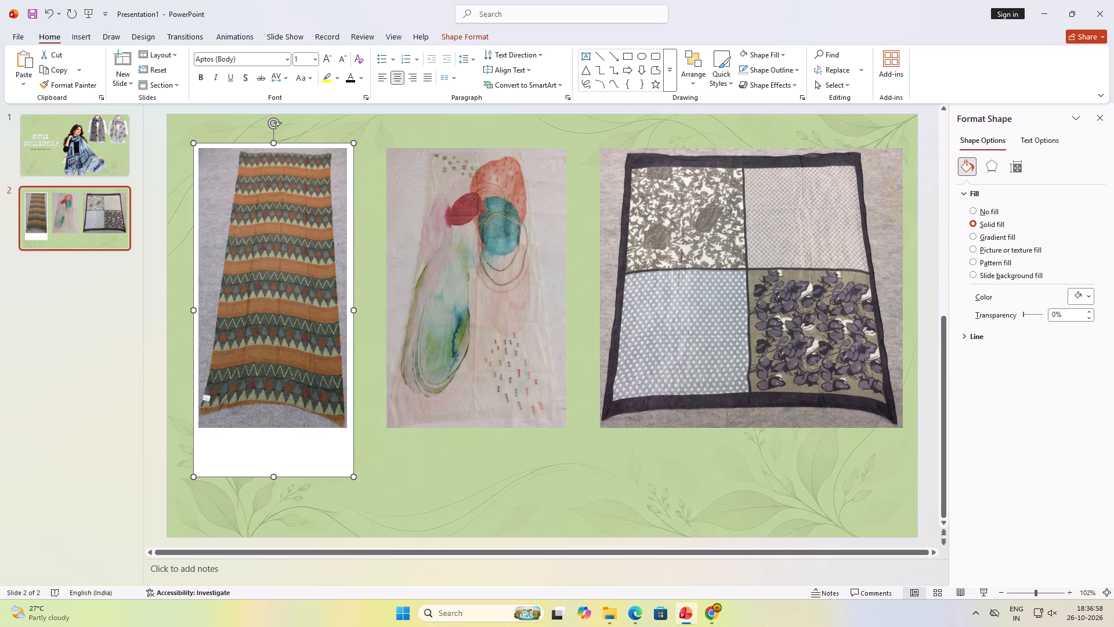
Duplicate the white frame and place the copy over the watercolour scarf picture, level with the first frame.
key("ctrl+d")
left_click_drag(446, 442, 453, 442)
left_click(453, 442)
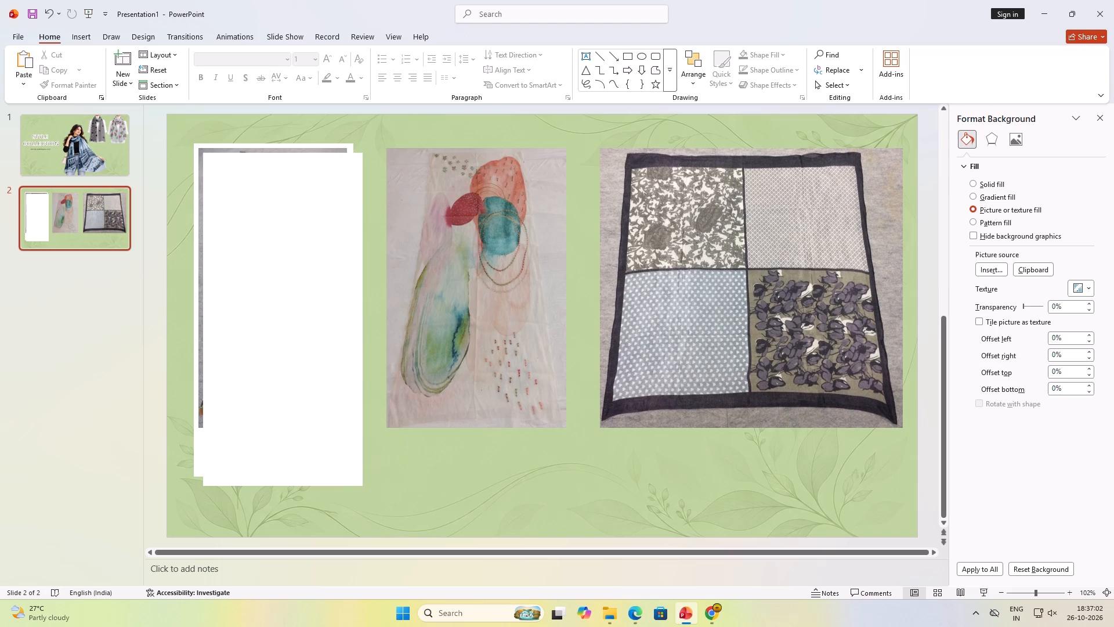
left_click(314, 443)
left_click_drag(275, 448, 455, 438)
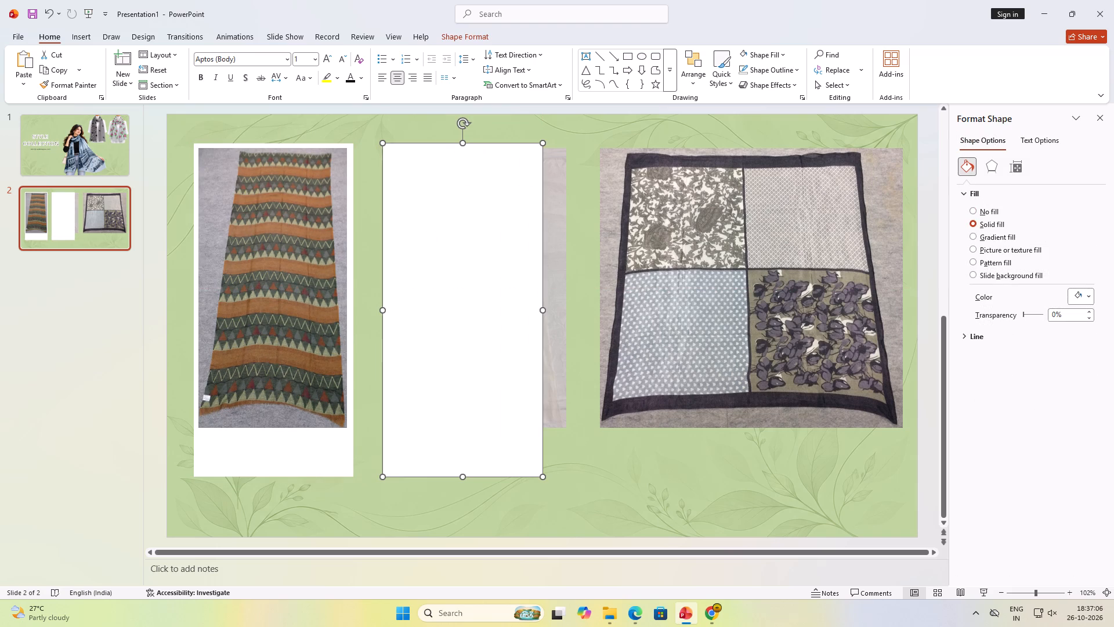
Widen the copied white rectangle beyond the watercolour scarf's width and centre it over that picture with narrow side margins.
left_click_drag(542, 314, 554, 313)
left_click_drag(560, 311, 570, 311)
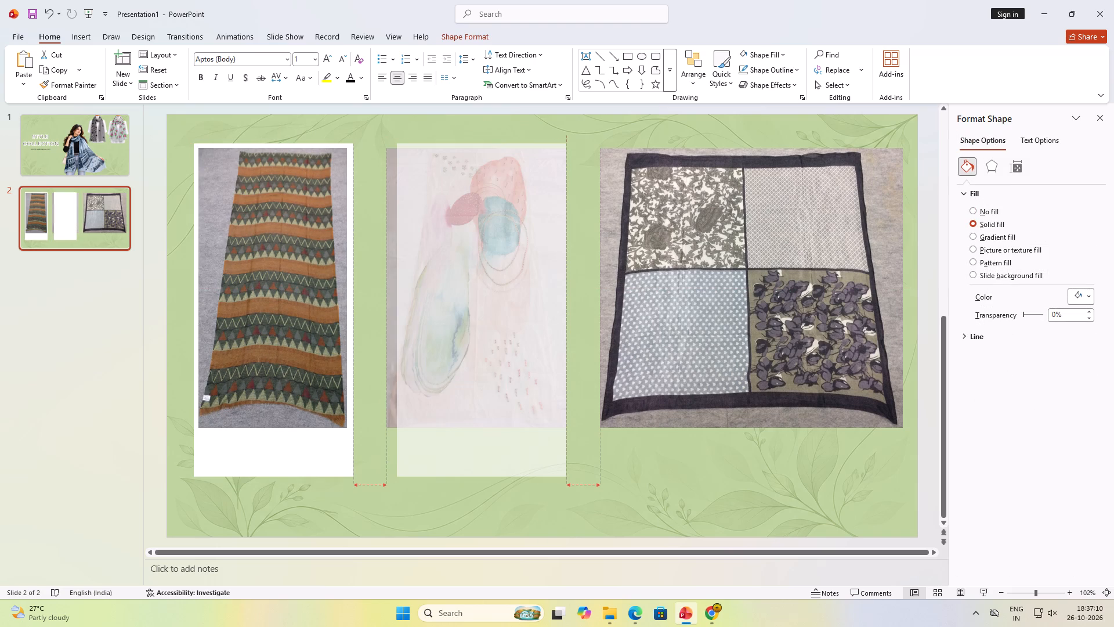
left_click_drag(570, 311, 581, 312)
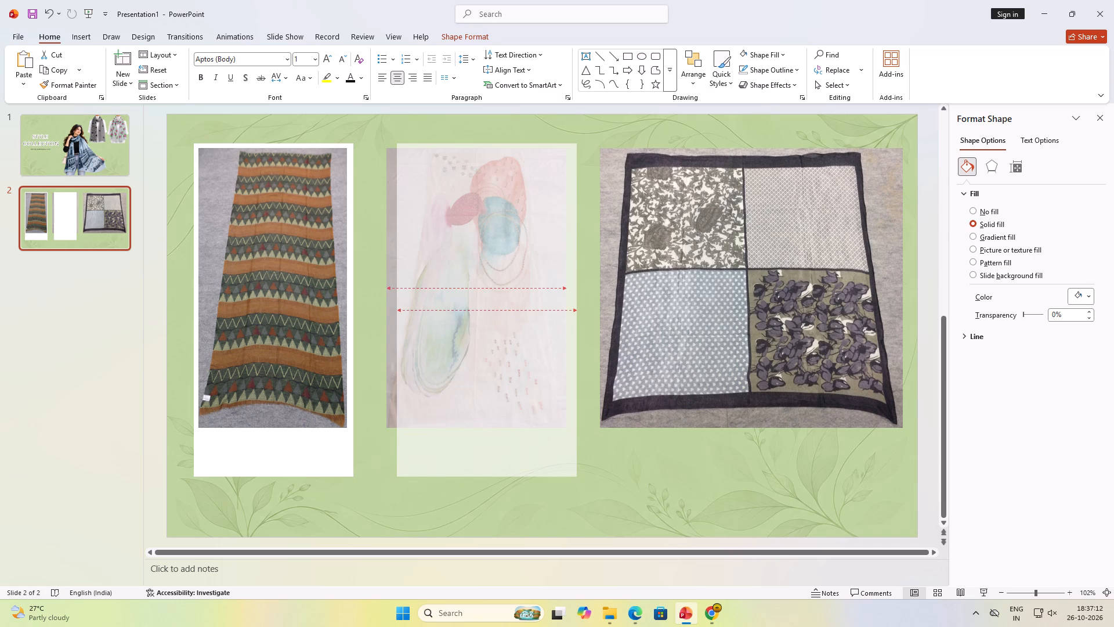
left_click_drag(581, 312, 587, 312)
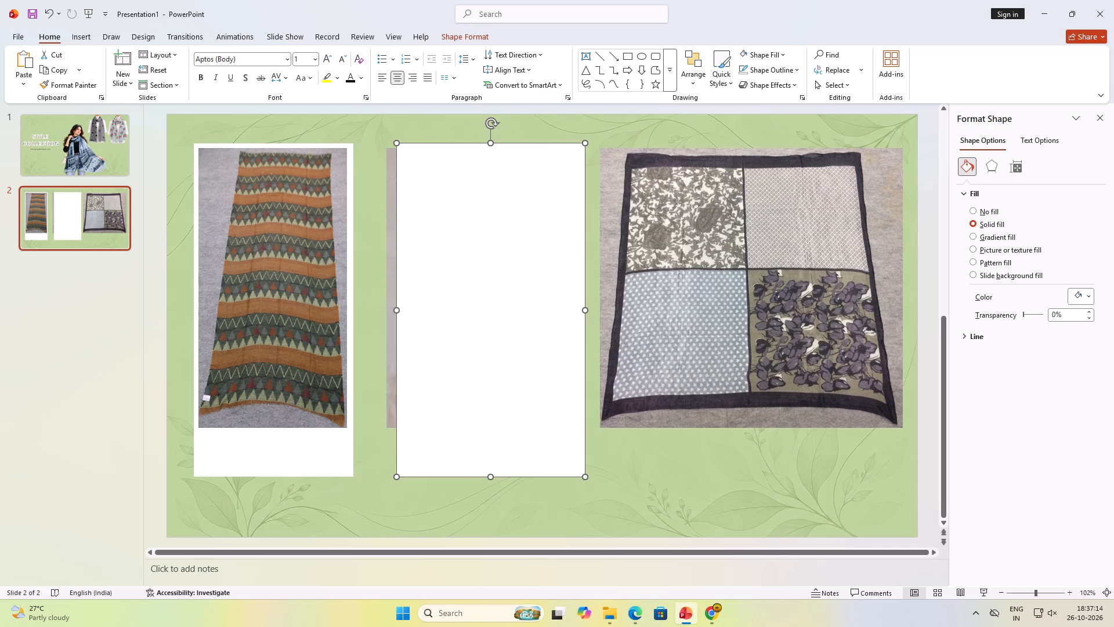
left_click(510, 316)
left_click_drag(507, 316, 493, 318)
left_click(493, 318)
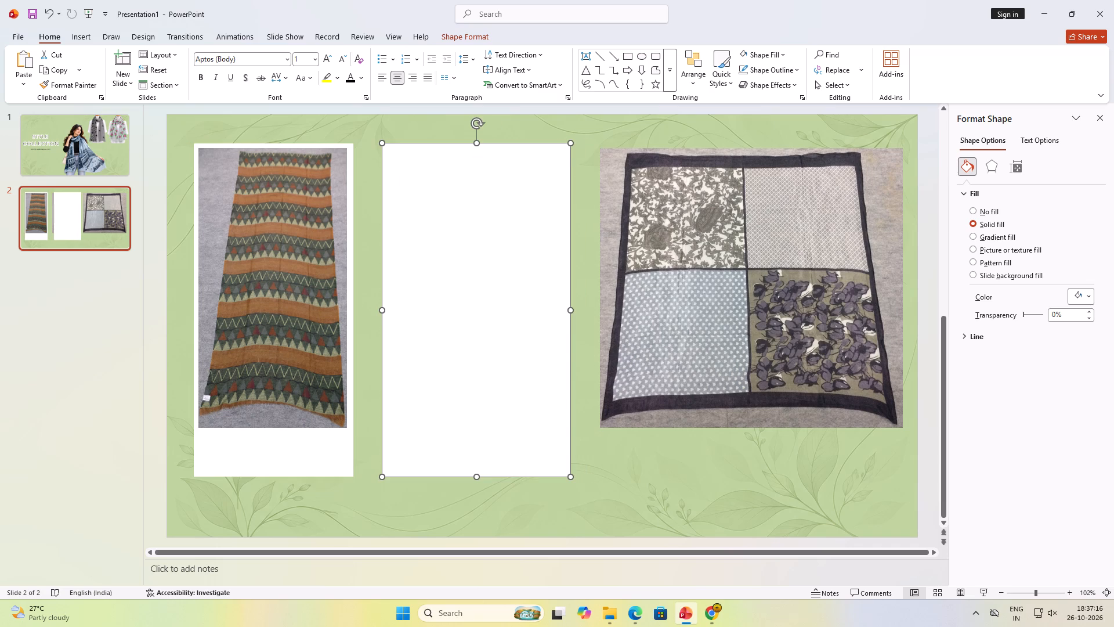
Send the copied white rectangle to the back, behind the watercolour scarf picture.
right_click(493, 318)
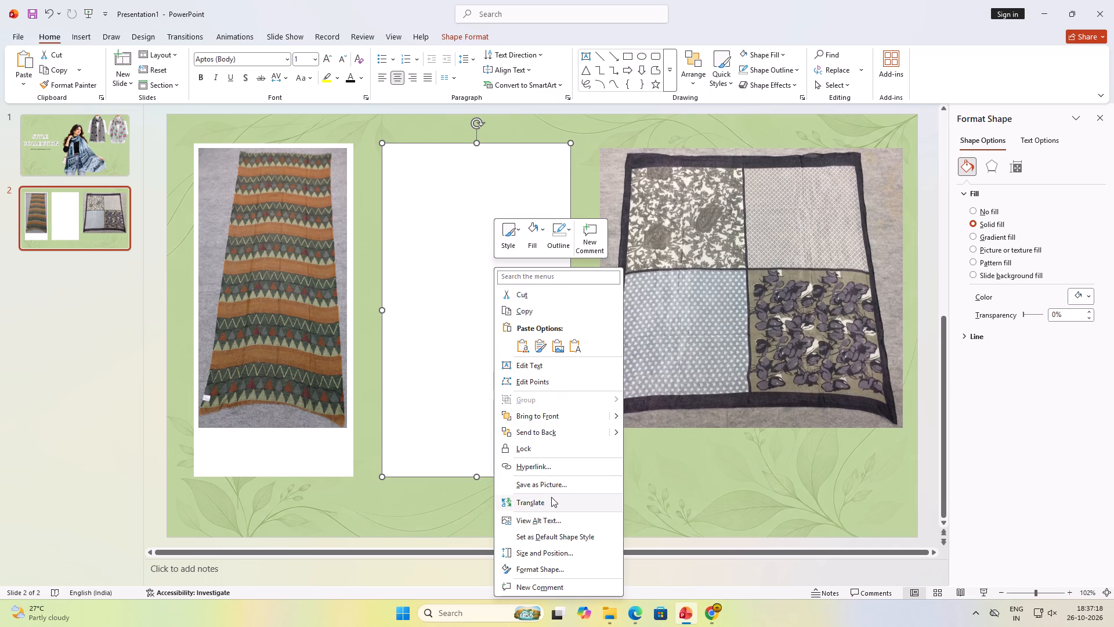
left_click(620, 430)
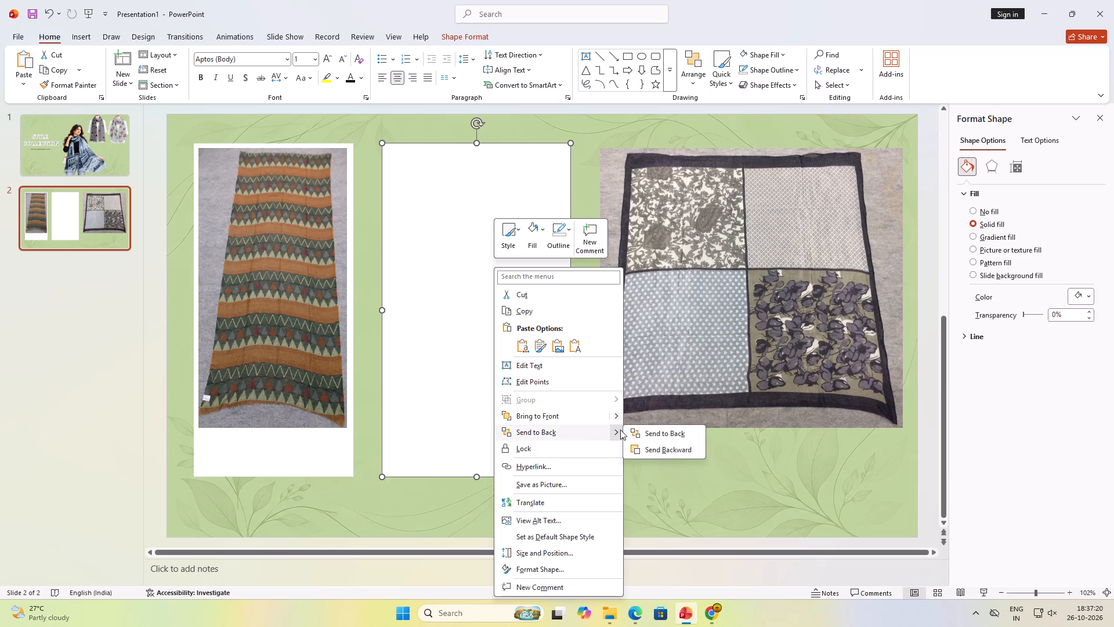
left_click(656, 433)
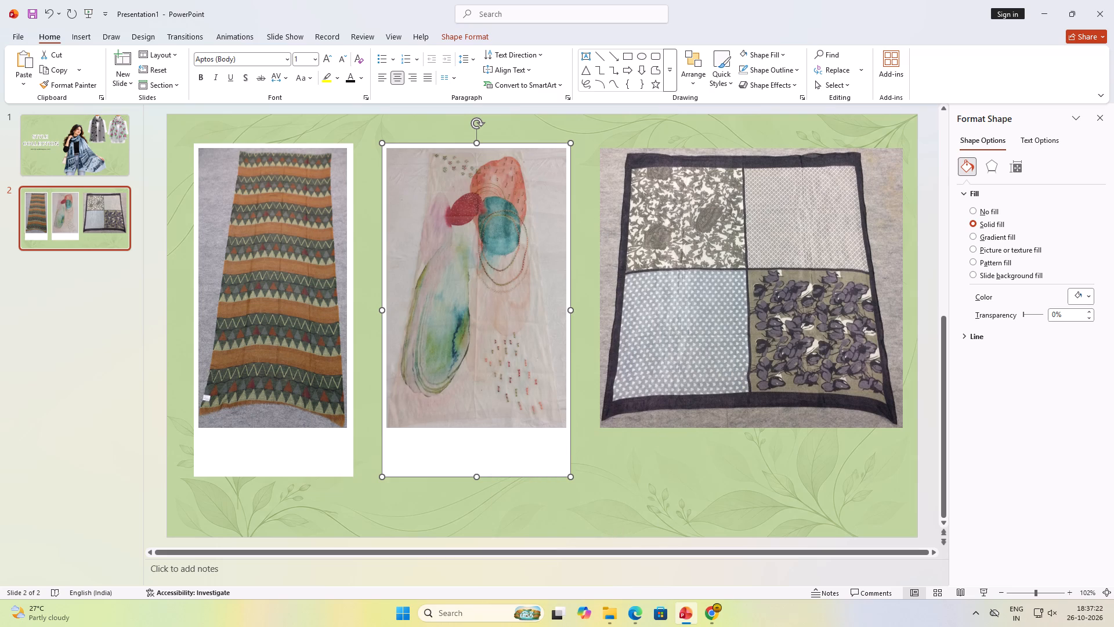
Widen the white frame behind the watercolour scarf slightly and centre it so its side margins are even.
left_click_drag(380, 312, 371, 312)
left_click(371, 312)
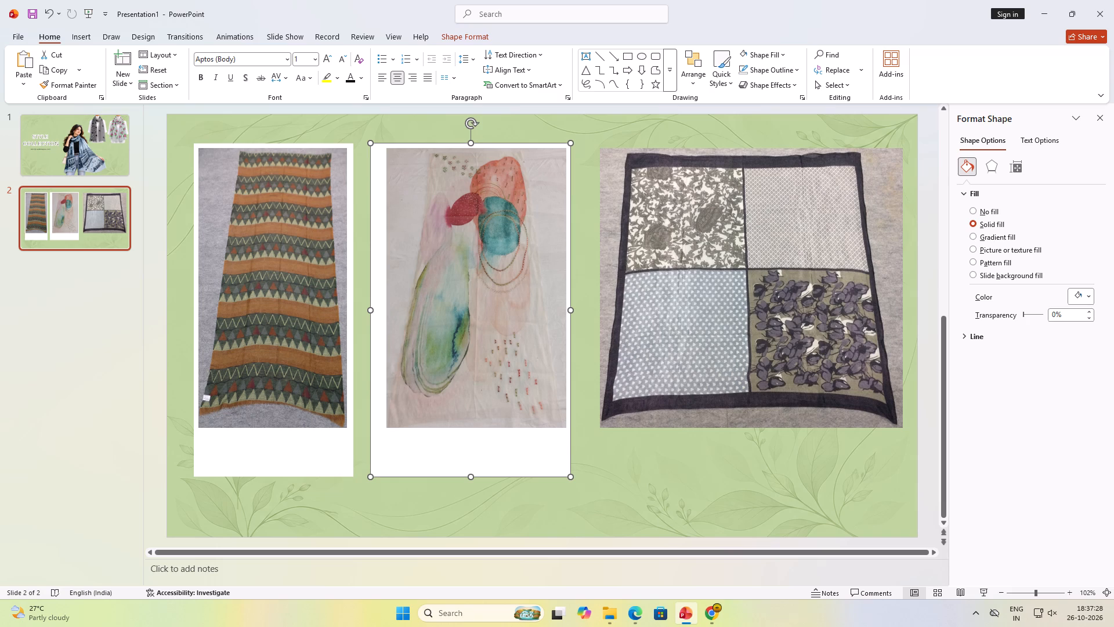
left_click(482, 456)
left_click_drag(460, 455, 473, 455)
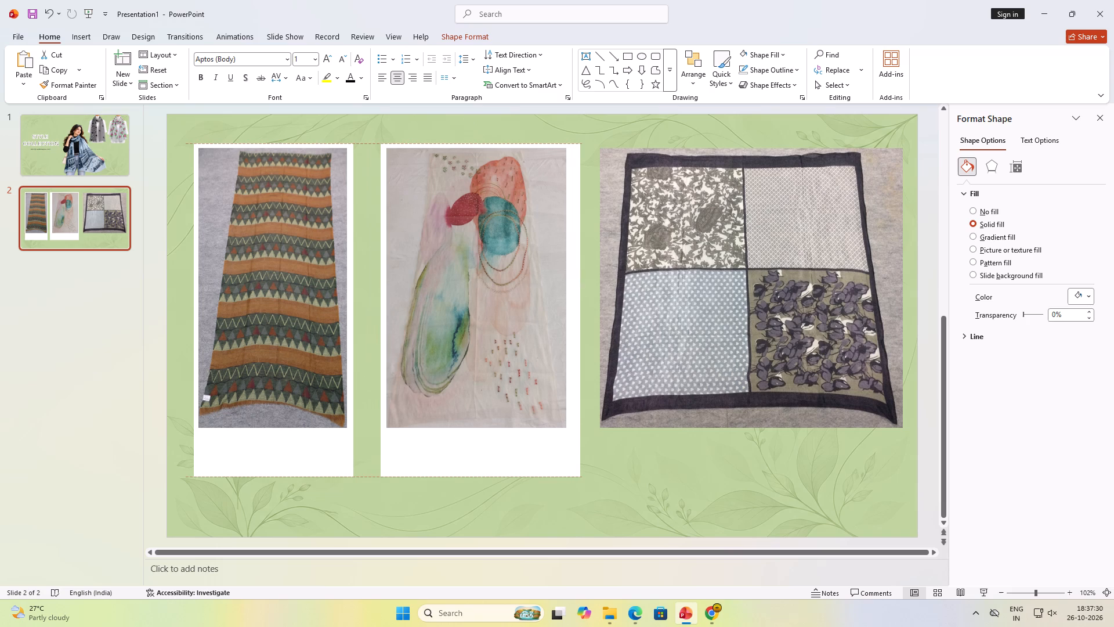
left_click_drag(473, 455, 466, 454)
left_click_drag(466, 454, 465, 455)
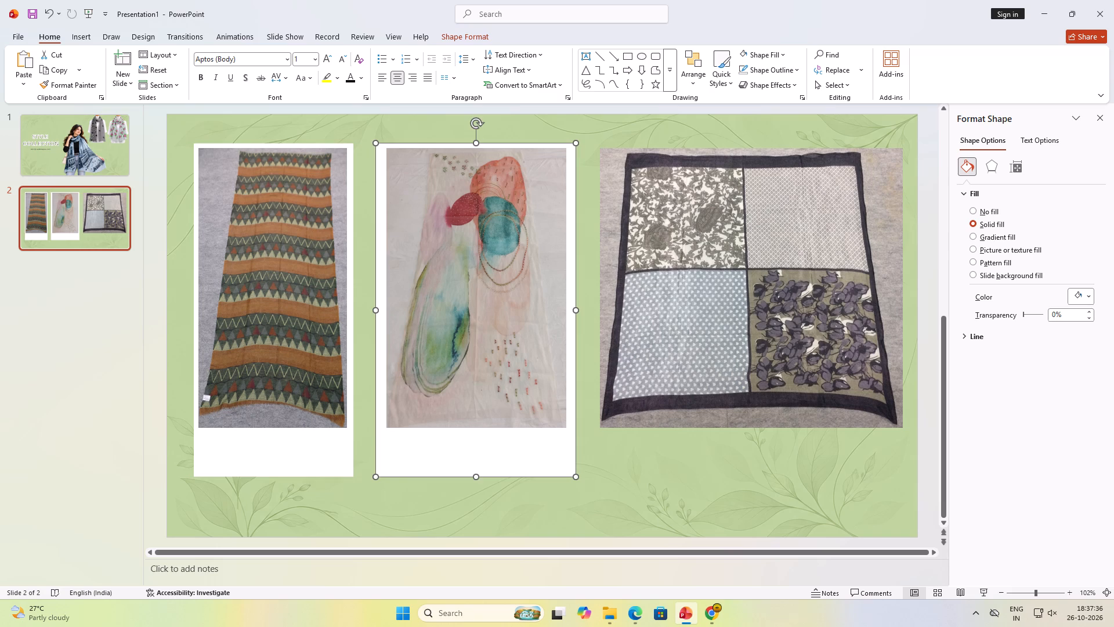
left_click(563, 312)
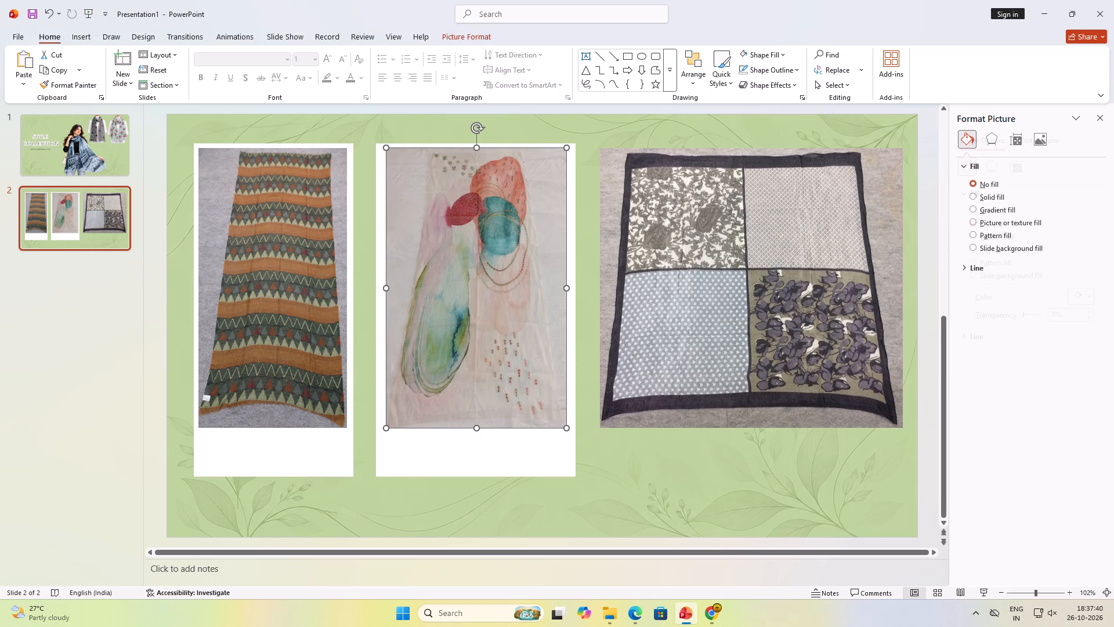
left_click(573, 293)
left_click(576, 311)
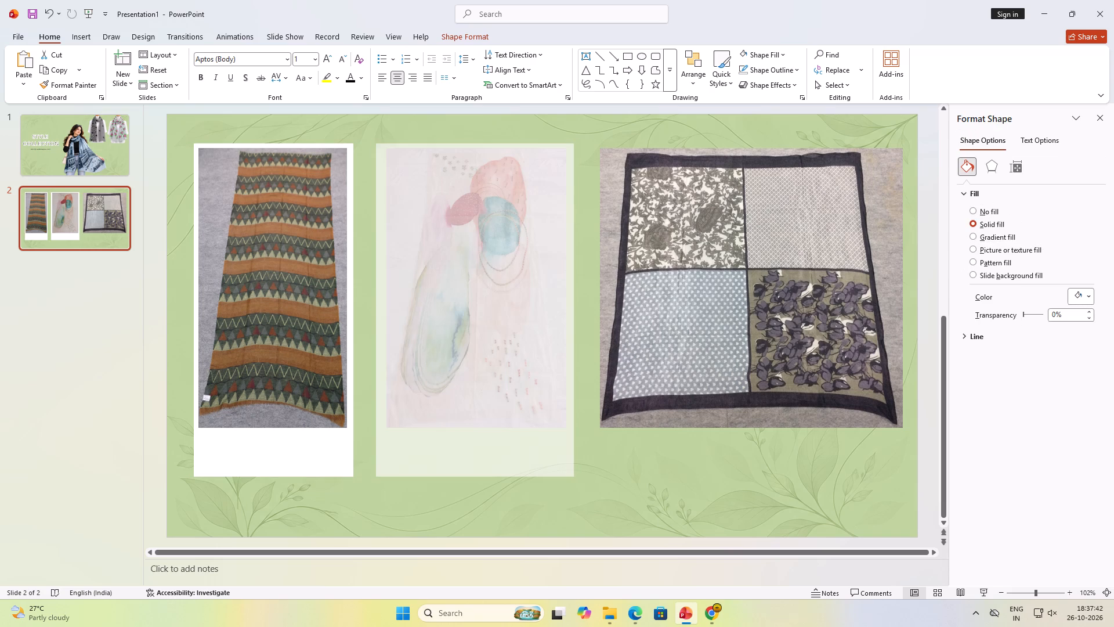
left_click(571, 313)
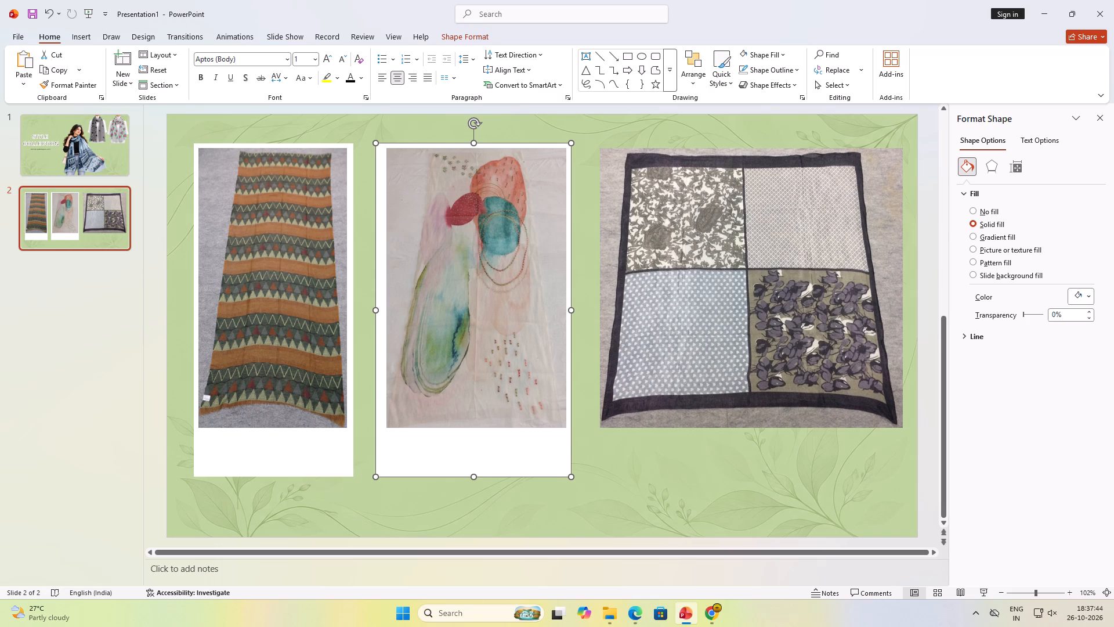
key("Right")
key("Right")
key("Right")
key("Right")
key("Right")
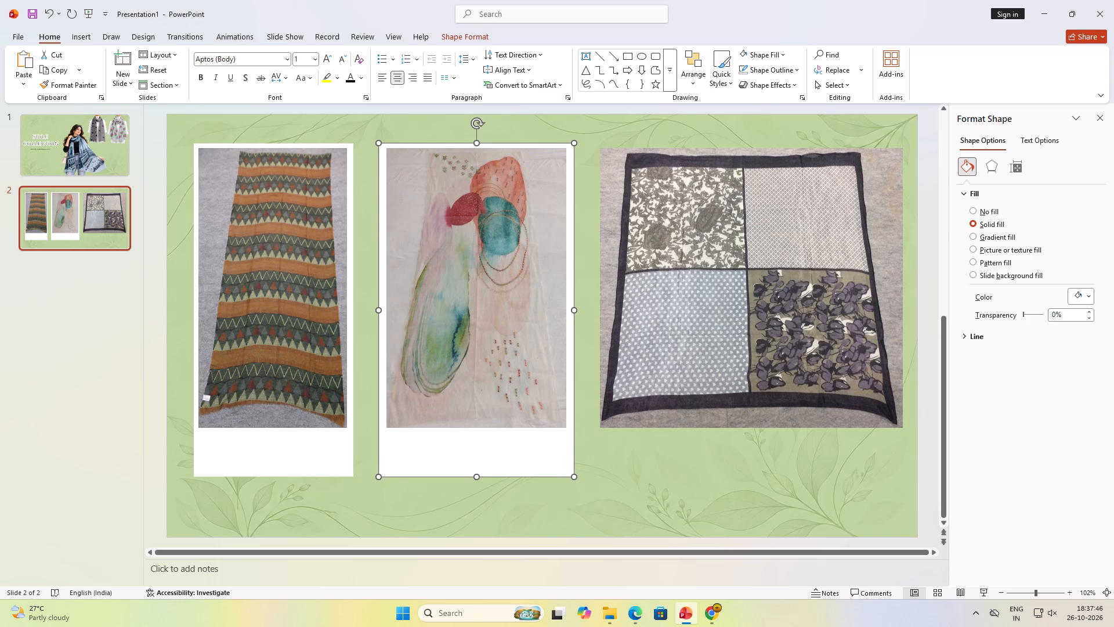
left_click(778, 502)
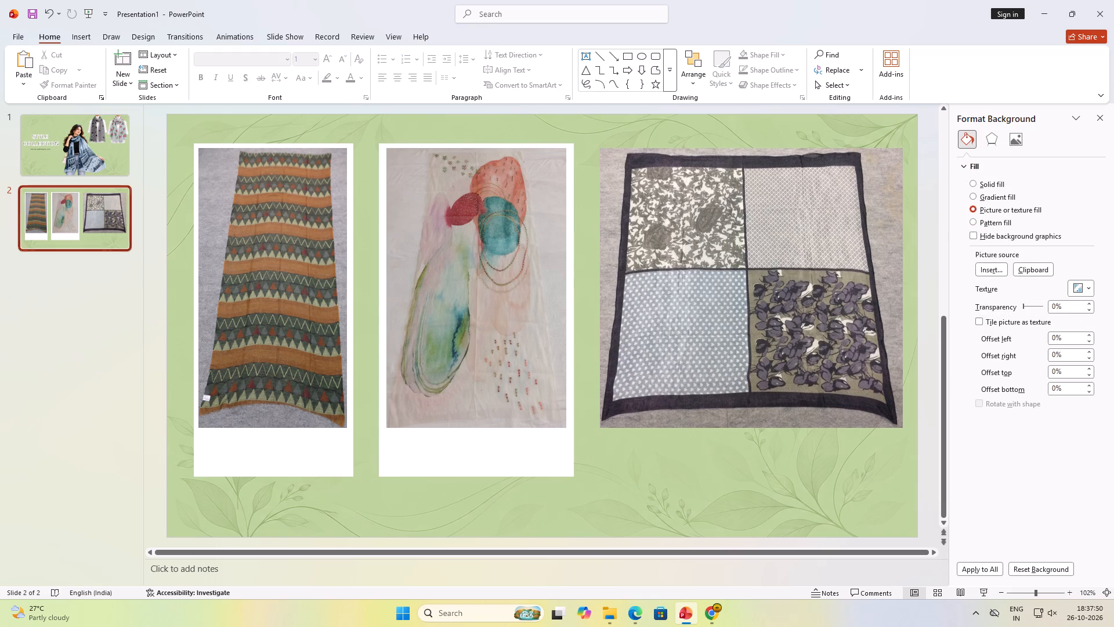
Duplicate the watercolour scarf's white frame and place the copy over the four-panel scarf picture, aligned with its left edge and level with the other frames.
left_click(500, 460)
left_click_drag(450, 460, 728, 457)
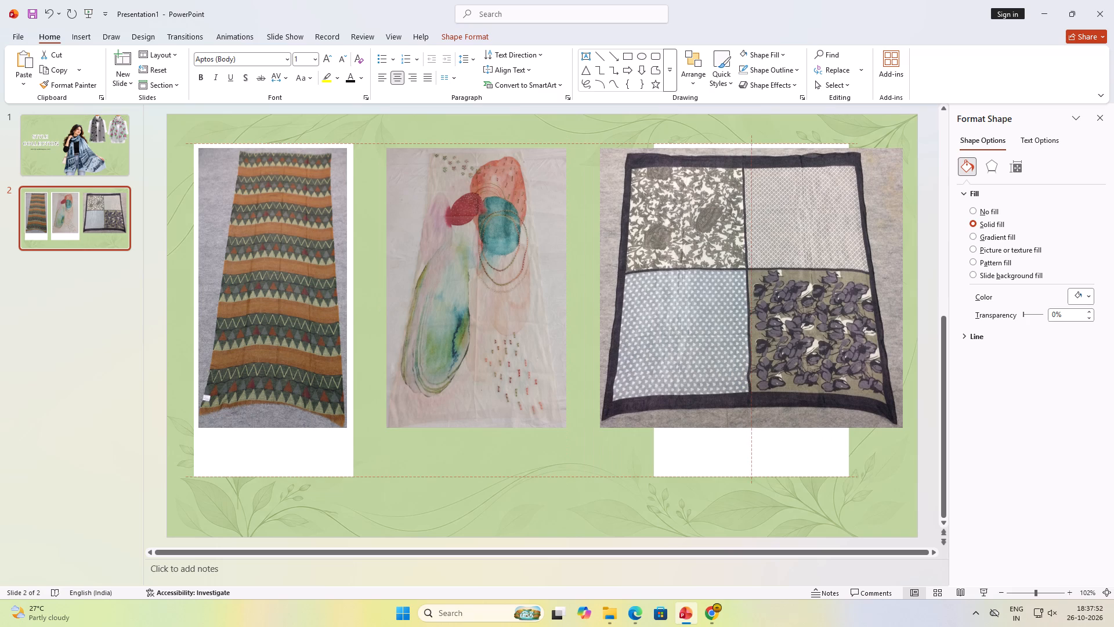
left_click_drag(728, 457, 695, 463)
right_click(695, 463)
left_click(733, 487)
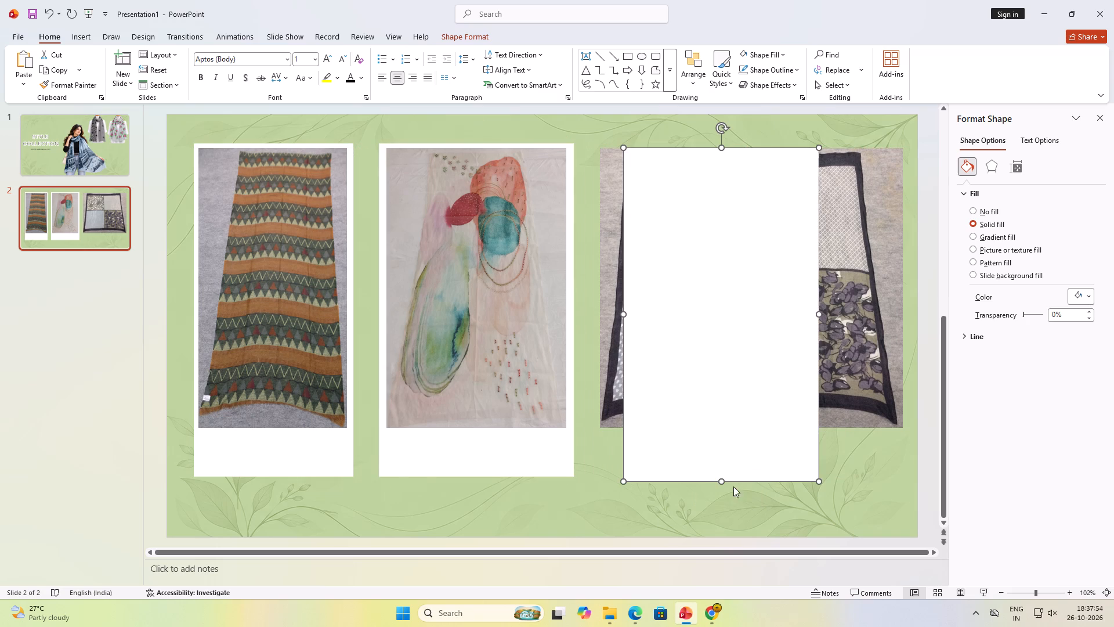
left_click_drag(649, 371, 628, 361)
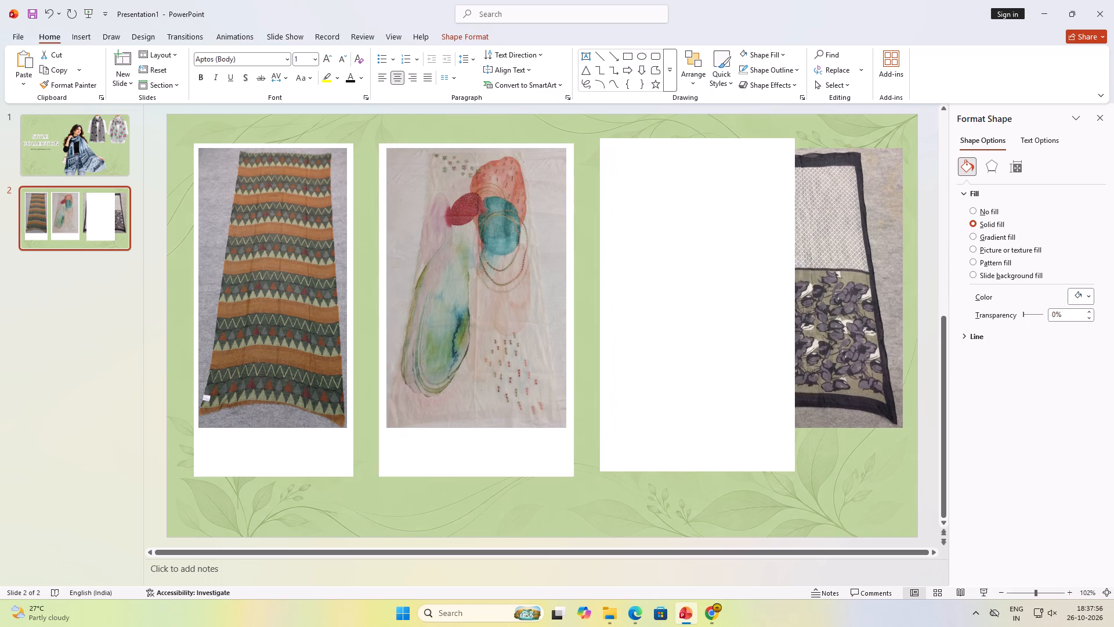
left_click_drag(628, 361, 627, 364)
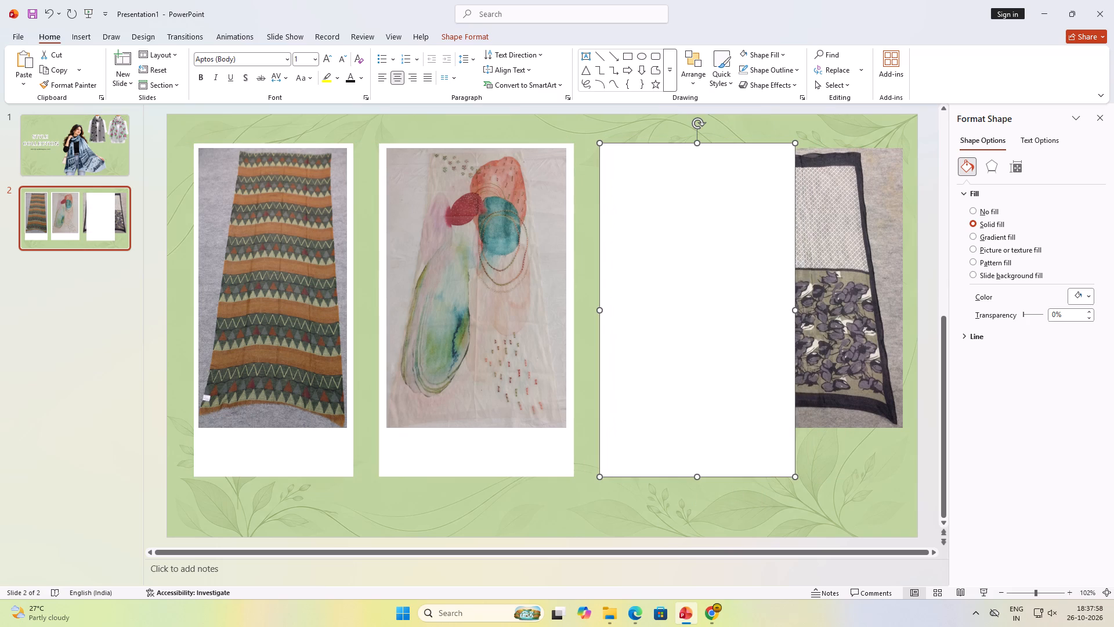
Widen the copied white frame slightly beyond the four-panel scarf picture, keep its height matching the others, and centre it over the picture.
left_click_drag(794, 478, 906, 485)
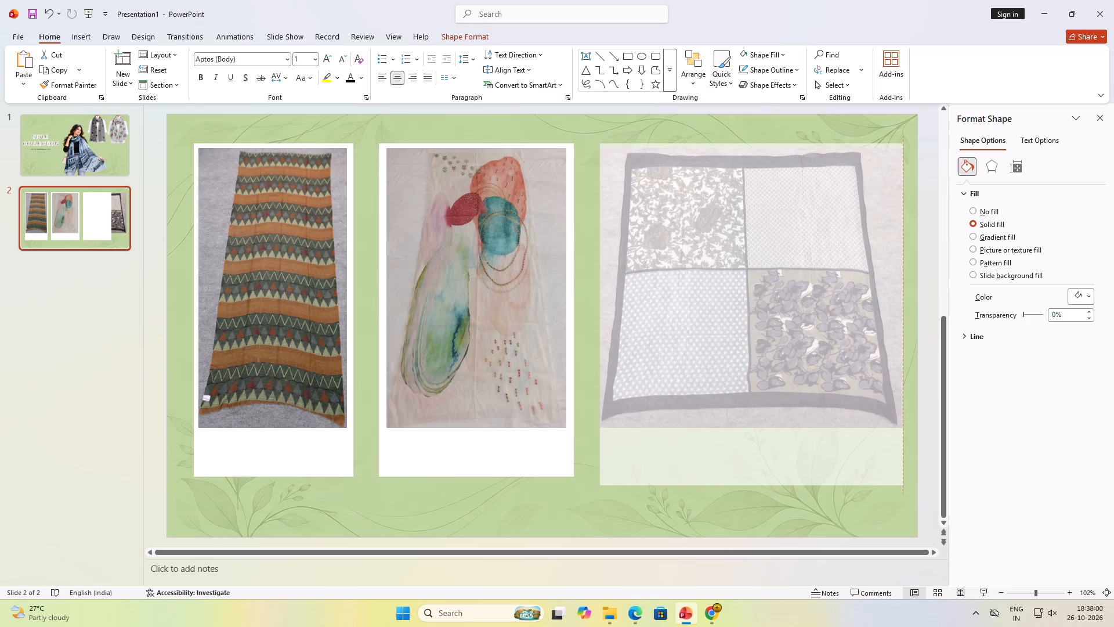
left_click_drag(906, 485, 911, 487)
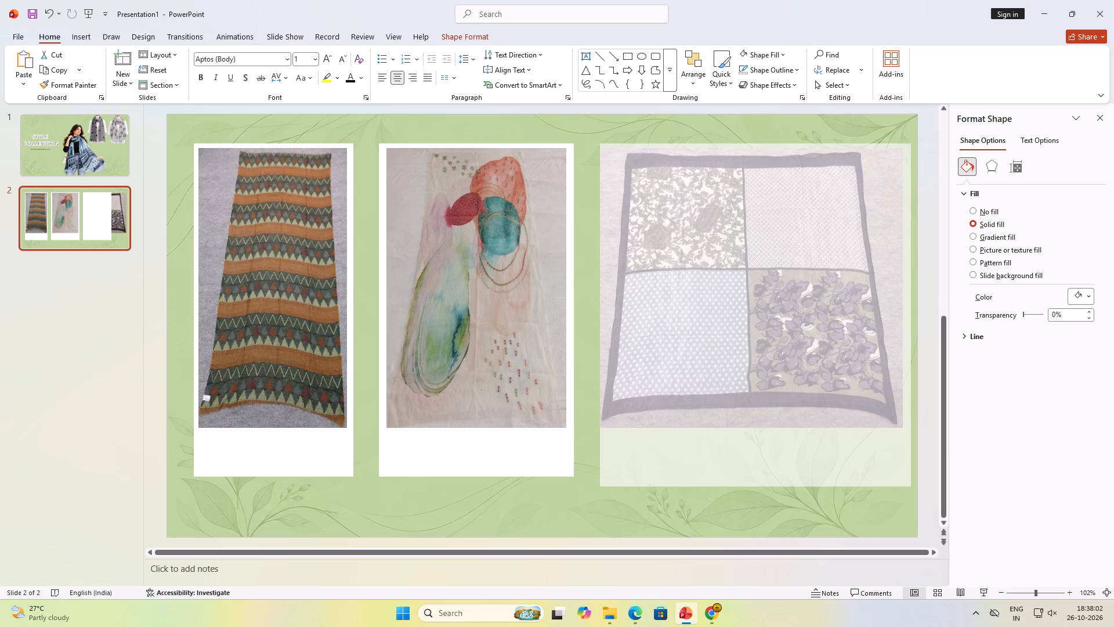
left_click_drag(911, 487, 912, 479)
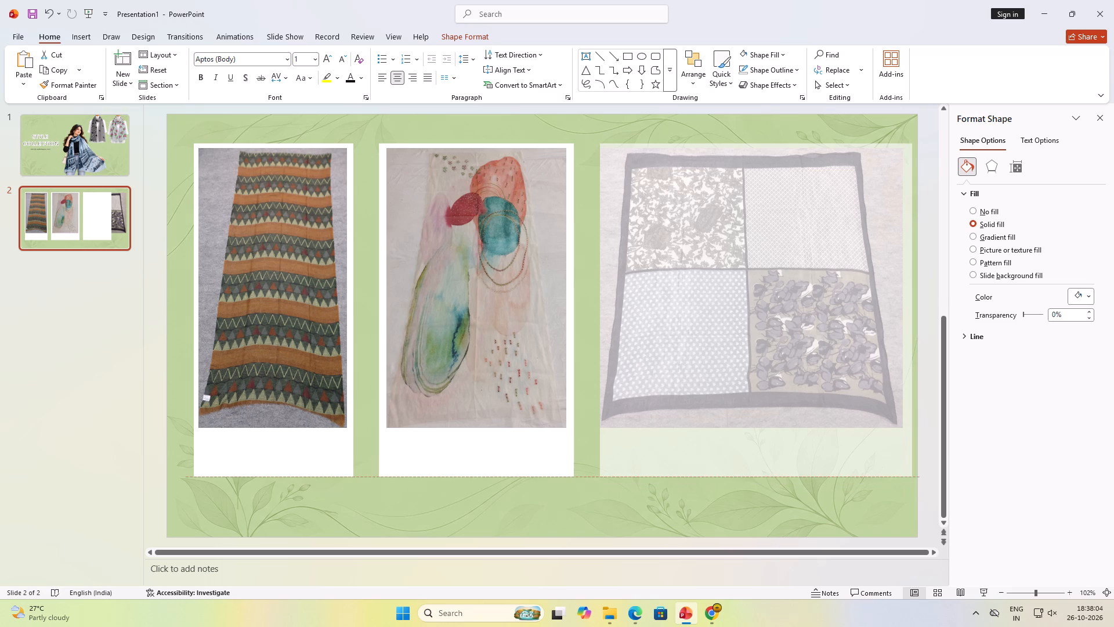
left_click_drag(912, 479, 913, 479)
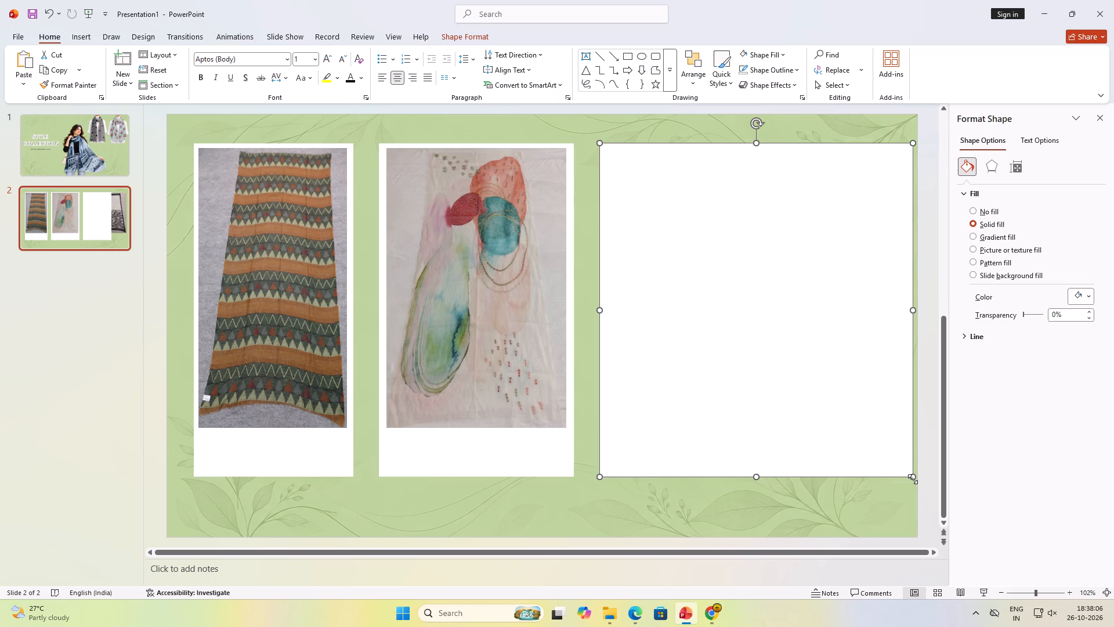
key("Left")
key("Left")
key("Left")
key("Left")
key("Left")
key("Left")
key("Left")
key("Left")
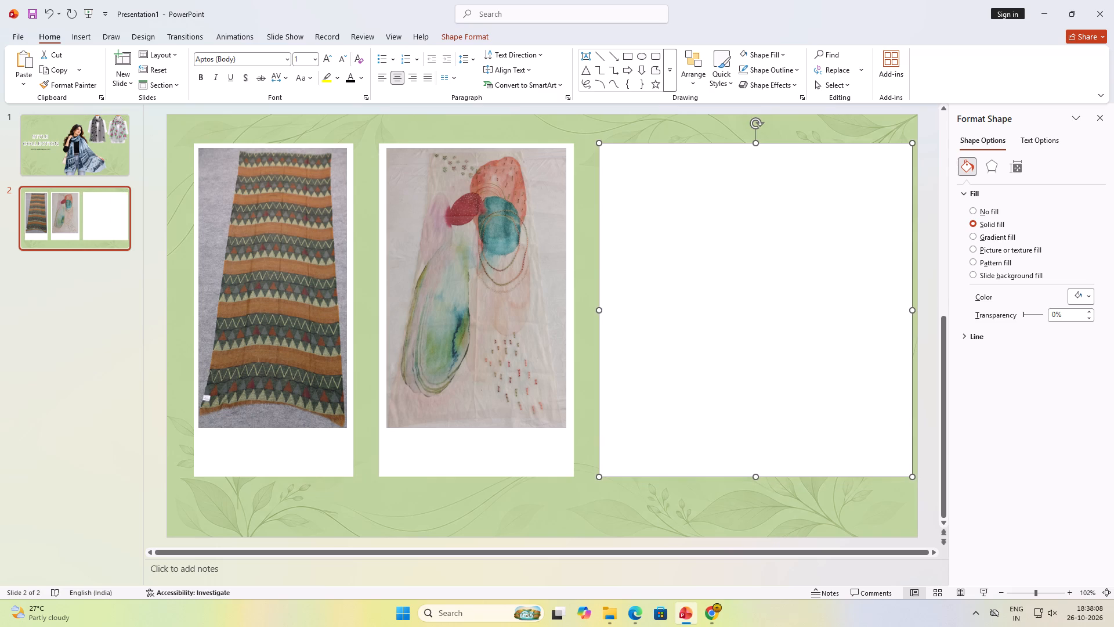
key("Right")
key("Right")
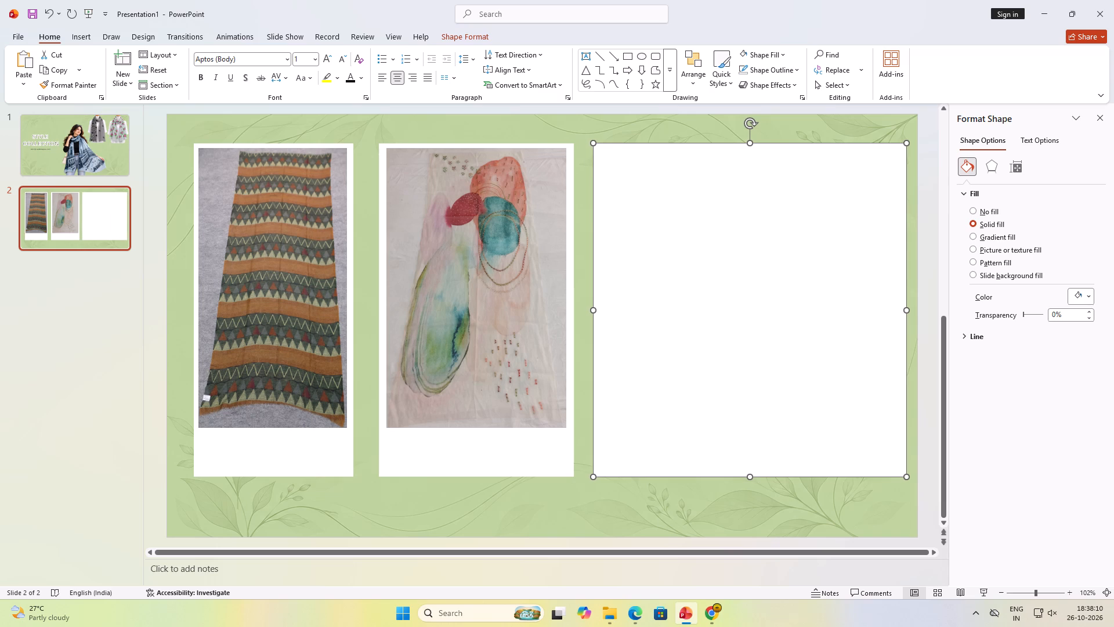
Send the widened white frame to the back, behind the four-panel scarf picture.
right_click(764, 362)
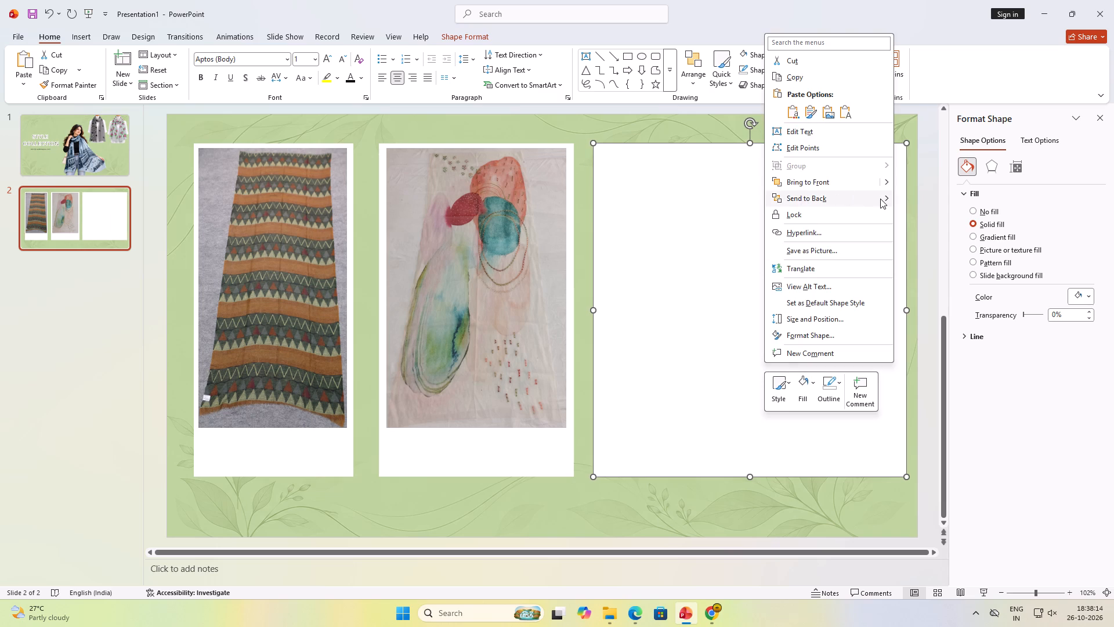
left_click(912, 202)
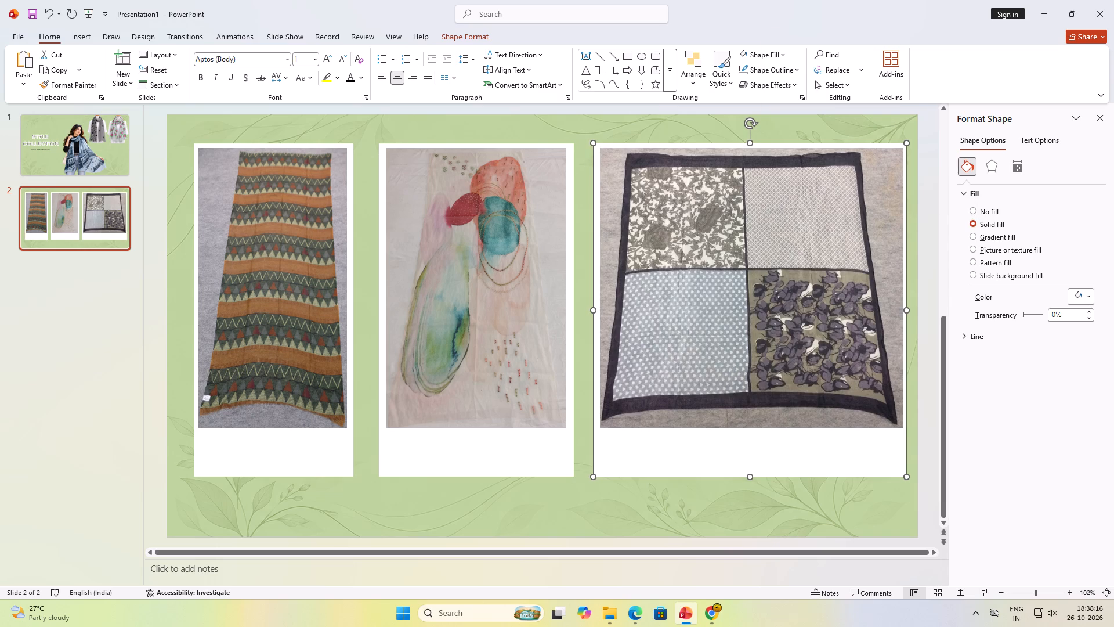
left_click(621, 134)
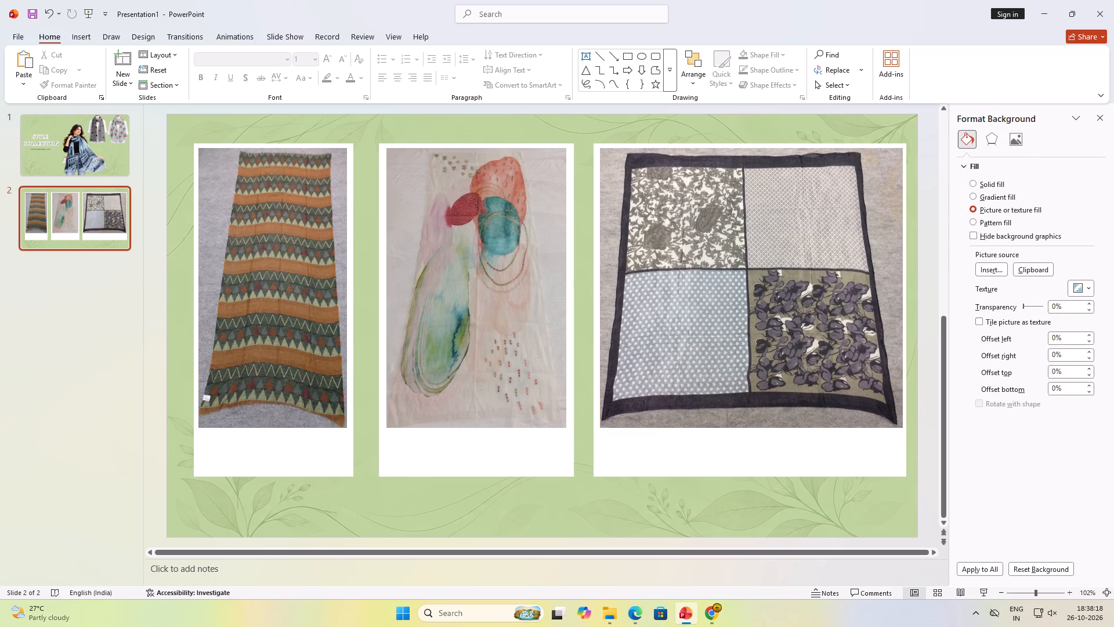
Duplicate slide 2 with its three framed scarf pictures.
left_click(95, 322)
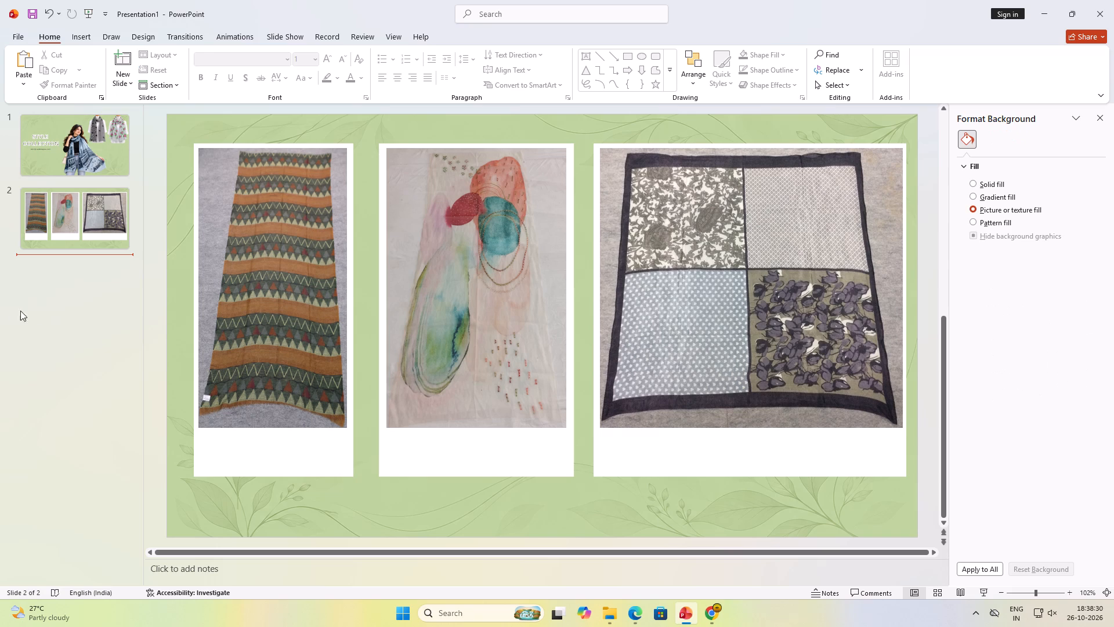
left_click(61, 351)
right_click(86, 216)
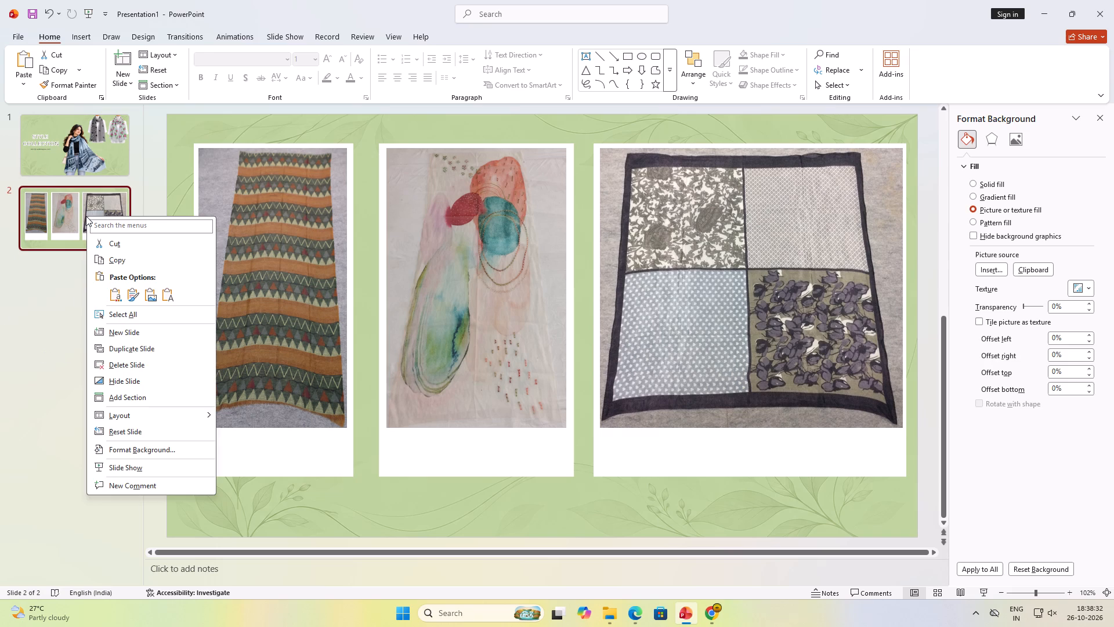
left_click(61, 345)
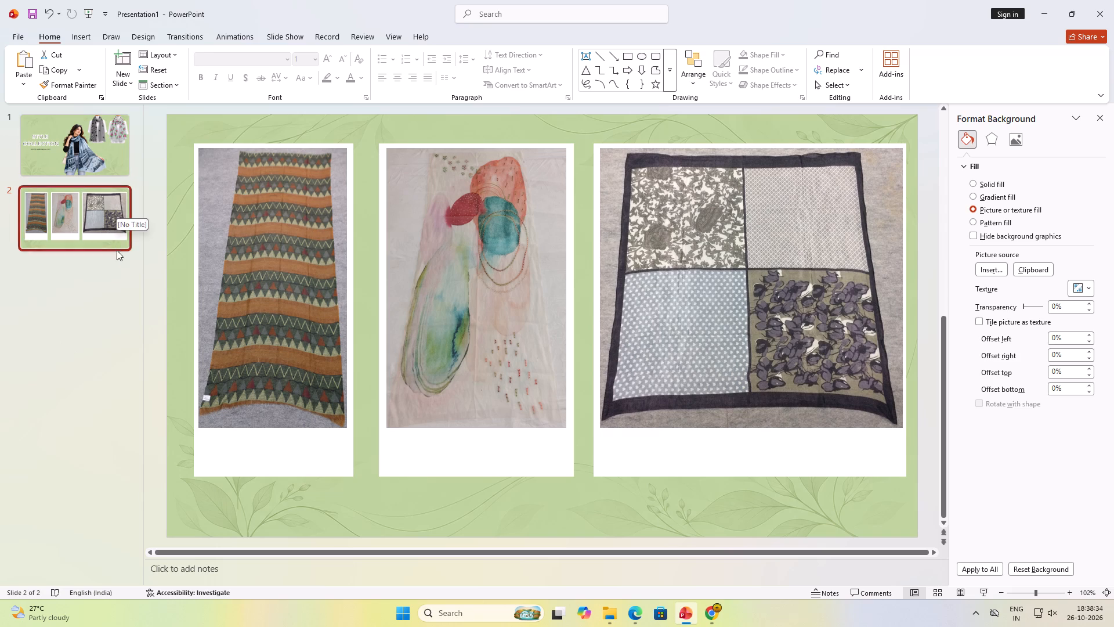
right_click(106, 242)
left_click(97, 245)
right_click(97, 245)
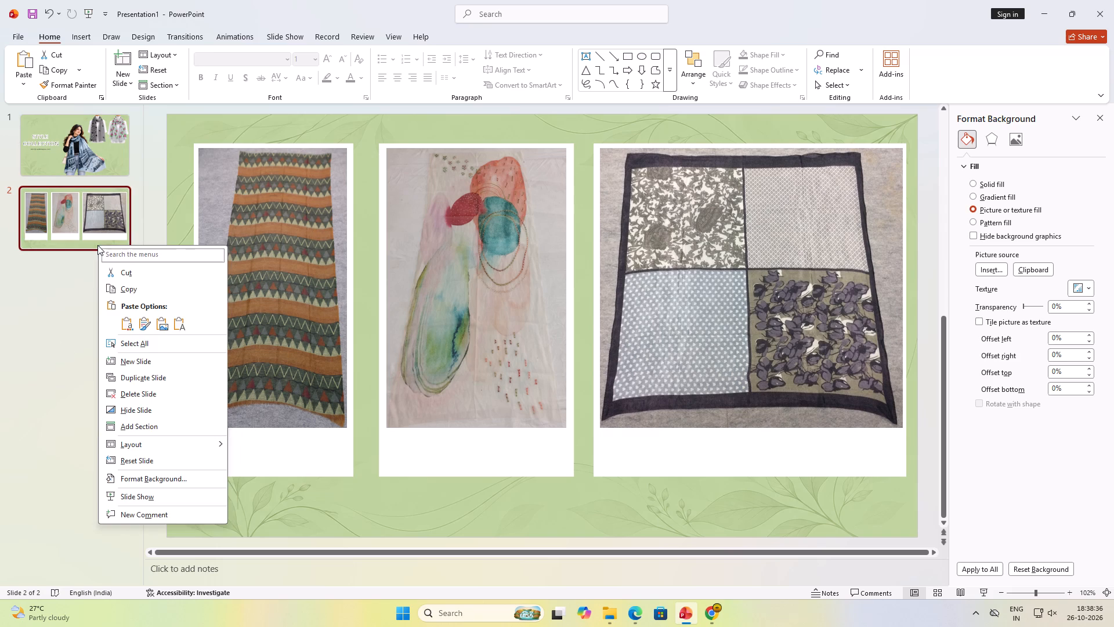
left_click(144, 377)
left_click(107, 377)
left_click(43, 296)
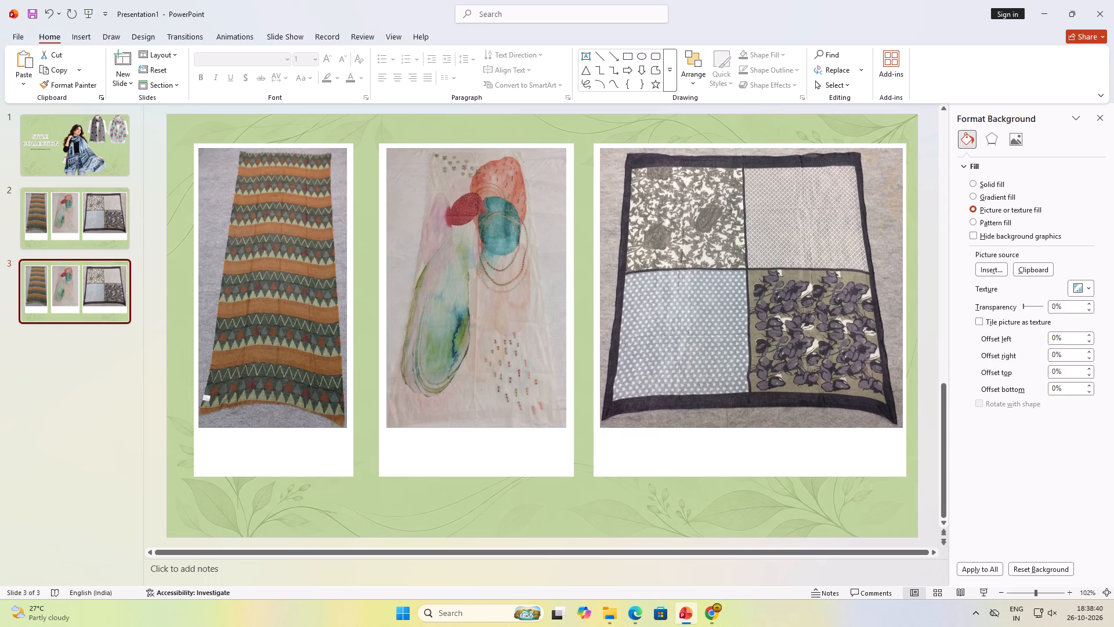
Delete the striped, watercolour and four-panel scarf pictures from slide 3, keeping the three white frames.
left_click(215, 297)
key("Delete")
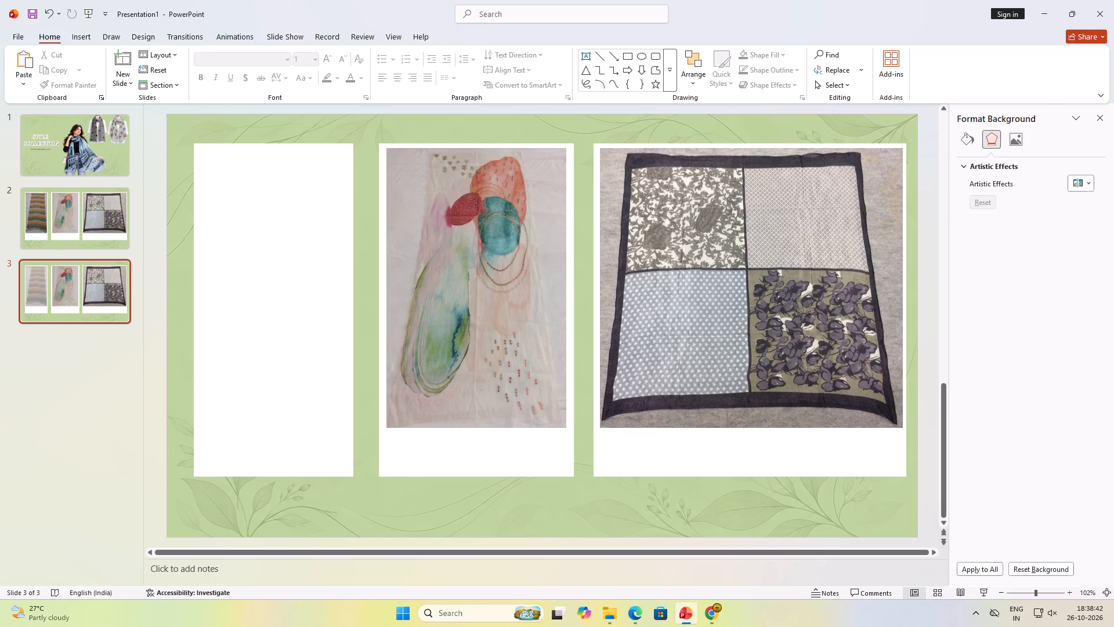
left_click(450, 296)
key("Delete")
left_click(641, 298)
key("Delete")
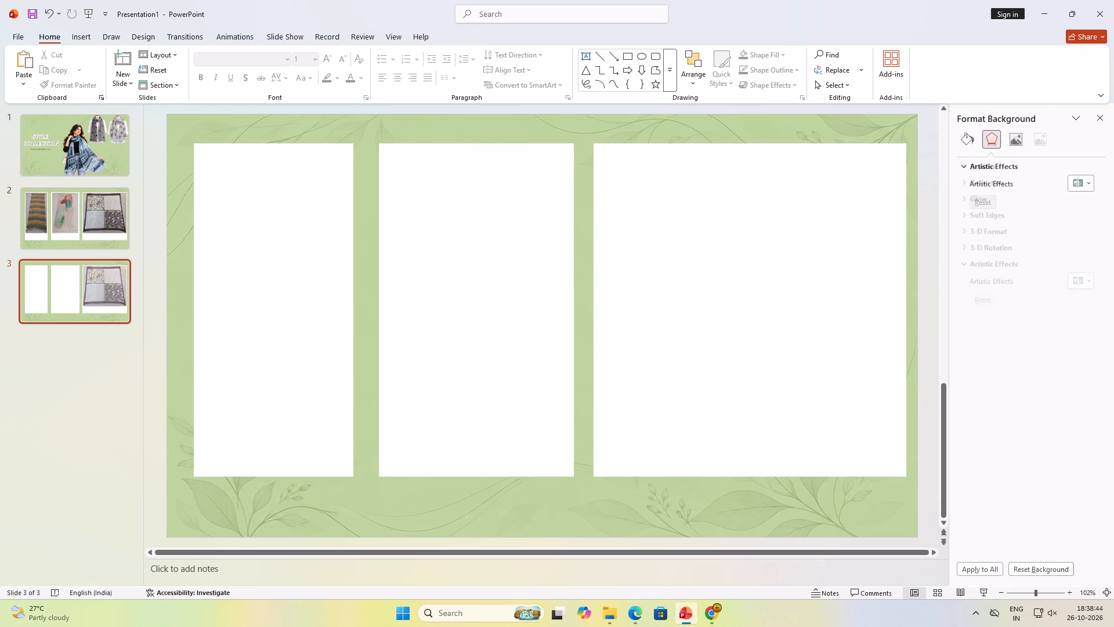
Insert the scarf pictures DI-50 D, DI-62 and DI-73 from the YR buyer folder onto slide 3.
left_click(96, 383)
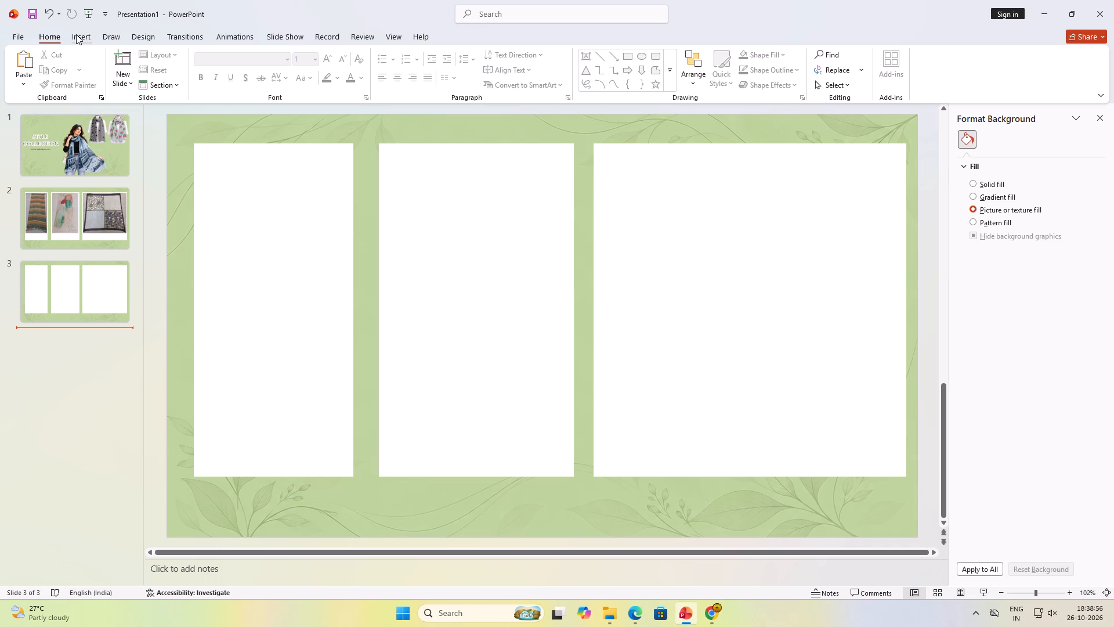
left_click(76, 34)
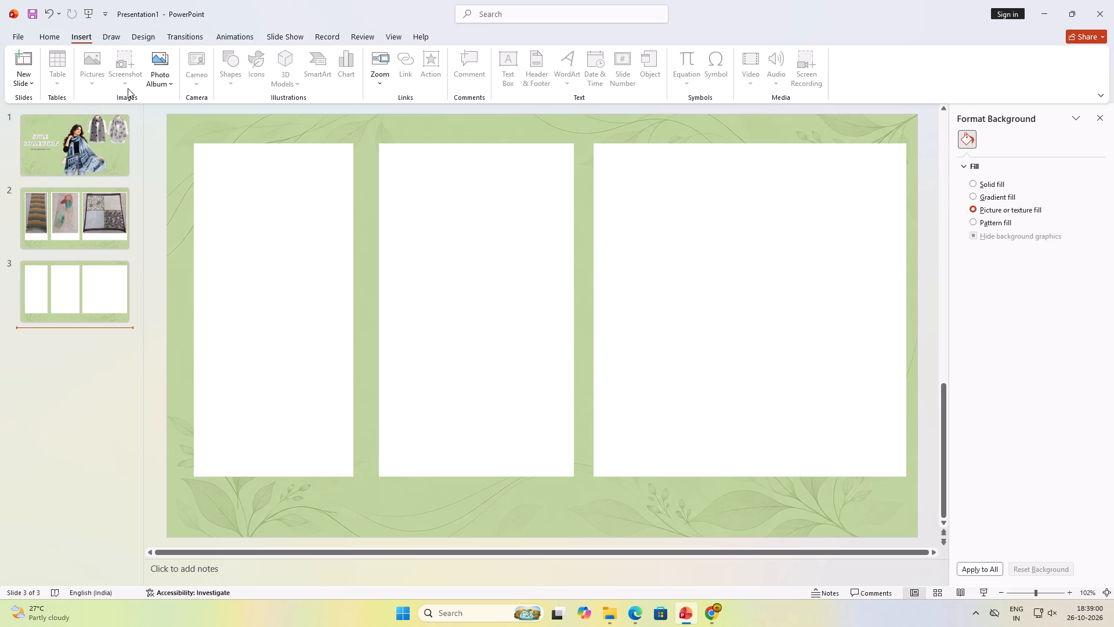
left_click(180, 167)
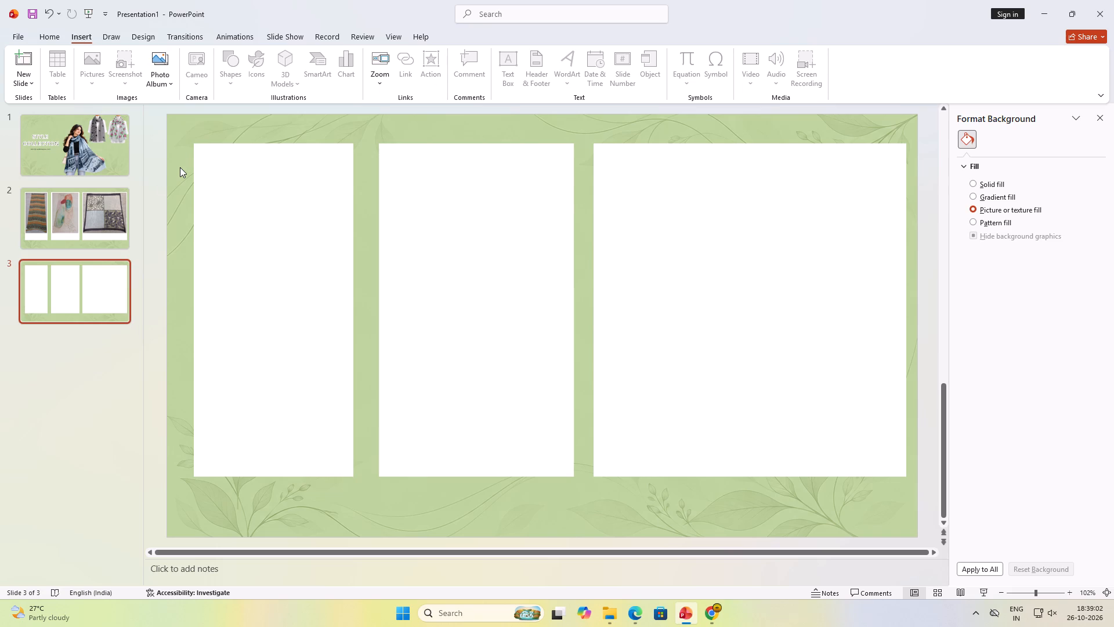
left_click(245, 253)
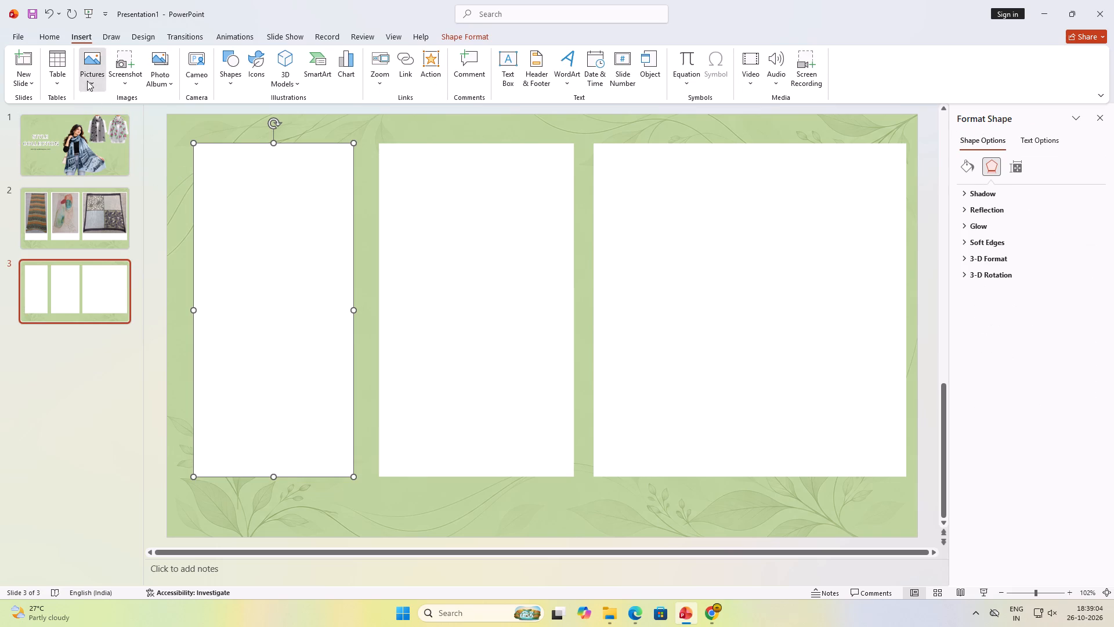
left_click(87, 81)
left_click(113, 121)
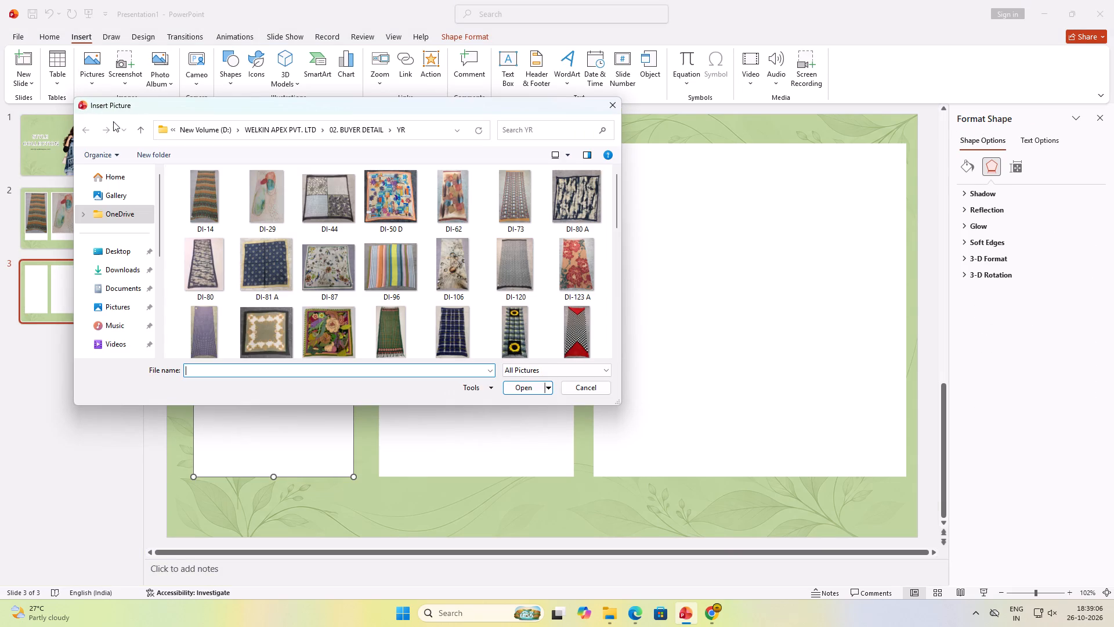
left_click(371, 203)
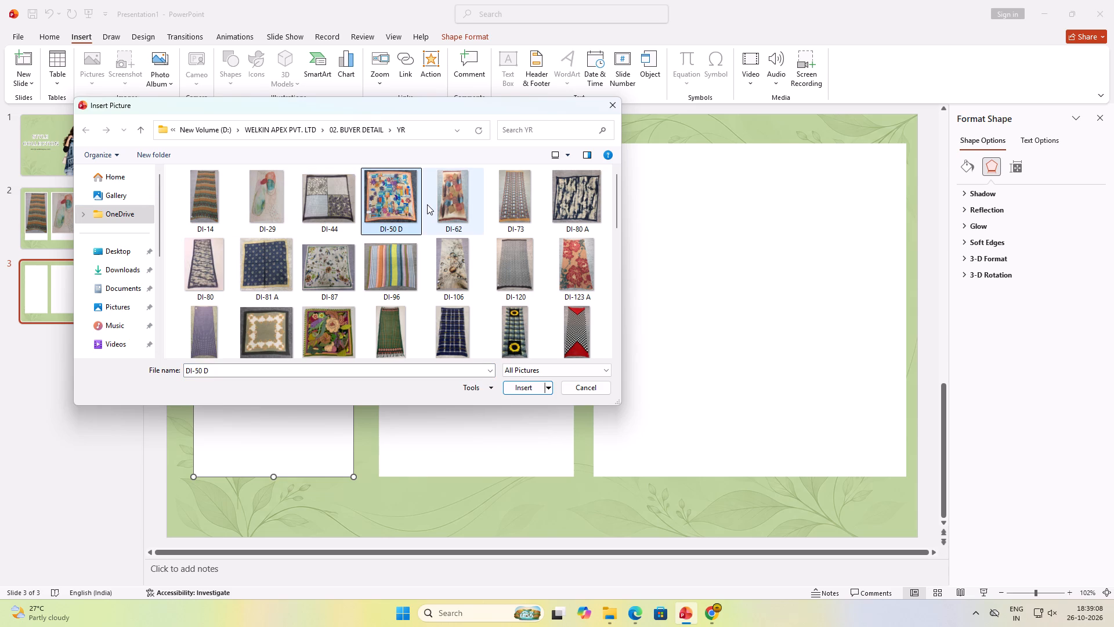
left_click(427, 204)
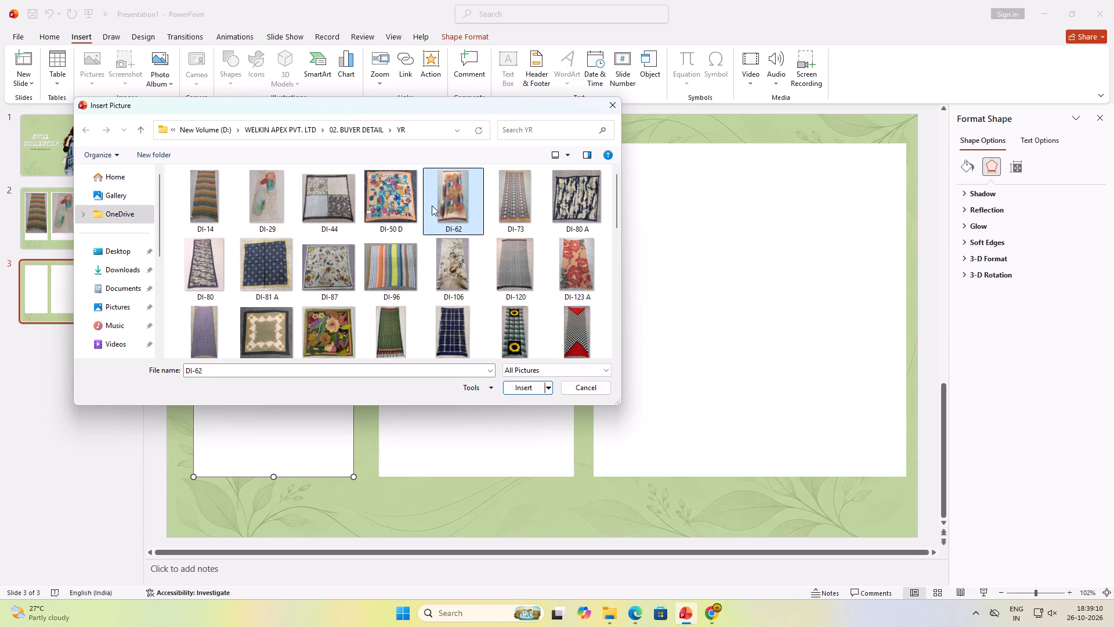
left_click(403, 205)
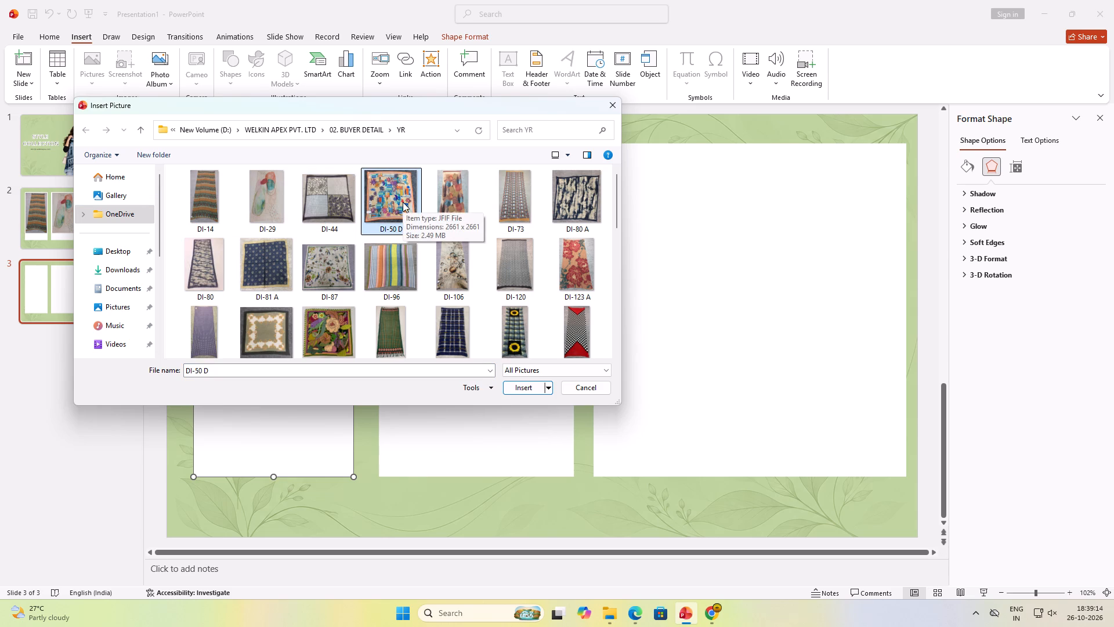
left_click(441, 200, "ctrl")
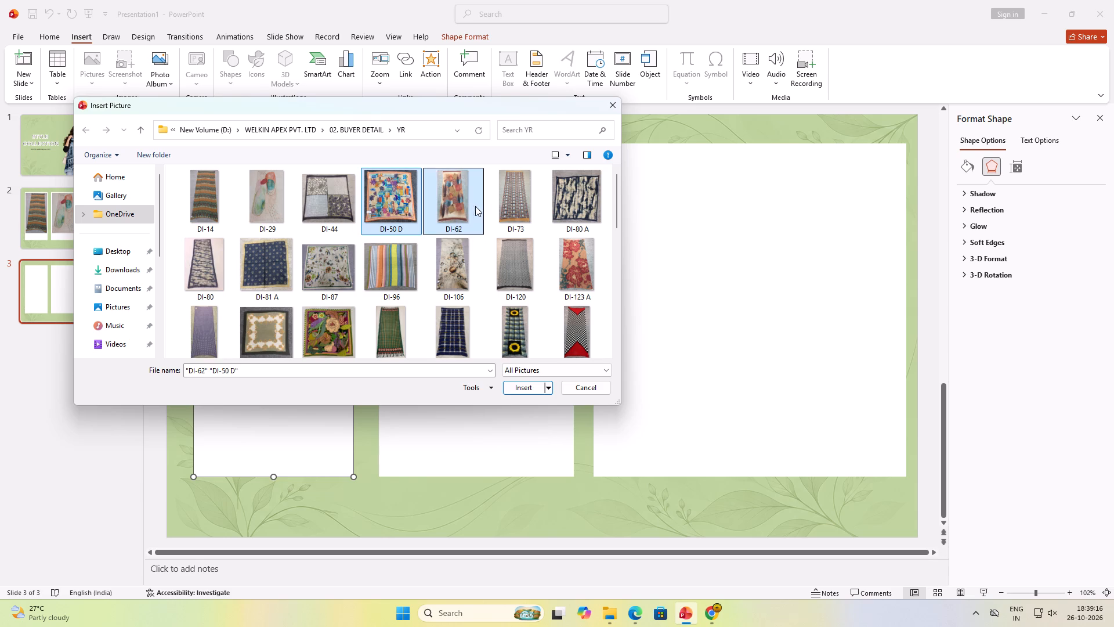
left_click(500, 206, "ctrl")
left_click(515, 383)
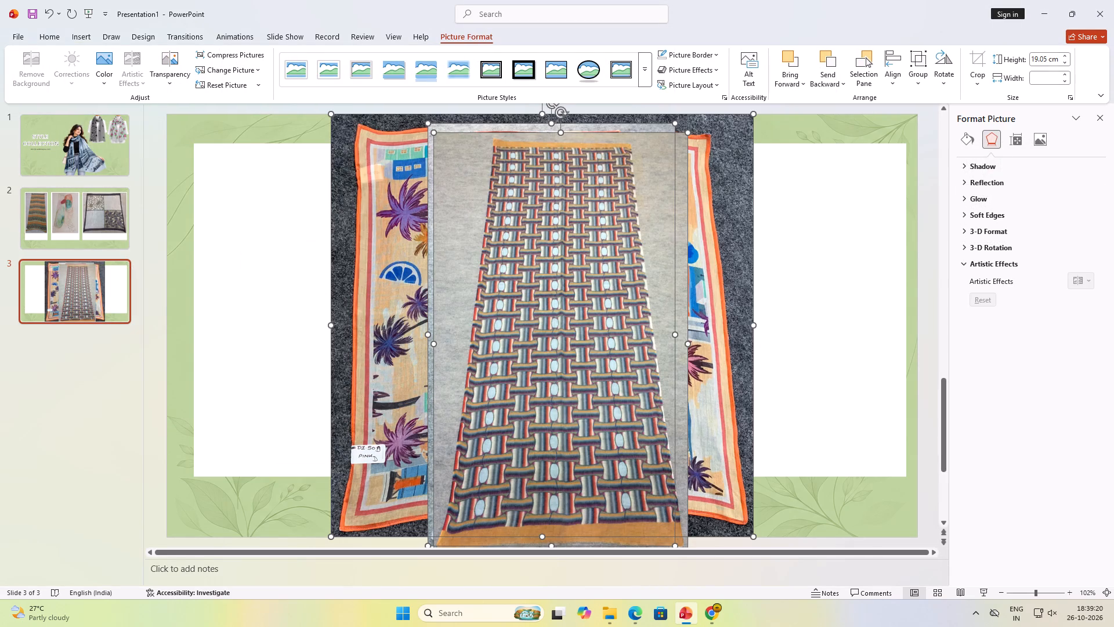
Scale the three inserted scarf pictures down together to about 14.1 cm high.
left_click_drag(755, 115, 737, 136)
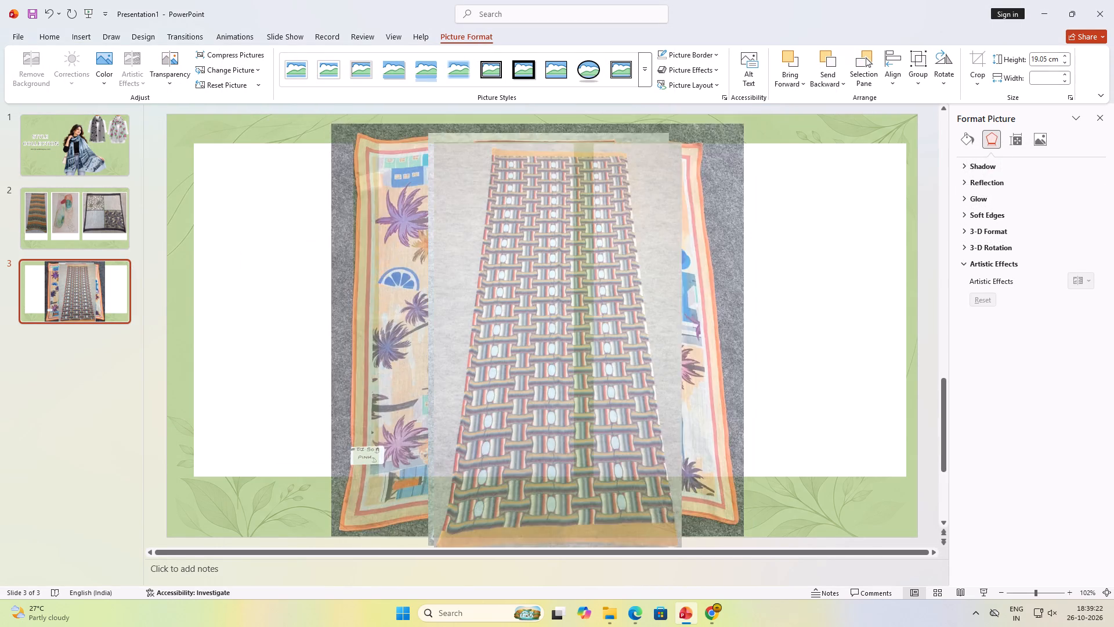
left_click_drag(737, 136, 641, 320)
left_click(379, 372)
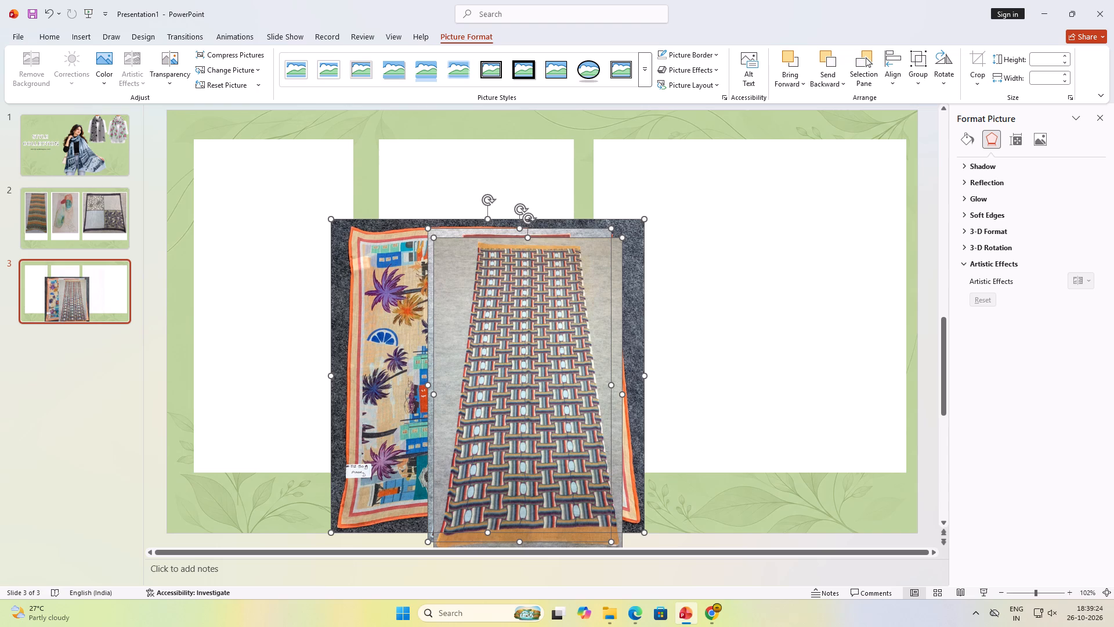
left_click(700, 319)
Place the palm-tree scarf picture in the widest white frame, sized about 12.9 cm square and centred horizontally with caption space below.
left_click(389, 337)
left_click_drag(375, 356, 636, 287)
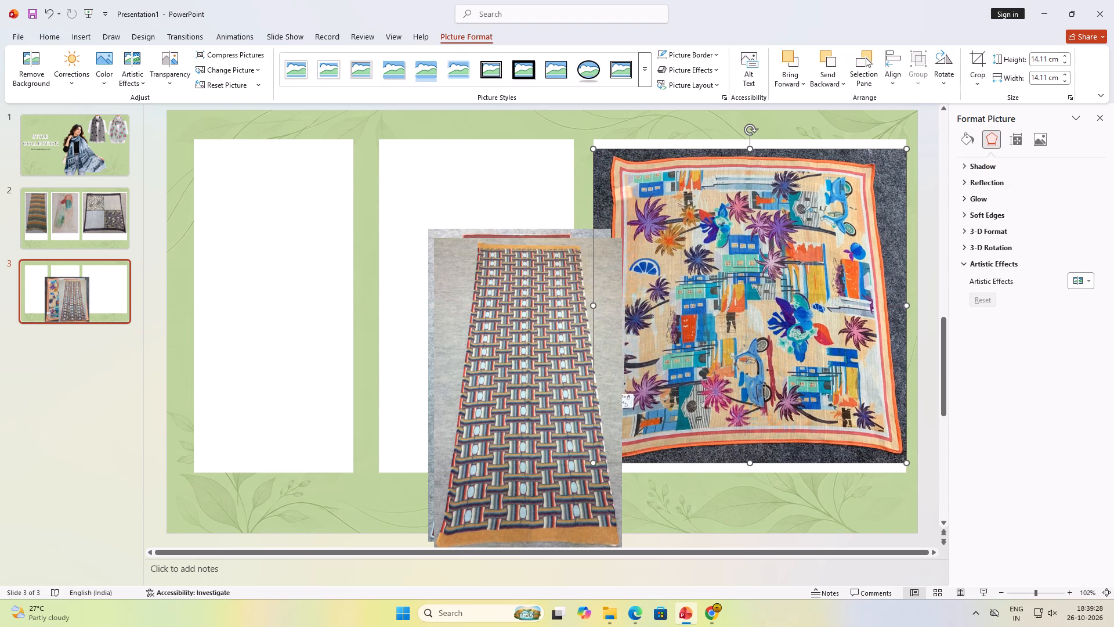
left_click_drag(906, 147, 880, 177)
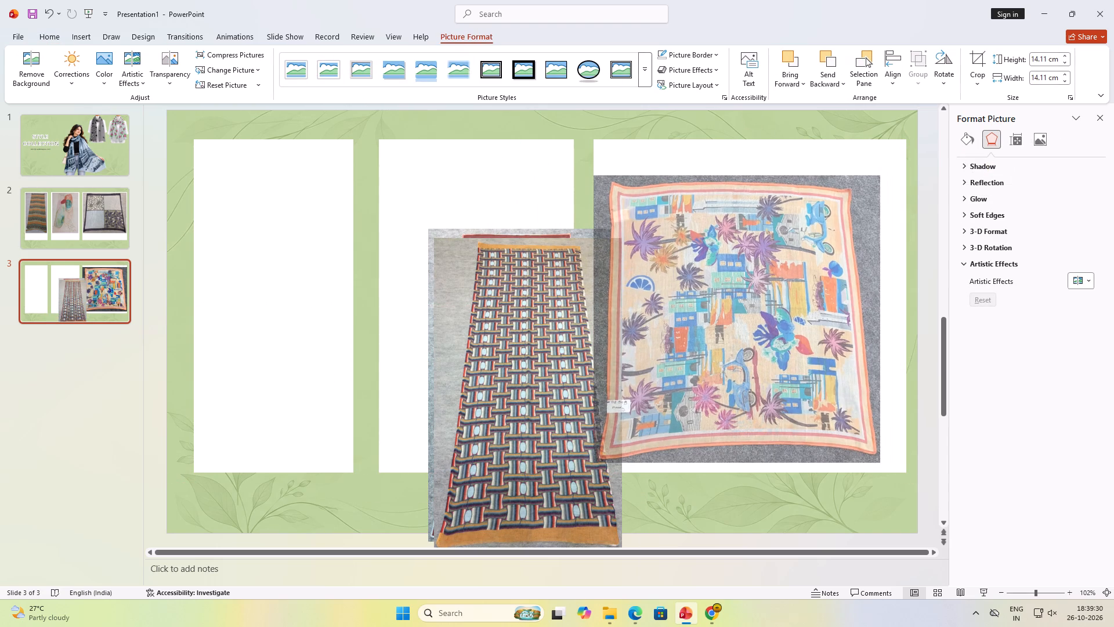
left_click_drag(880, 177, 857, 206)
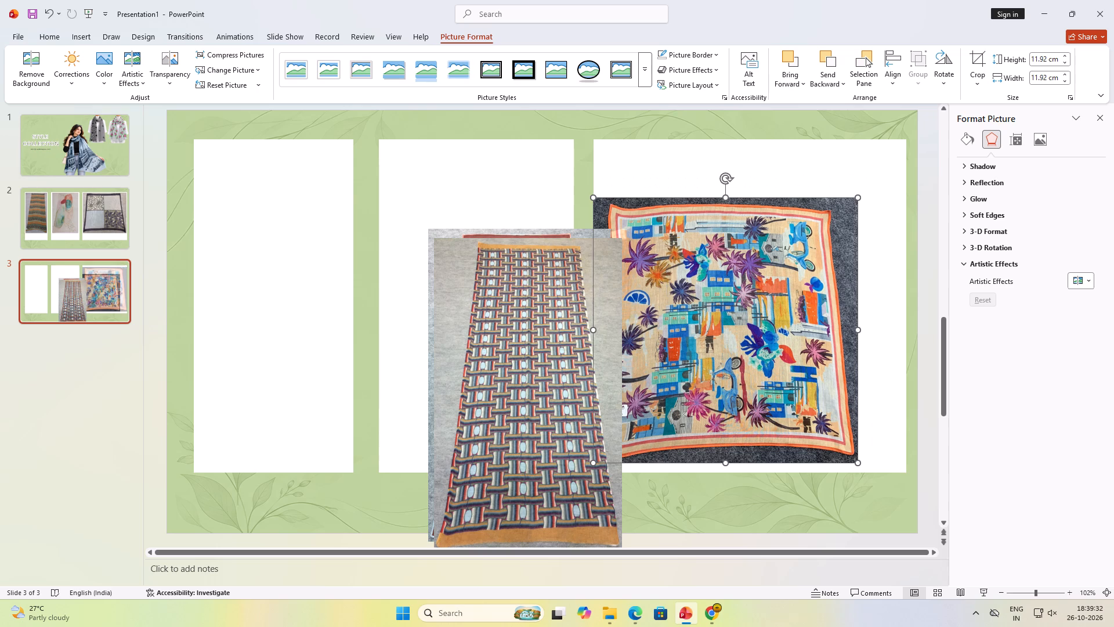
left_click_drag(766, 338, 801, 287)
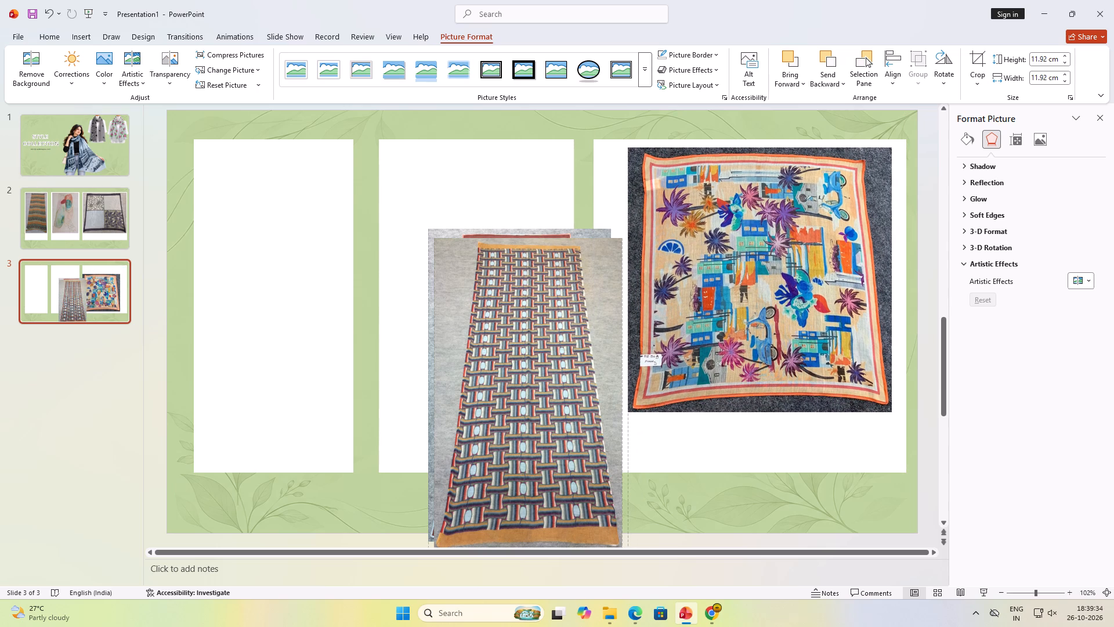
left_click_drag(801, 287, 800, 294)
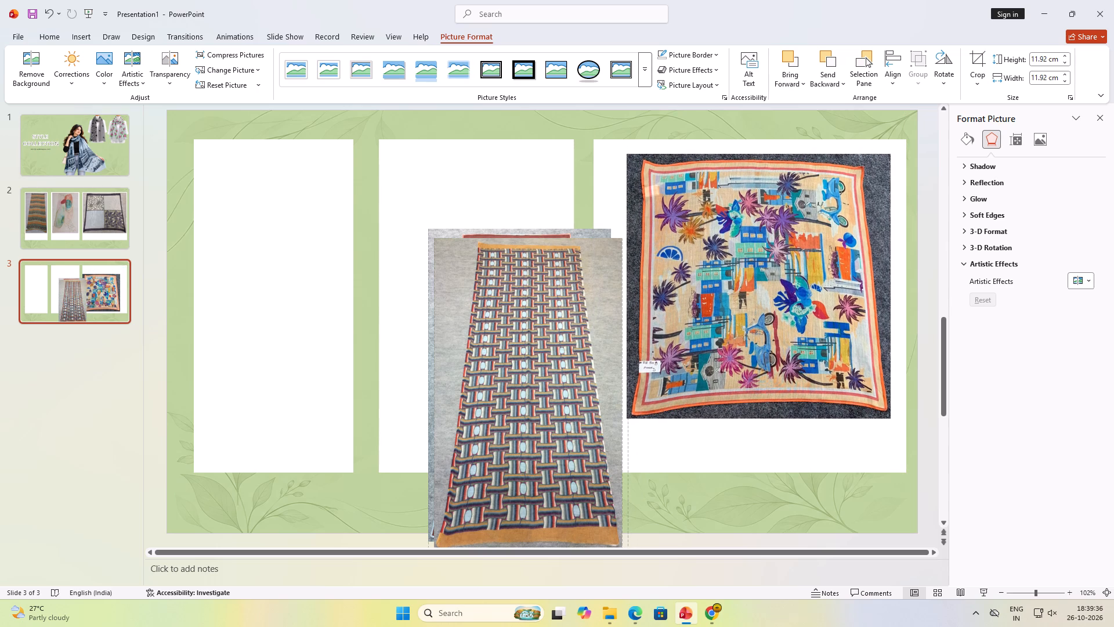
left_click_drag(800, 294, 779, 289)
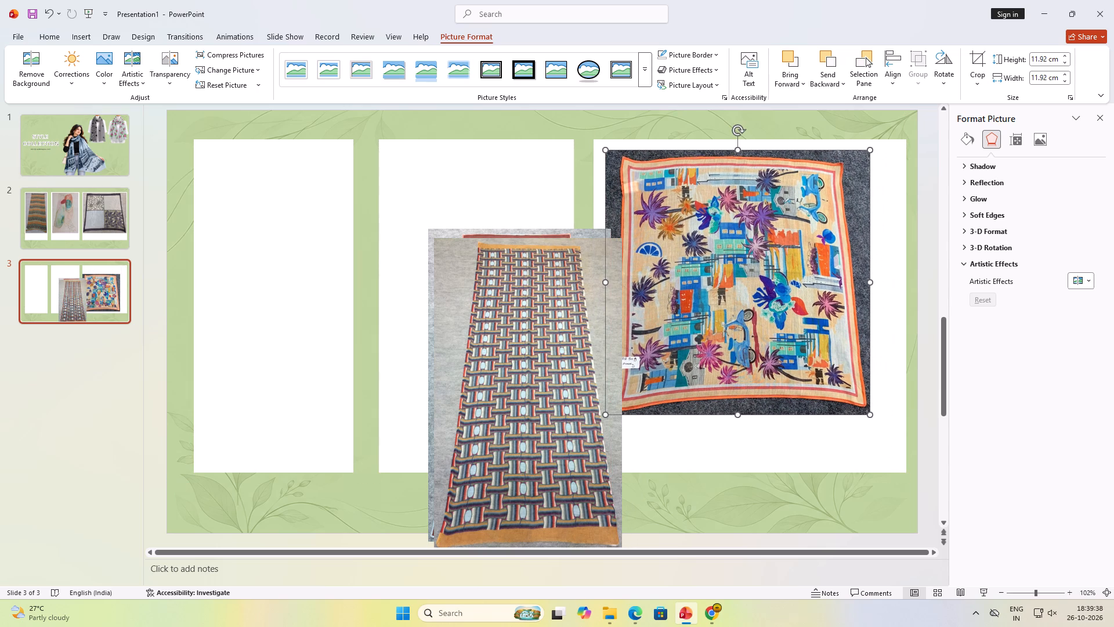
left_click_drag(870, 417, 889, 424)
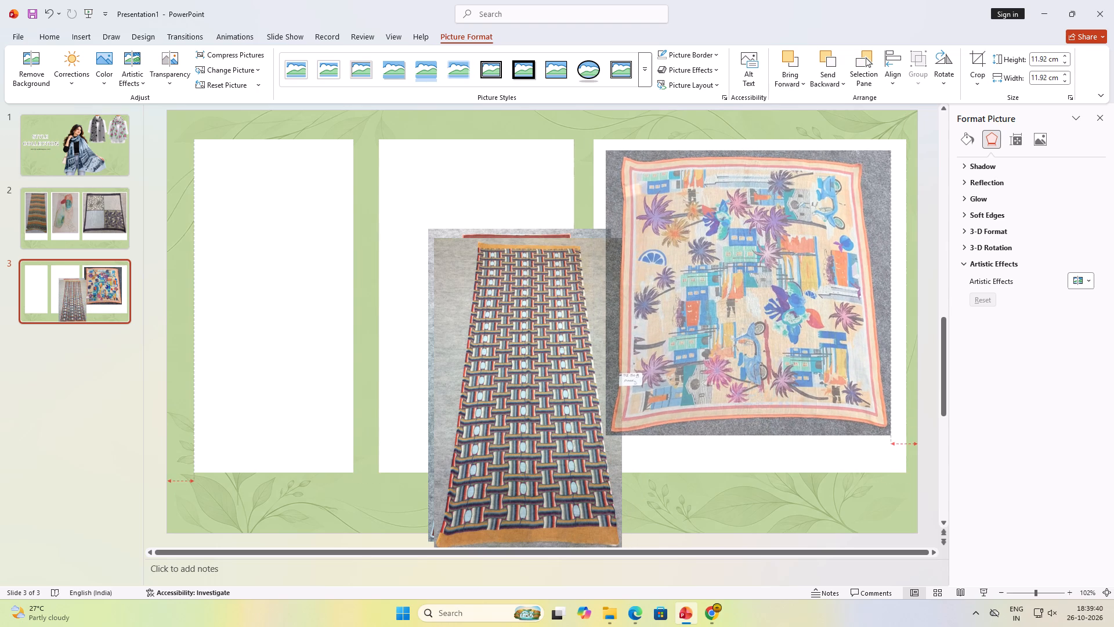
left_click_drag(889, 424, 894, 427)
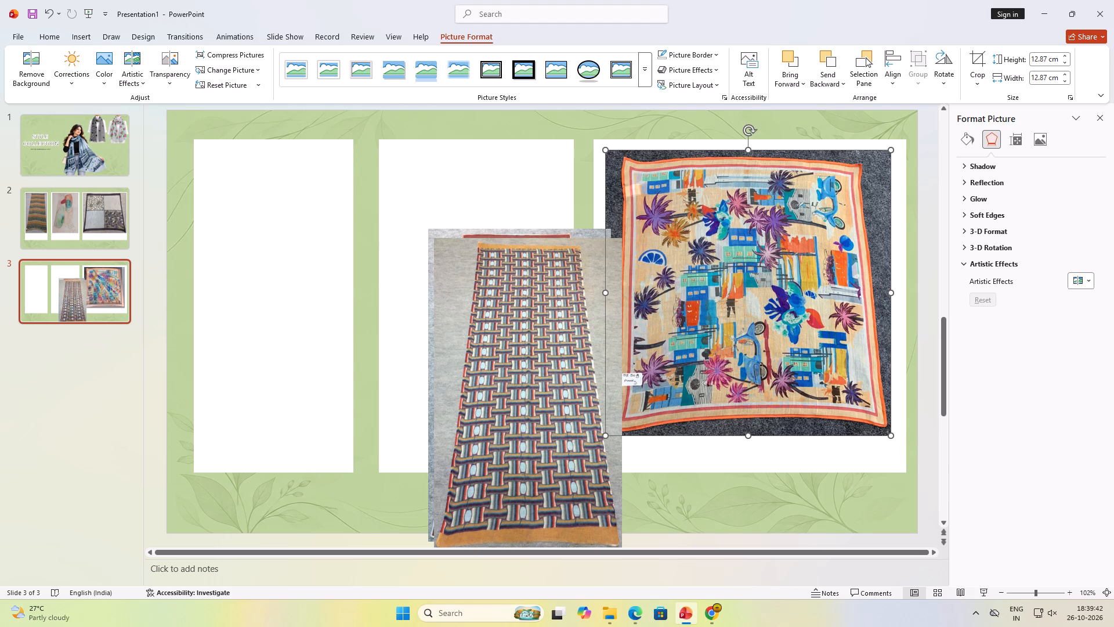
left_click(743, 352)
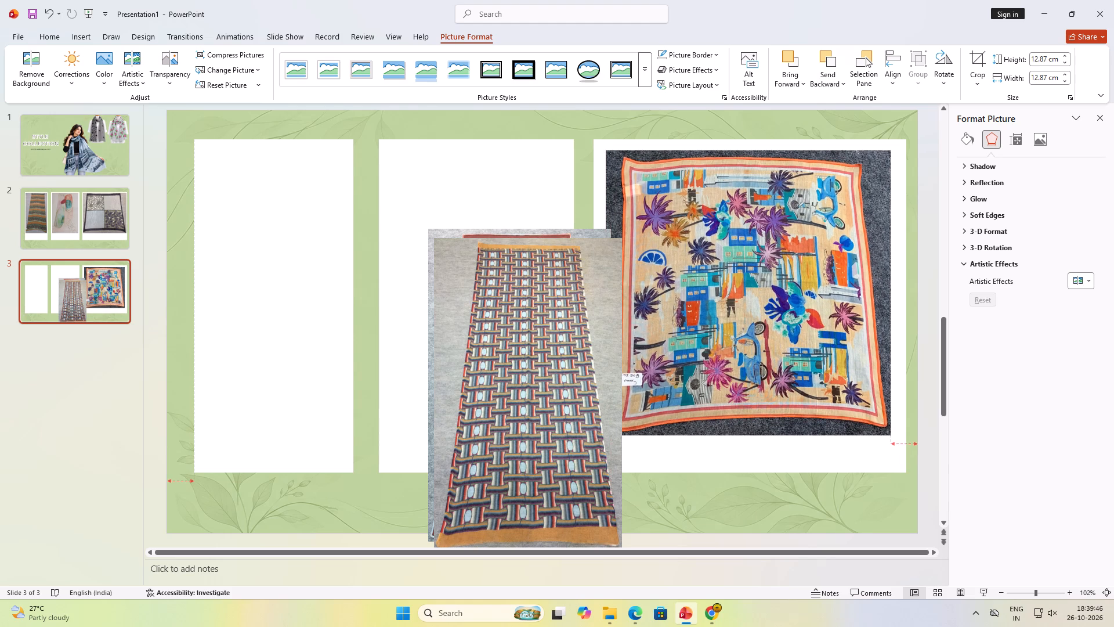
key("Right")
key("Right")
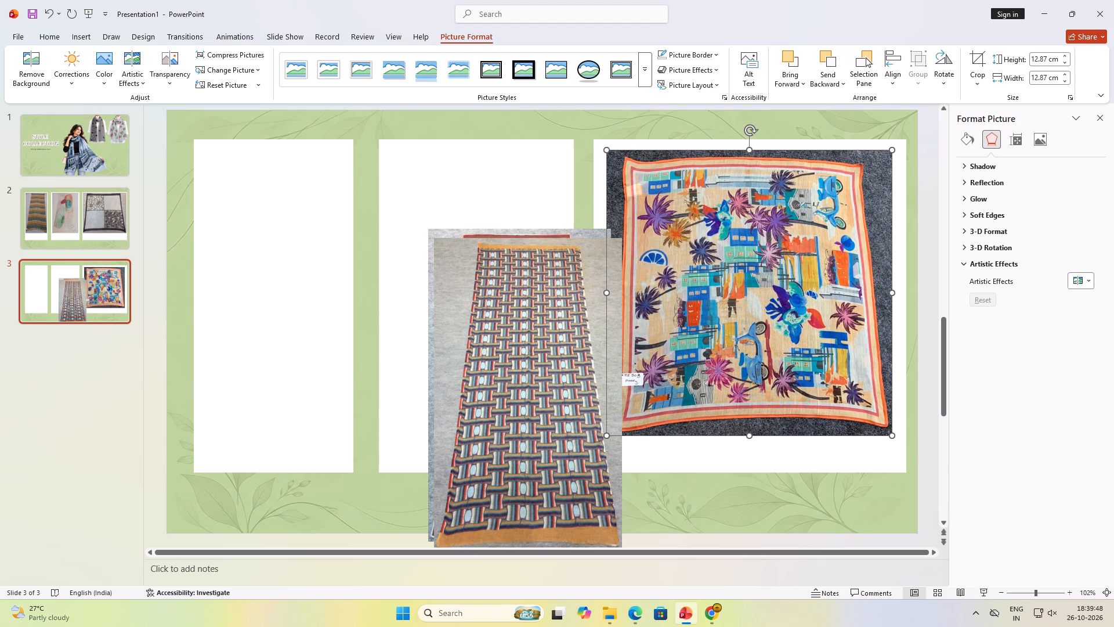
Move the woven-pattern scarf picture onto the middle white frame and the patchwork scarf picture over the narrowest frame.
left_click(530, 384)
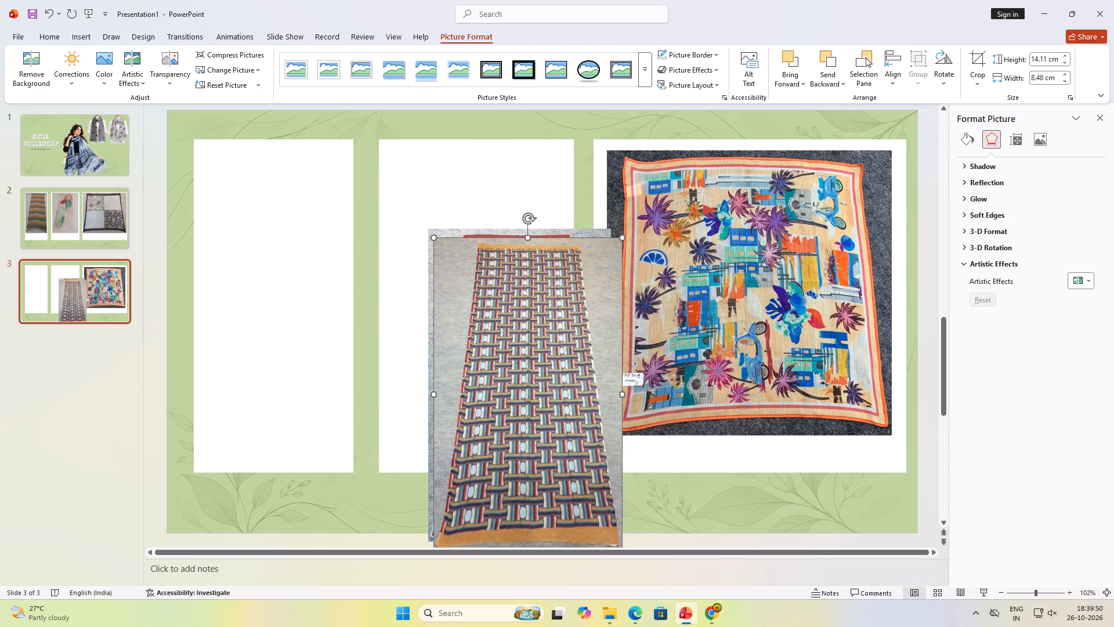
left_click_drag(541, 416, 302, 319)
left_click(302, 319)
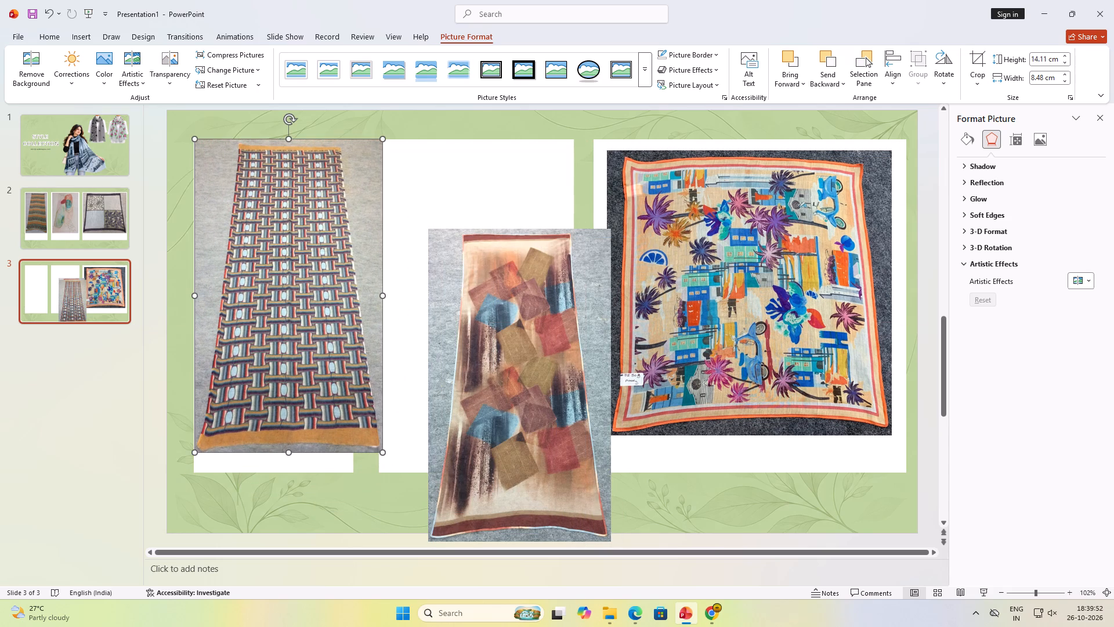
left_click_drag(328, 394, 365, 394)
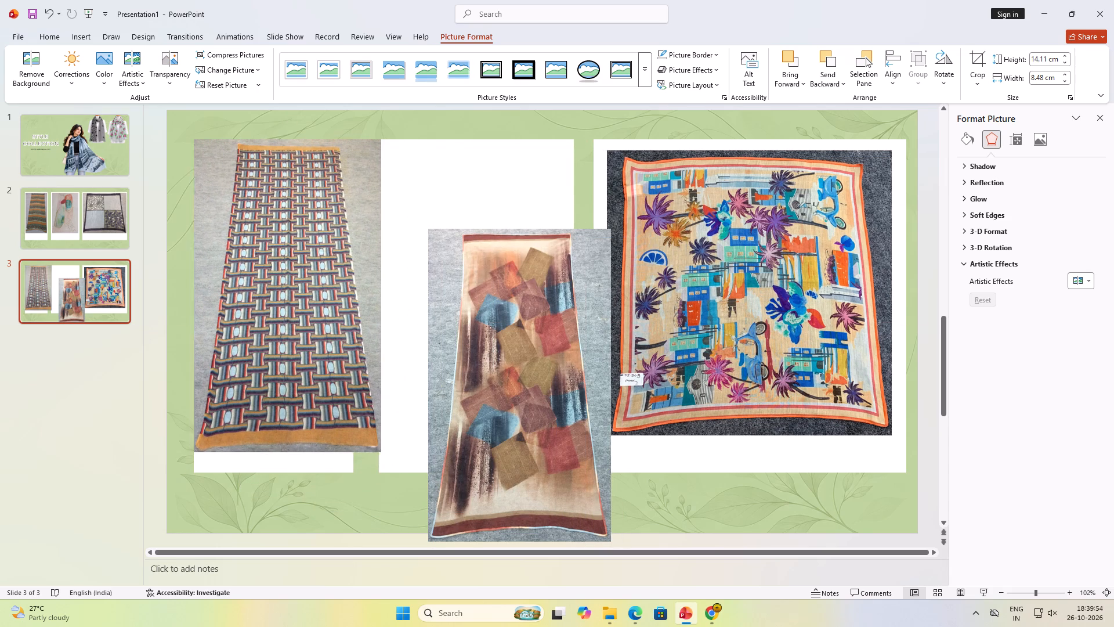
left_click_drag(365, 394, 513, 401)
left_click(589, 520)
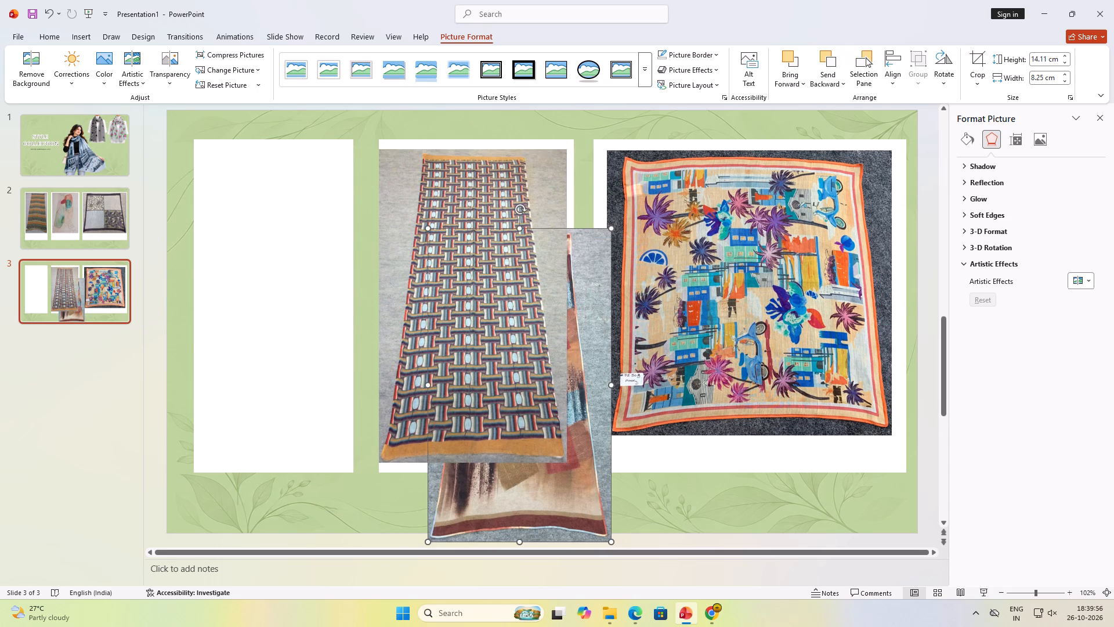
left_click_drag(582, 520, 301, 498)
Shrink the woven-pattern scarf picture to about 12.6 by 7.6 cm and centre it horizontally in the middle white frame.
left_click(550, 421)
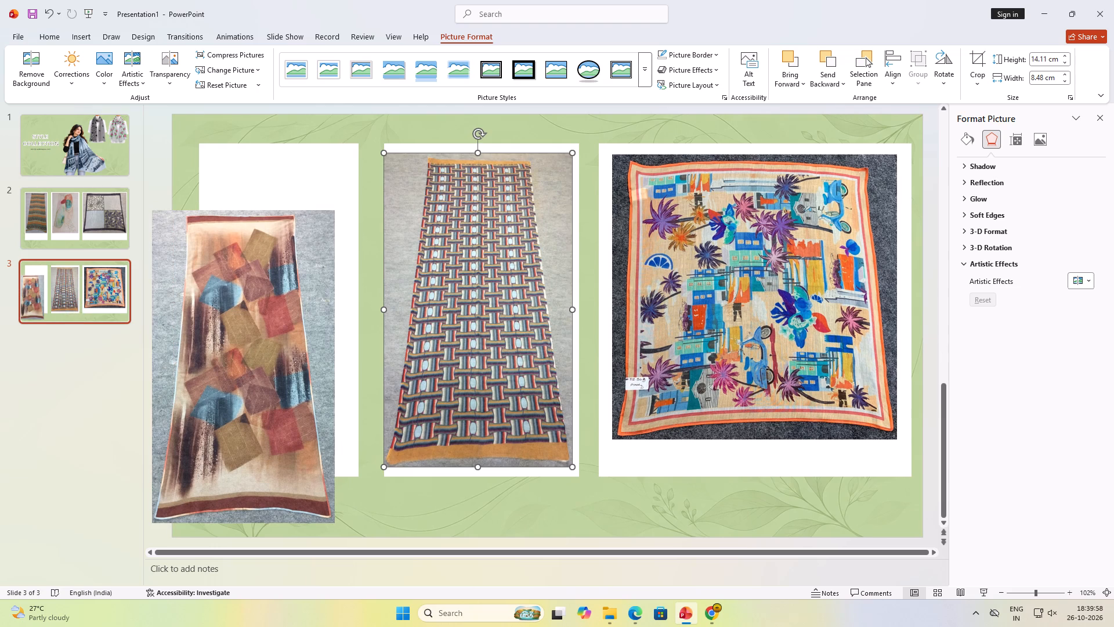
left_click_drag(573, 469, 547, 431)
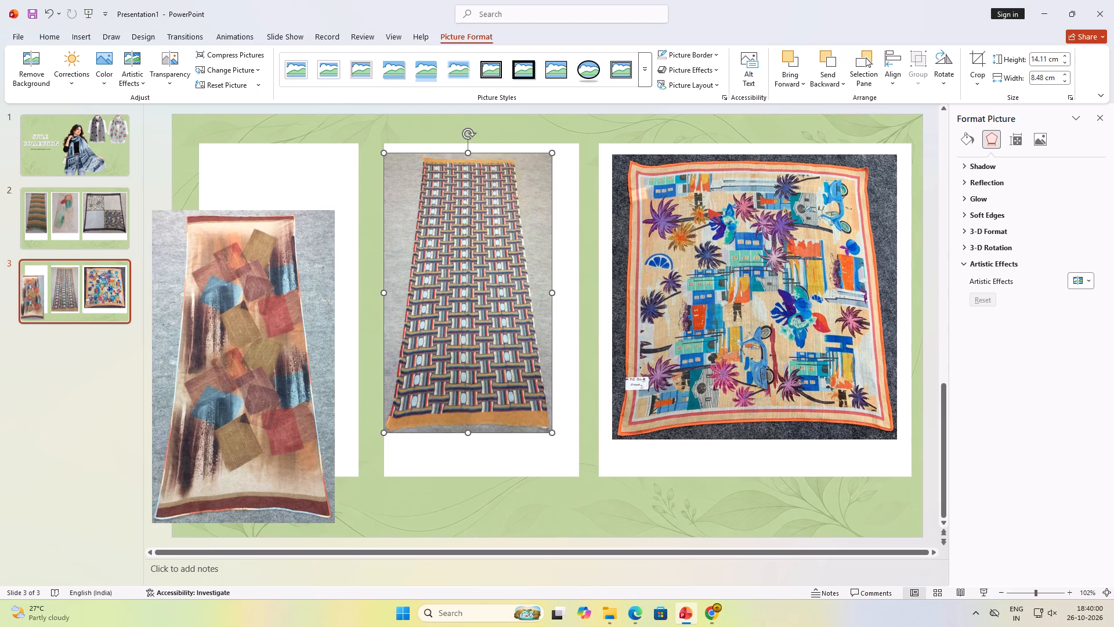
double_click(478, 362)
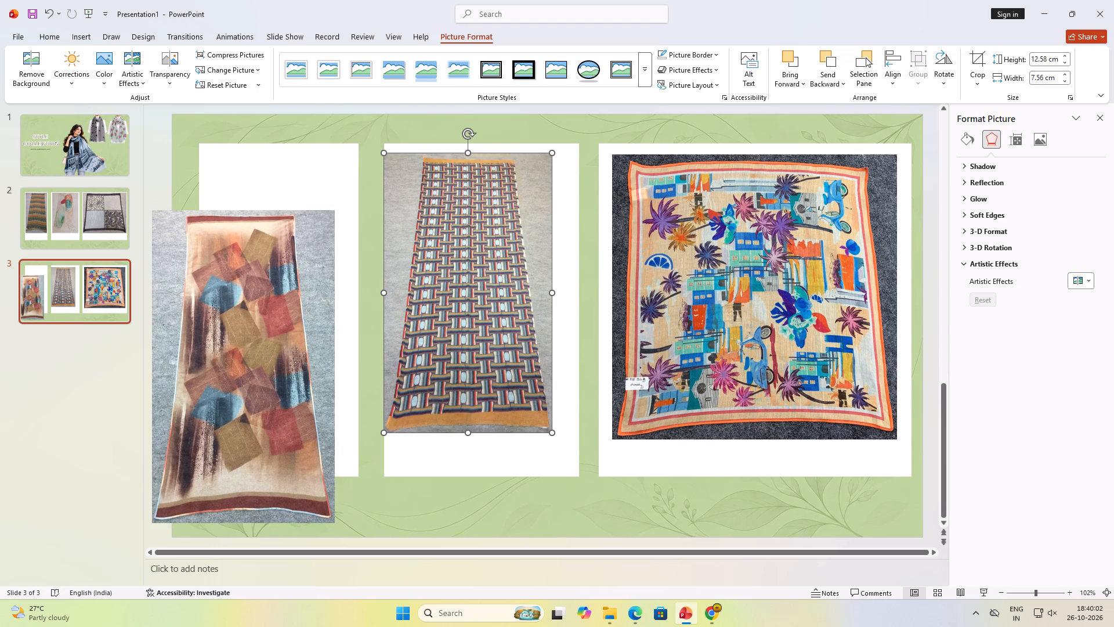
key("Right")
key("Right")
key("Right")
key("Right")
key("Right")
key("Right")
key("Right")
key("Right")
key("Right")
key("Right")
key("Right")
key("Right")
key("Right")
key("Right")
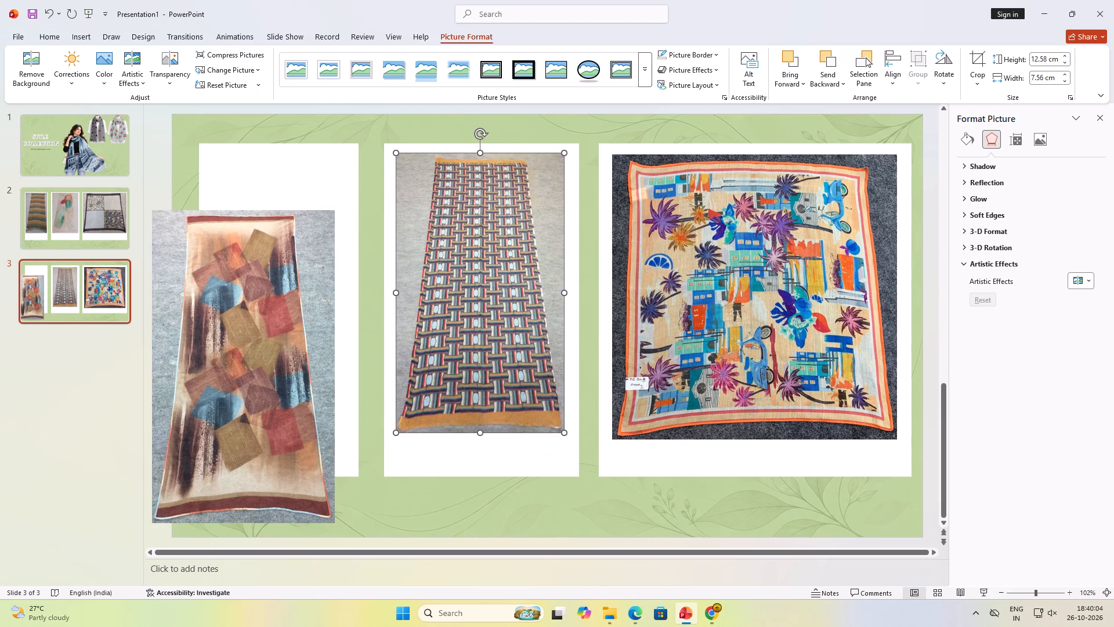
key("Right")
key("Right")
key("Right")
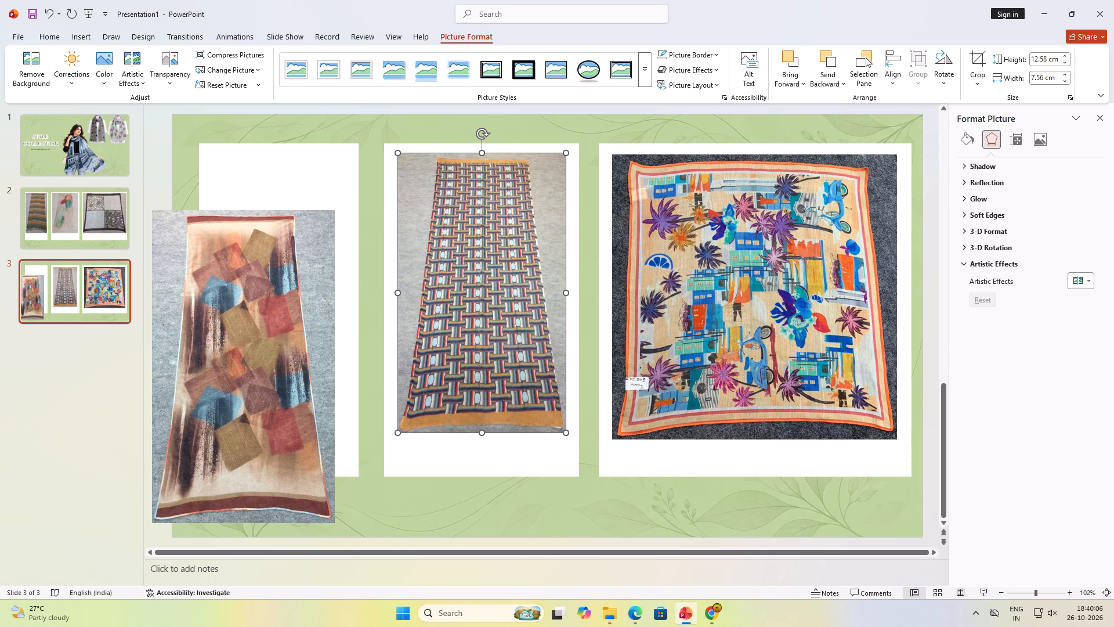
Shrink the patchwork scarf picture to about 12.6 by 7.35 cm and shift it horizontally over the narrowest white frame.
left_click(240, 392)
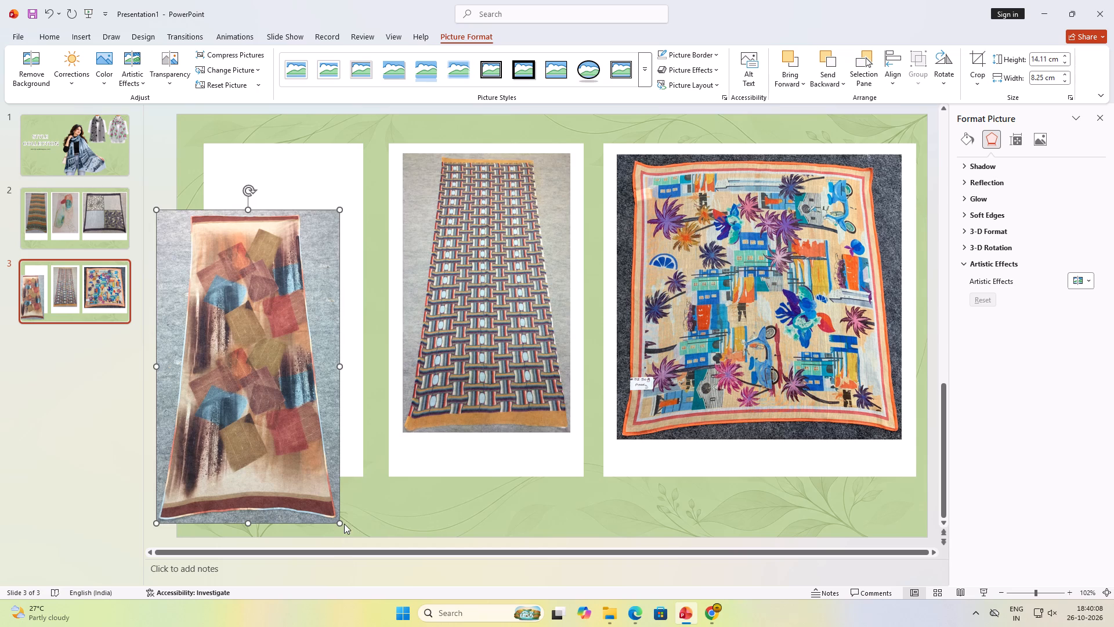
left_click_drag(341, 524, 324, 506)
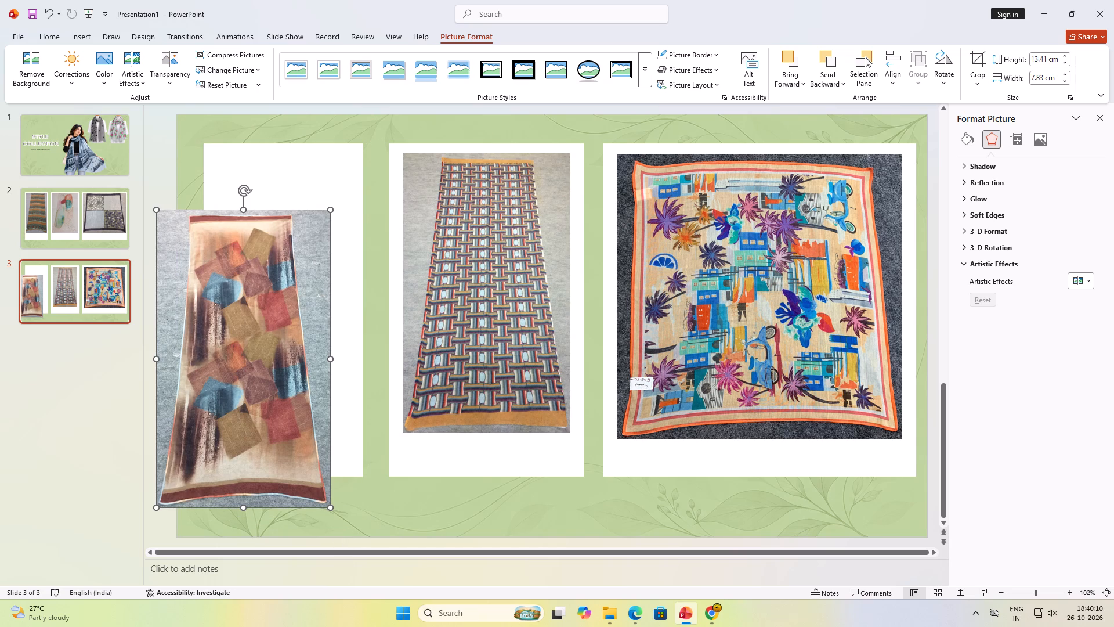
left_click_drag(328, 505, 317, 489)
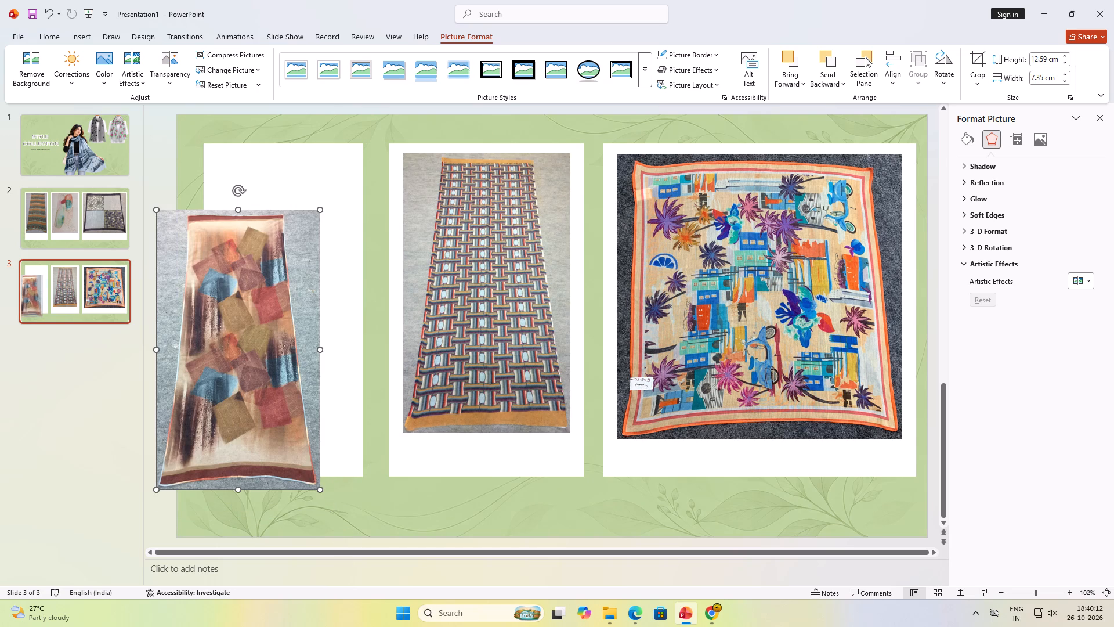
key("Right")
key("Right")
key("Right")
key("Right")
key("Right")
key("Right")
key("Right")
key("Right")
key("Right")
key("Right")
key("Right")
key("Right")
key("Right")
key("Right")
key("Right")
key("Right")
key("Right")
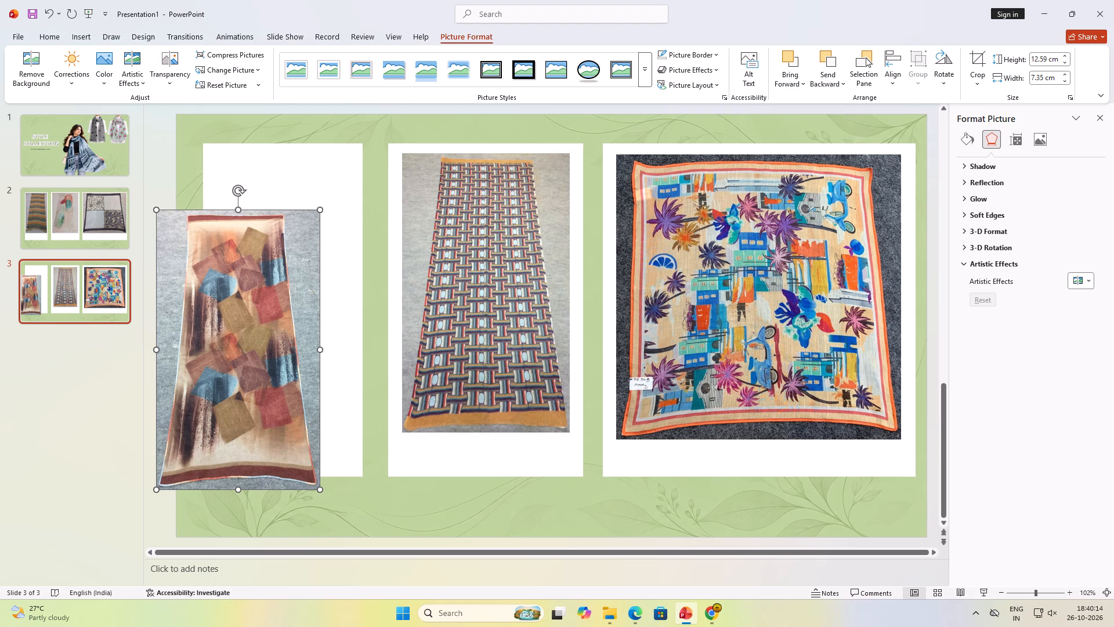
key("Right")
key("Right")
key("Right")
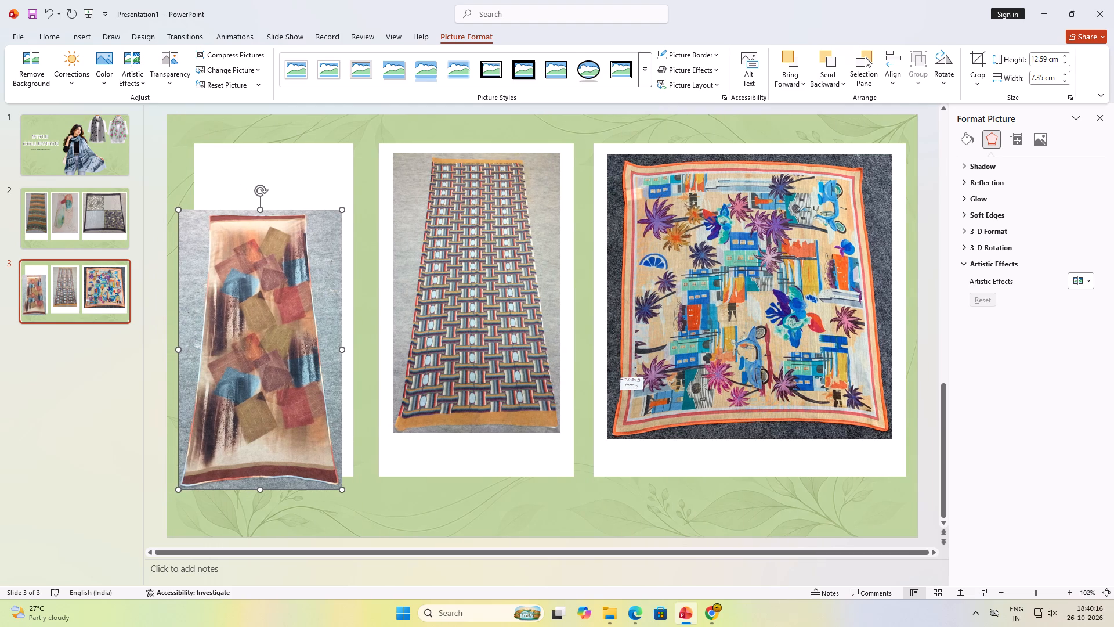
Shrink the patchwork scarf picture further to fit inside the narrowest white frame, centred horizontally near its top with caption space below.
scroll(297, 447, "up", 2)
scroll(333, 483, "down", 1)
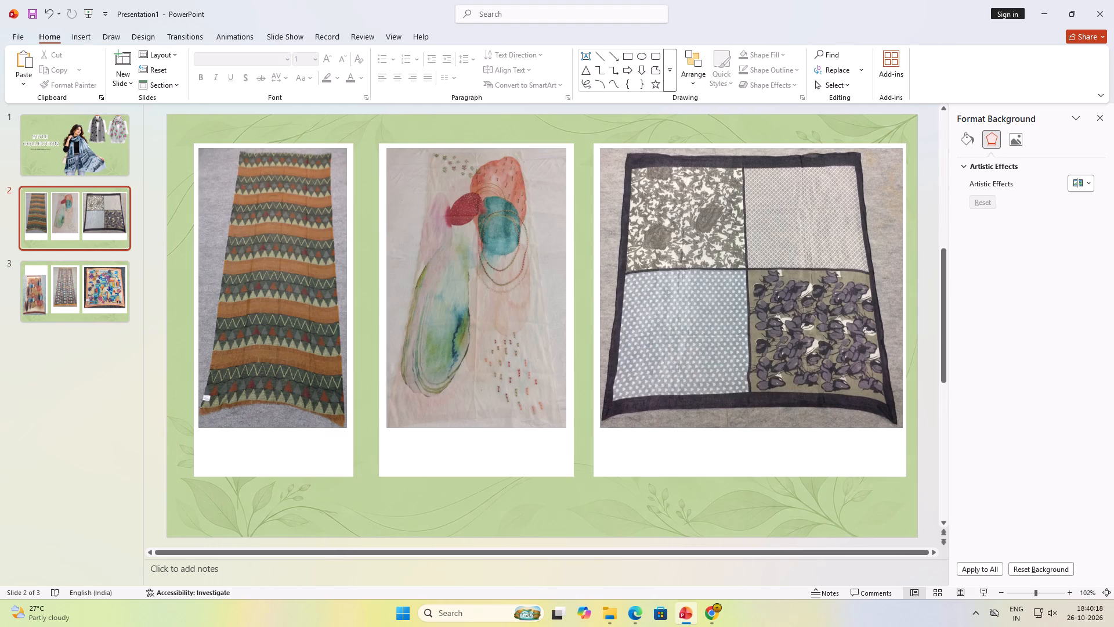
left_click(99, 278)
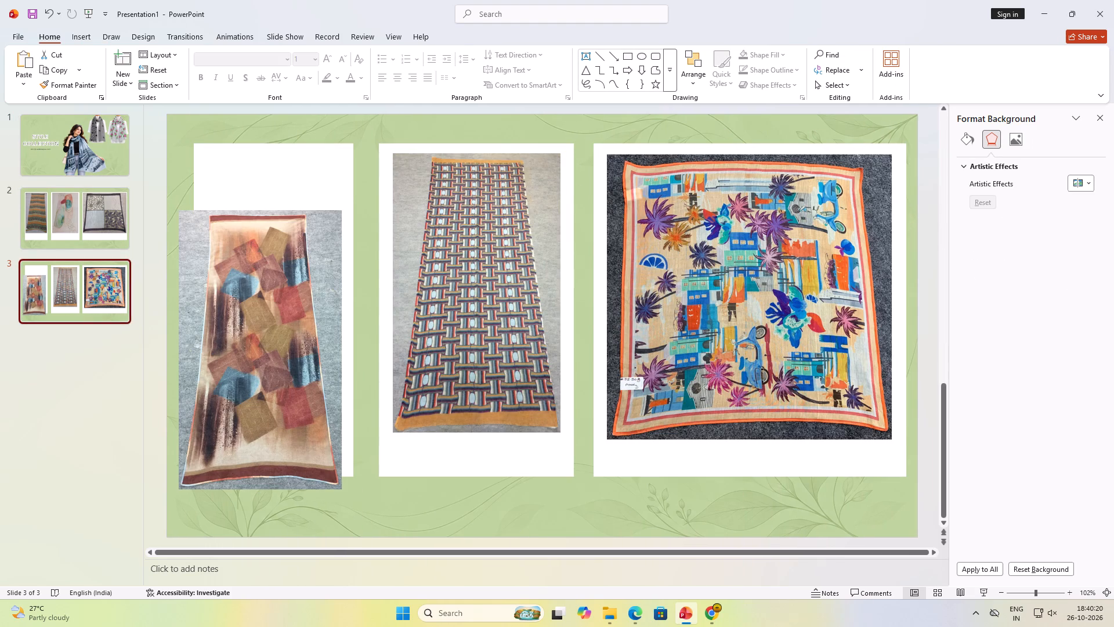
left_click(267, 401)
left_click_drag(343, 492, 327, 444)
left_click_drag(295, 403, 318, 362)
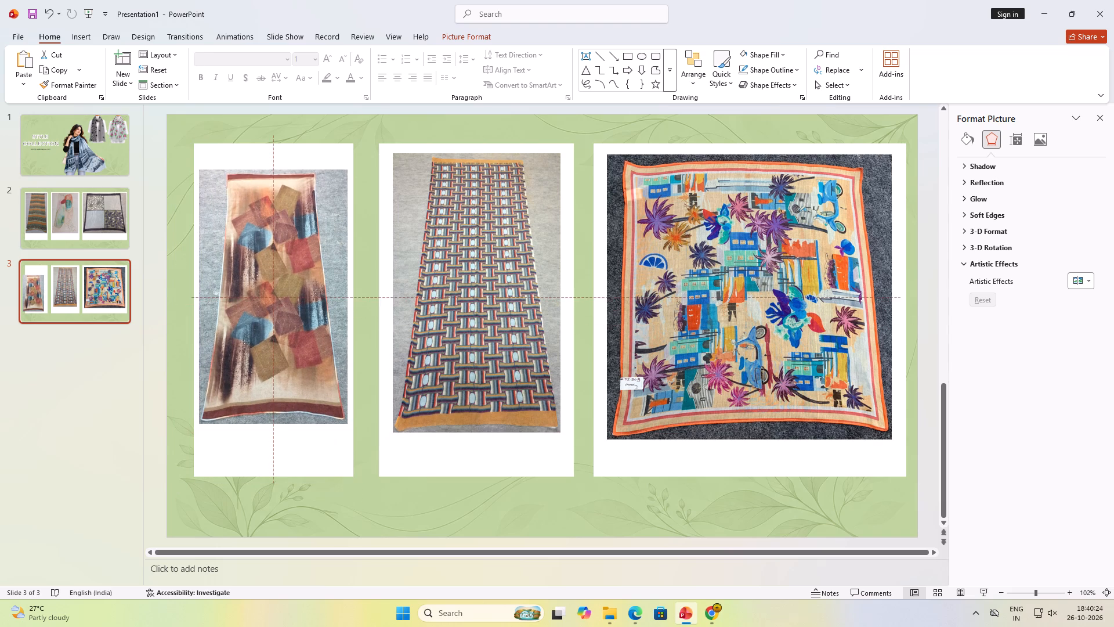
left_click_drag(318, 362, 318, 349)
Duplicate slide 3 to start a fourth slide.
left_click(126, 419)
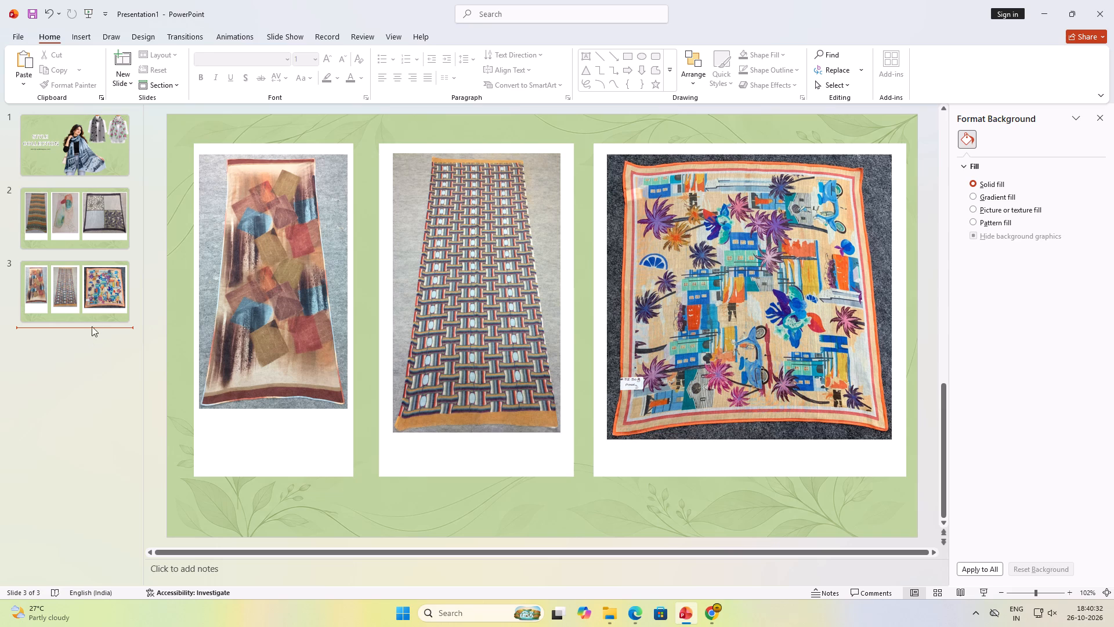
key("ctrl+d")
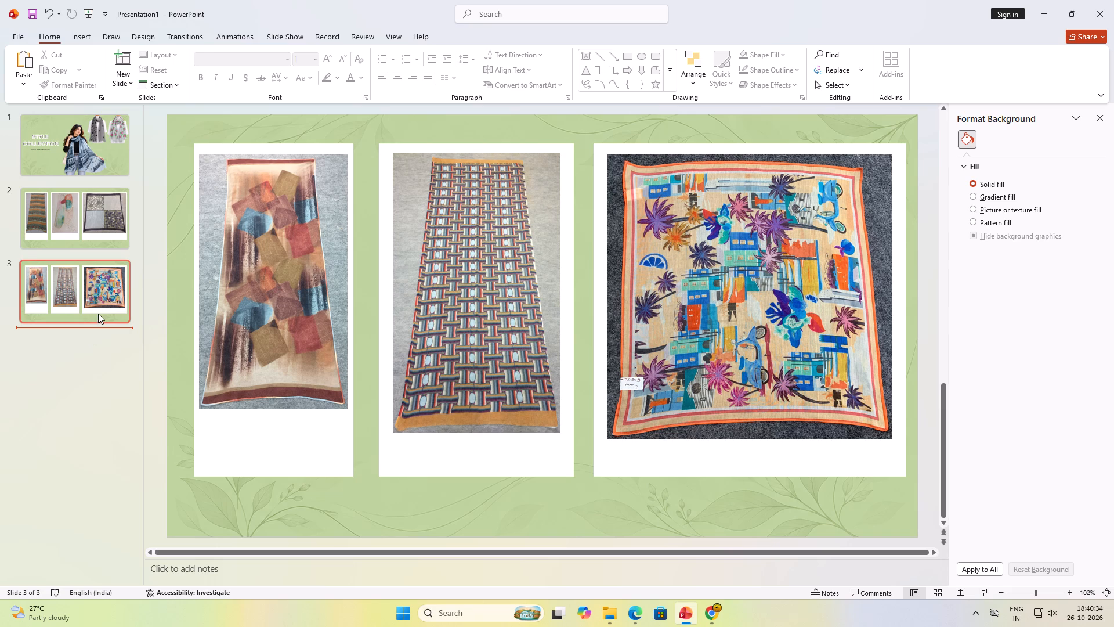
left_click(98, 313)
key("ctrl+d")
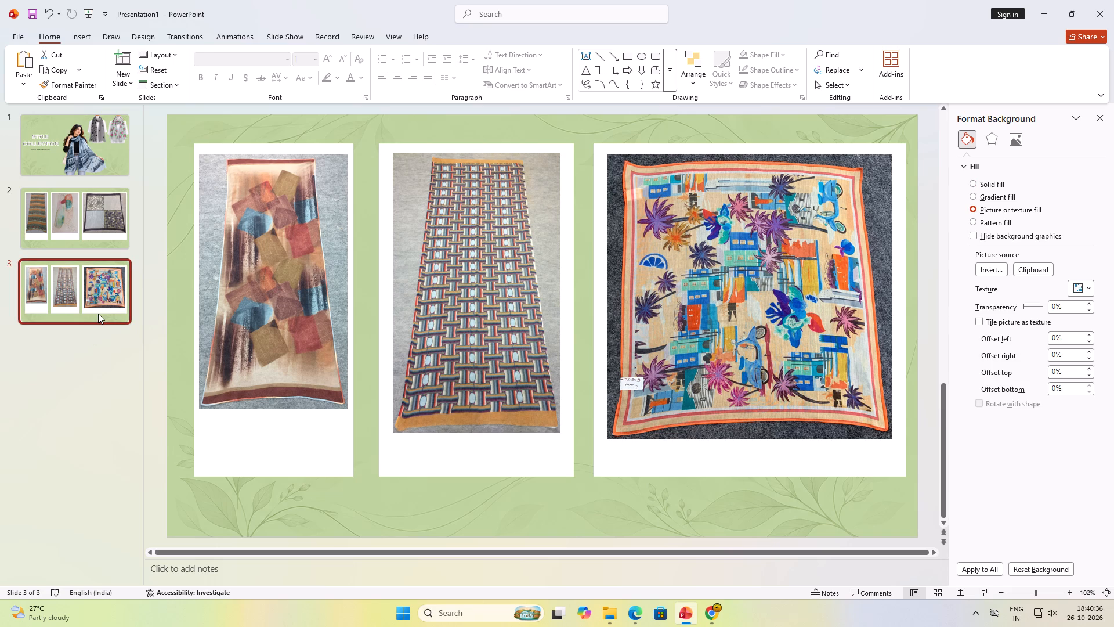
Delete the three scarf pictures from slide 4, keeping only the white frames on the green background.
left_click(98, 354)
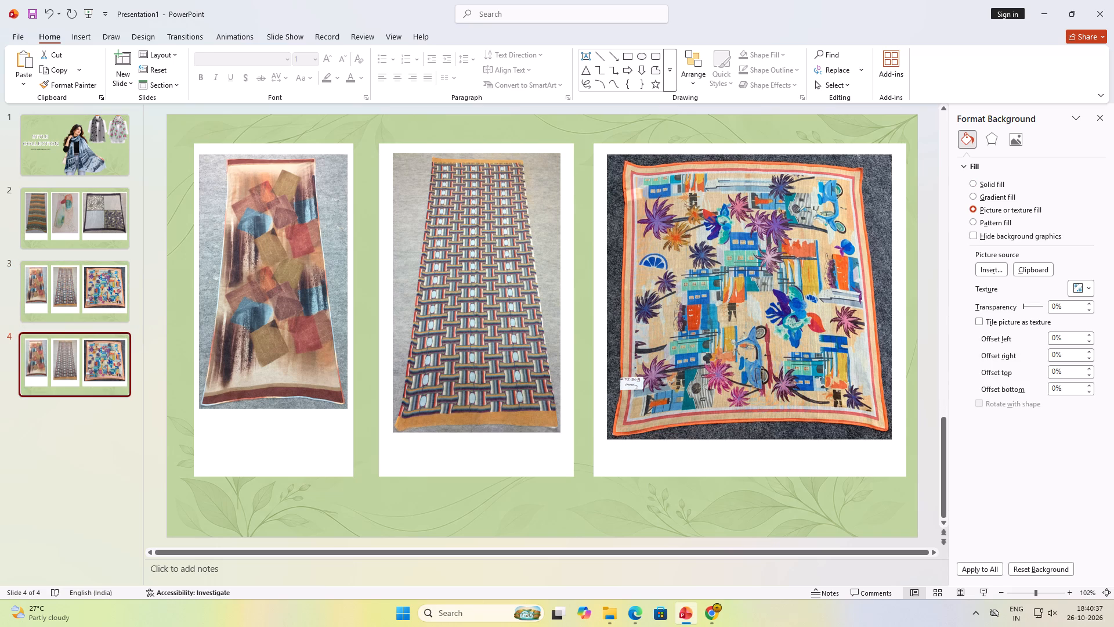
left_click(262, 348)
key("Delete")
left_click(399, 342)
key("Delete")
left_click(761, 340)
key("Delete")
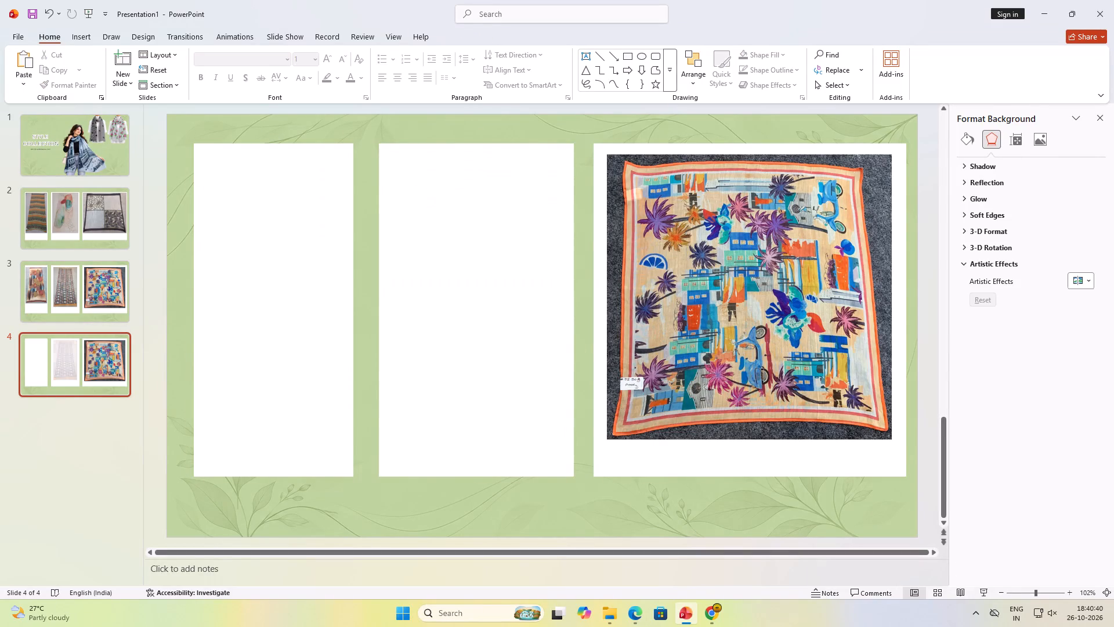
left_click(54, 455)
Add an empty text box on slide 2, on the green area below the striped scarf's frame.
left_click(72, 204)
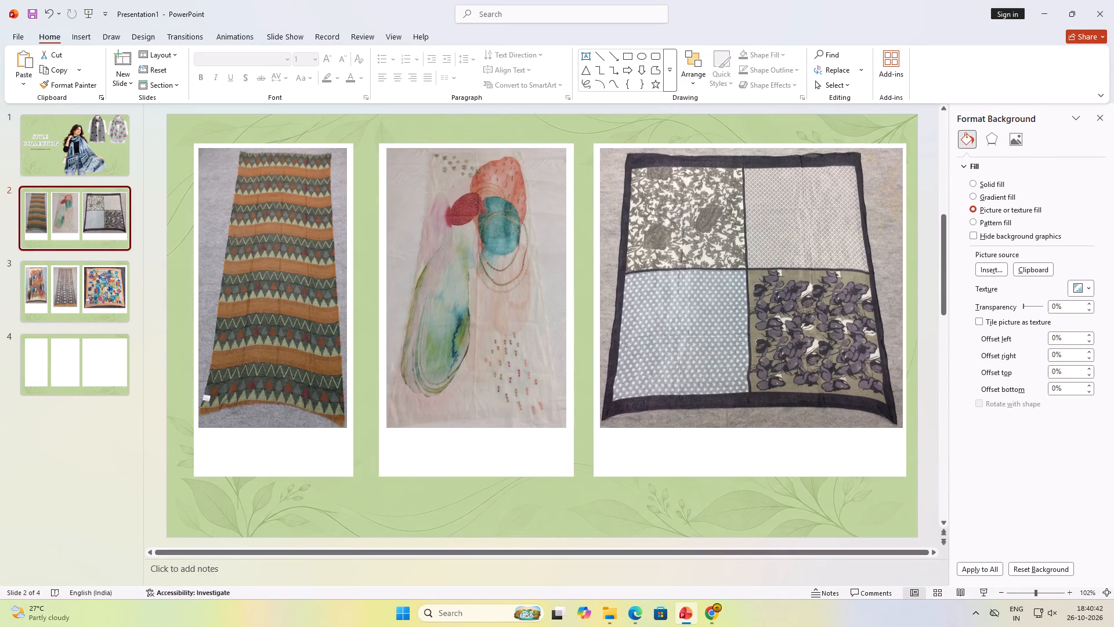
double_click(224, 456)
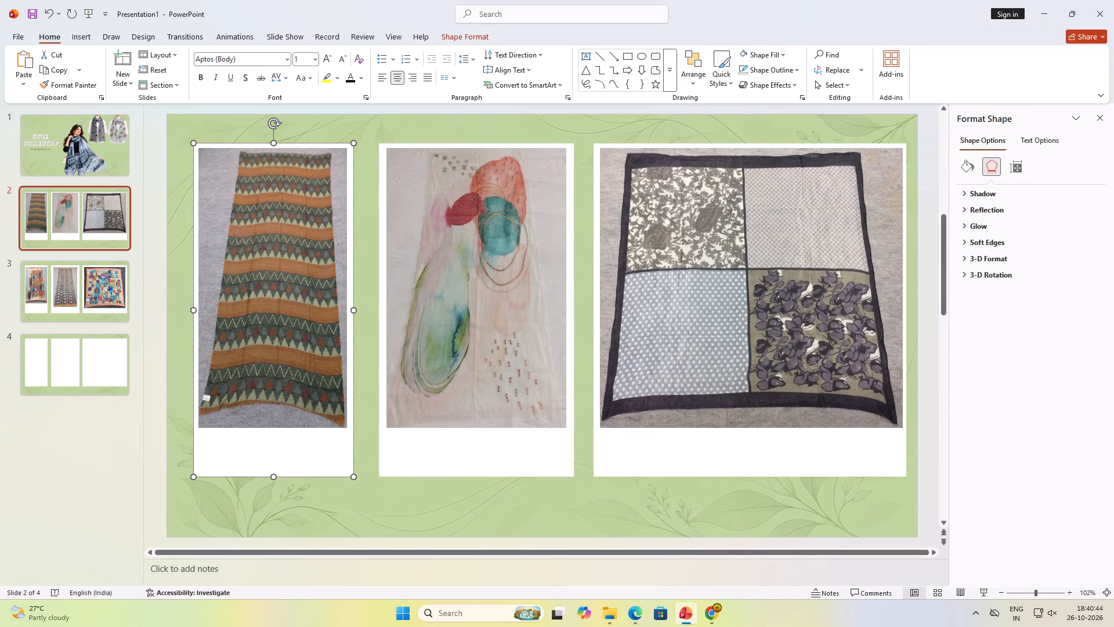
double_click(224, 456)
double_click(234, 506)
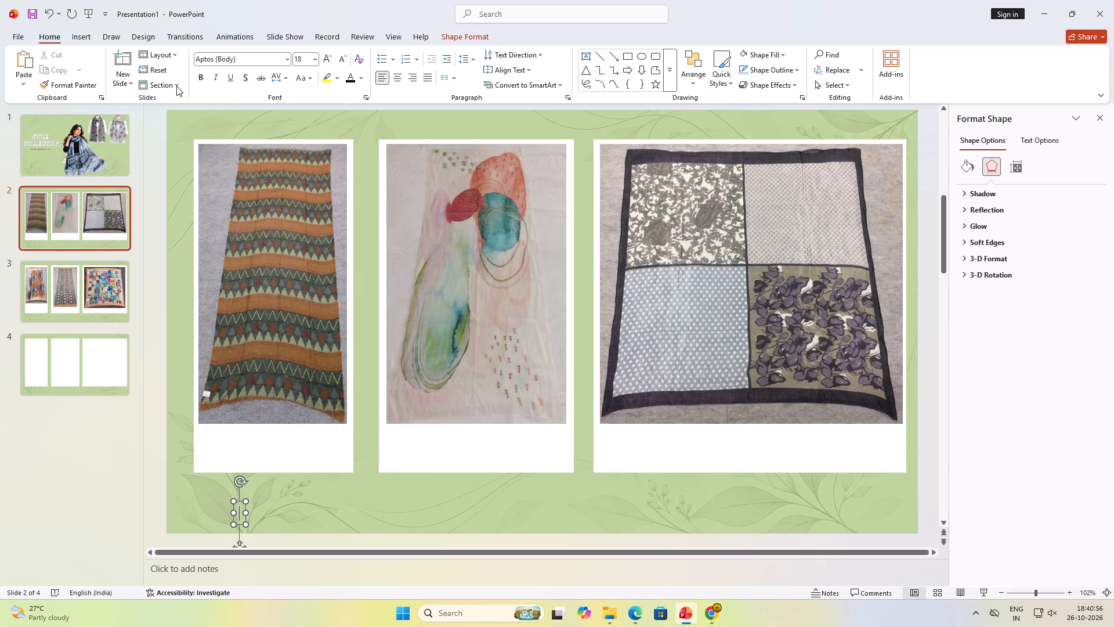
Copy the striped scarf's file name DI-14 from the YR buyer picture folder and paste it into the slide 2 text box.
double_click(81, 38)
left_click(99, 86)
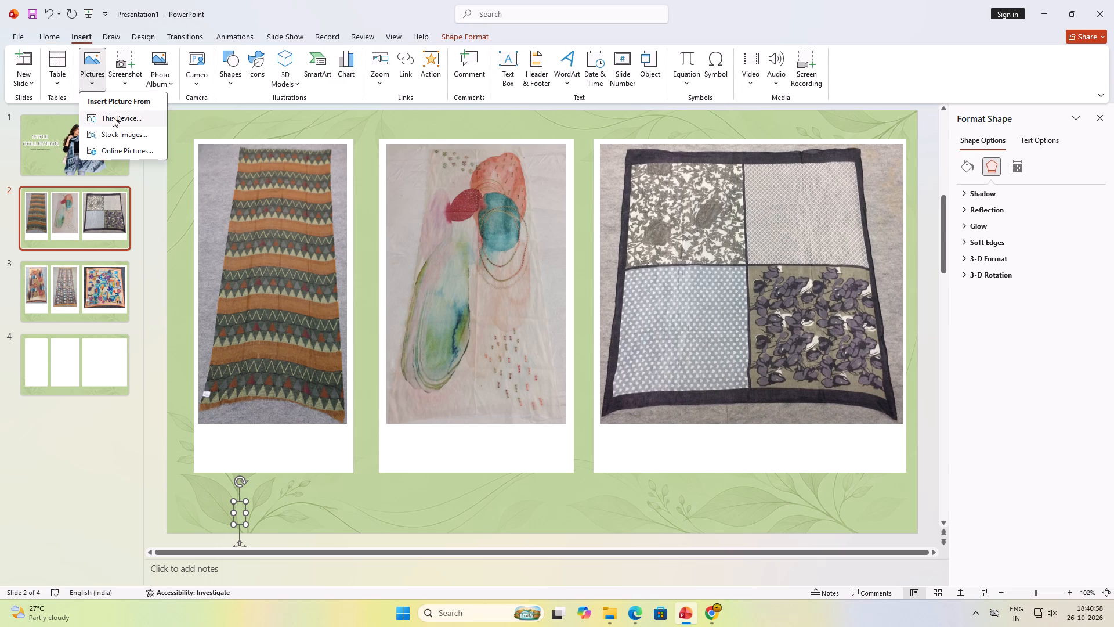
left_click(113, 117)
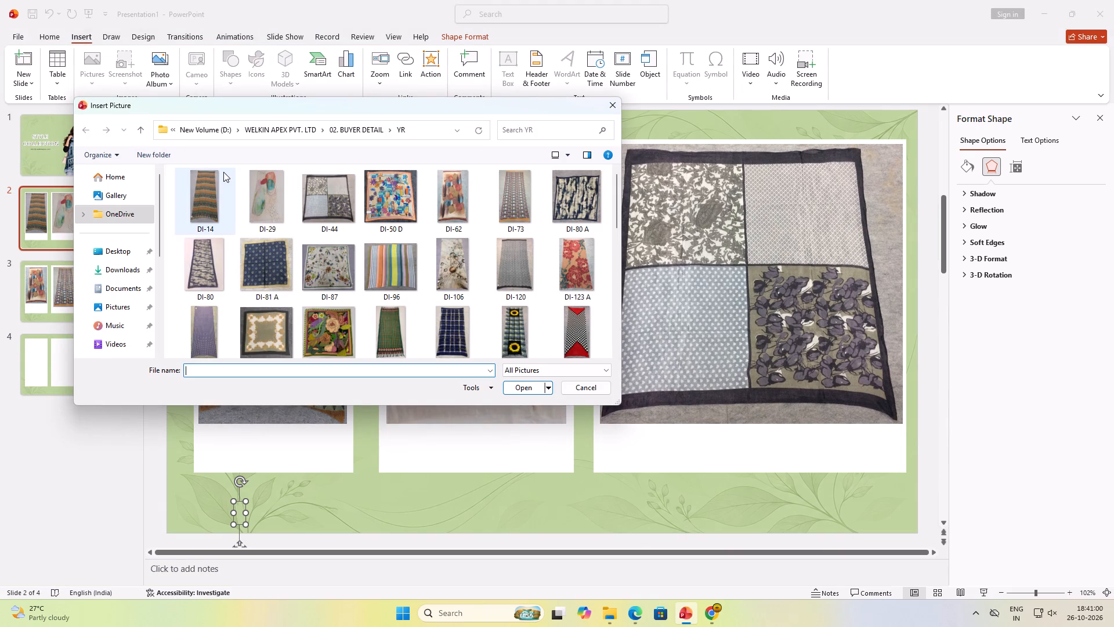
left_click_drag(303, 106, 402, 109)
left_click_drag(507, 107, 797, 109)
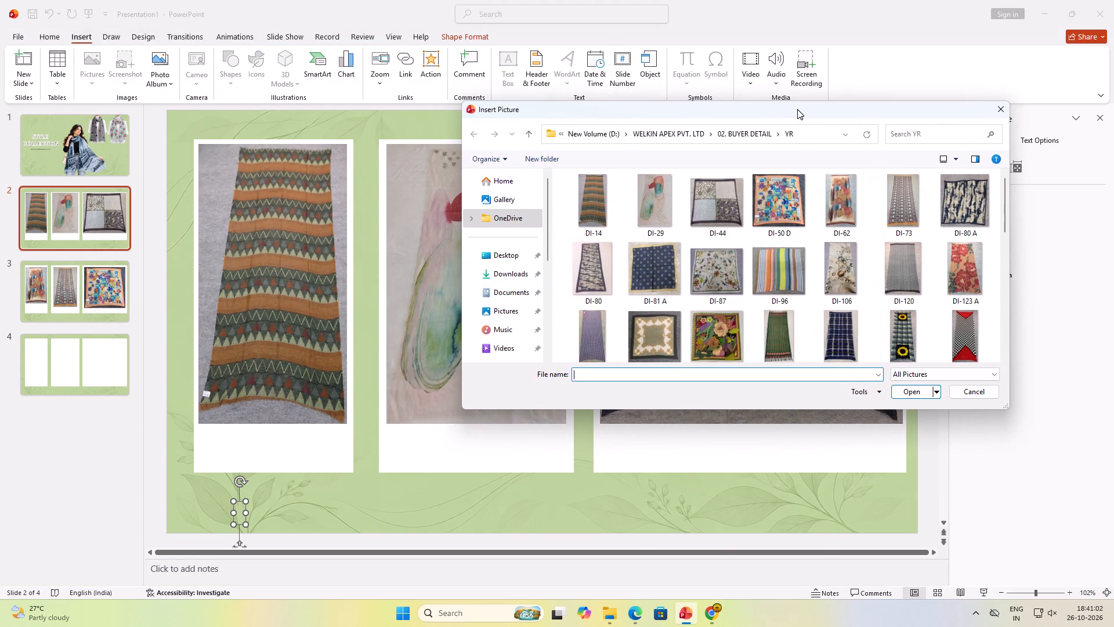
left_click_drag(797, 109, 798, 109)
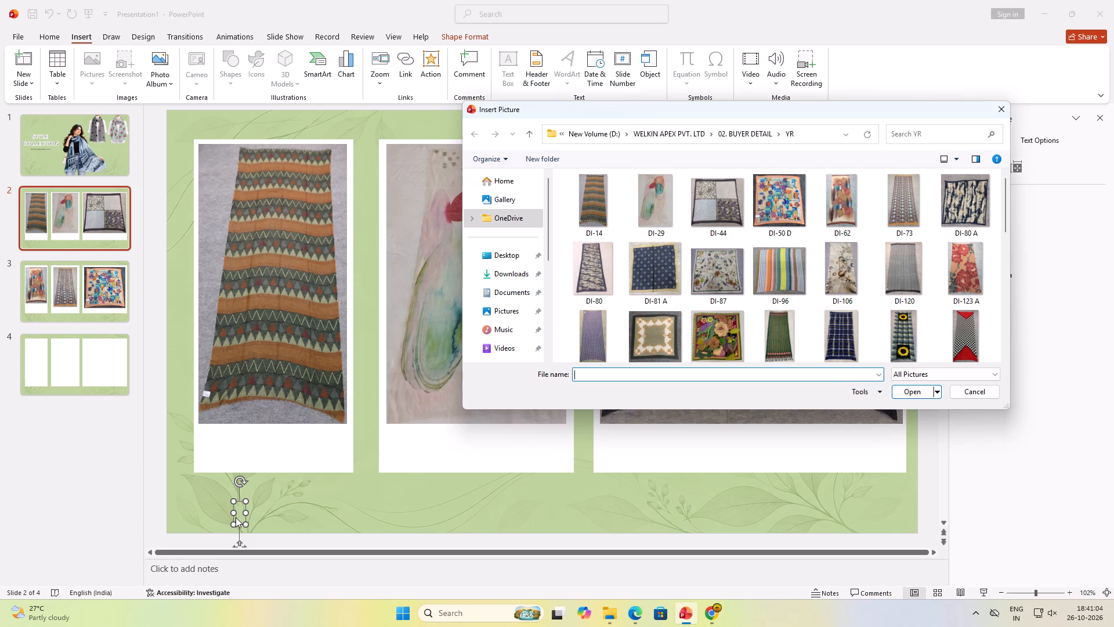
left_click(236, 517)
double_click(237, 514)
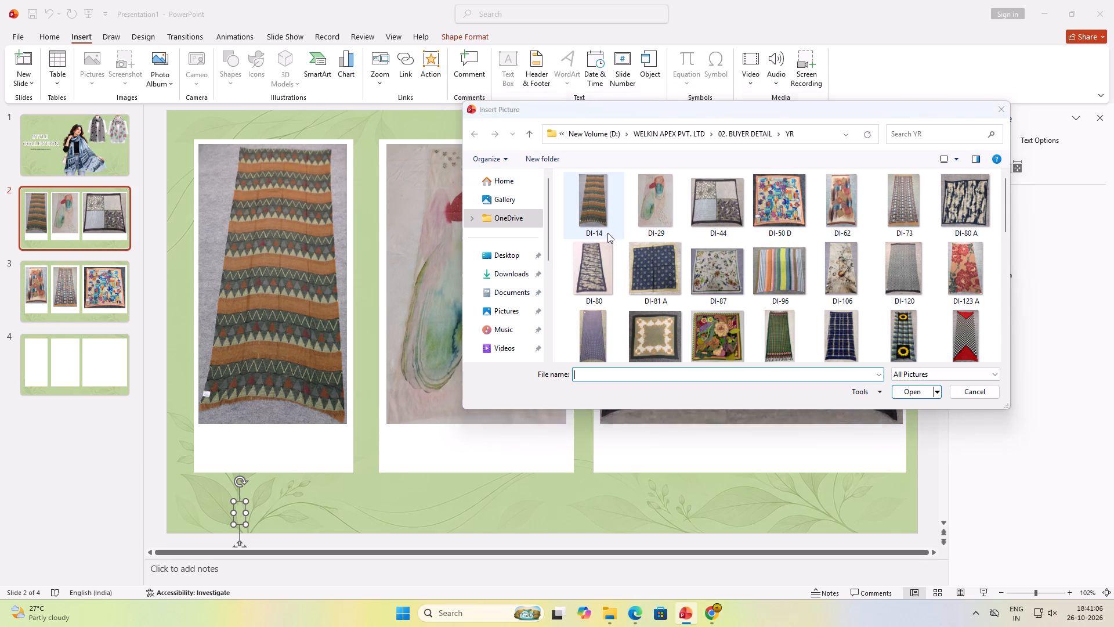
left_click(605, 237)
left_click(596, 234)
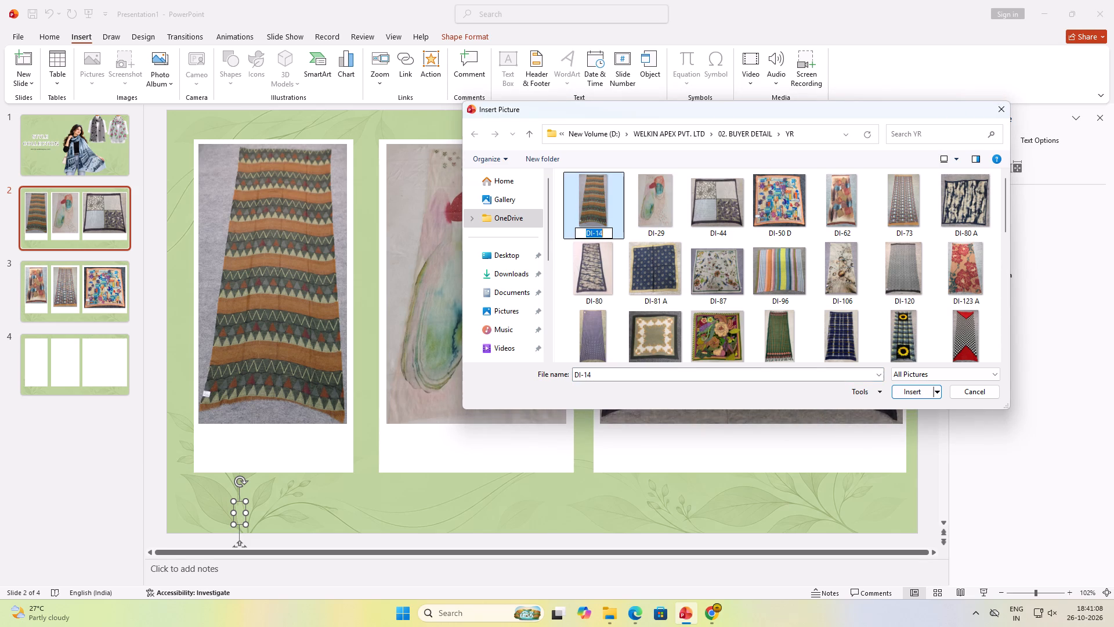
key("ctrl+c")
left_click(982, 389)
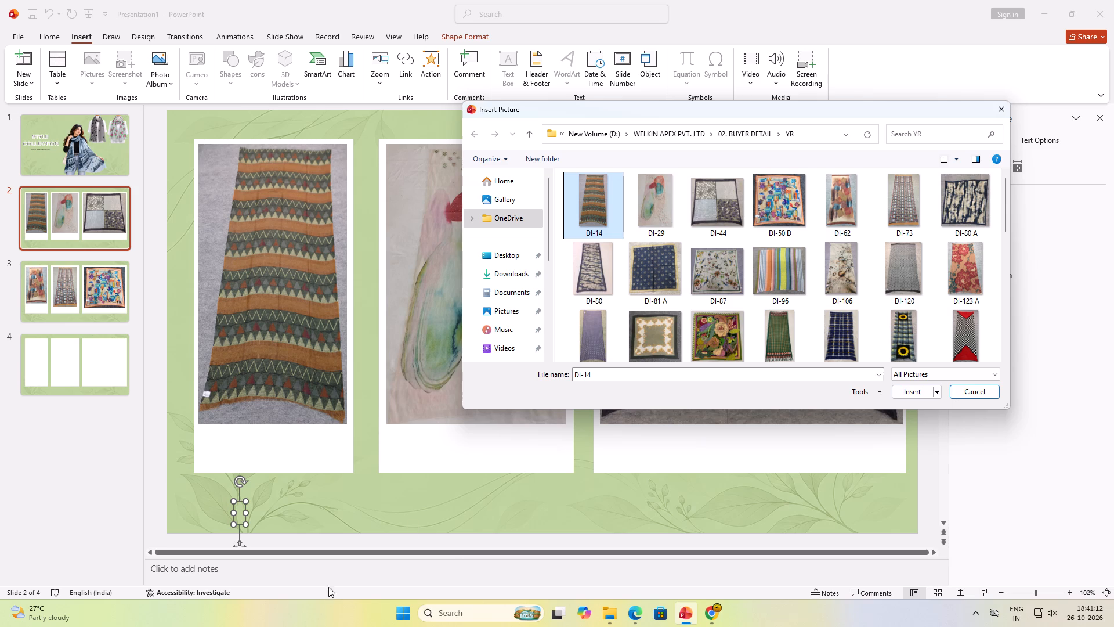
left_click(981, 393)
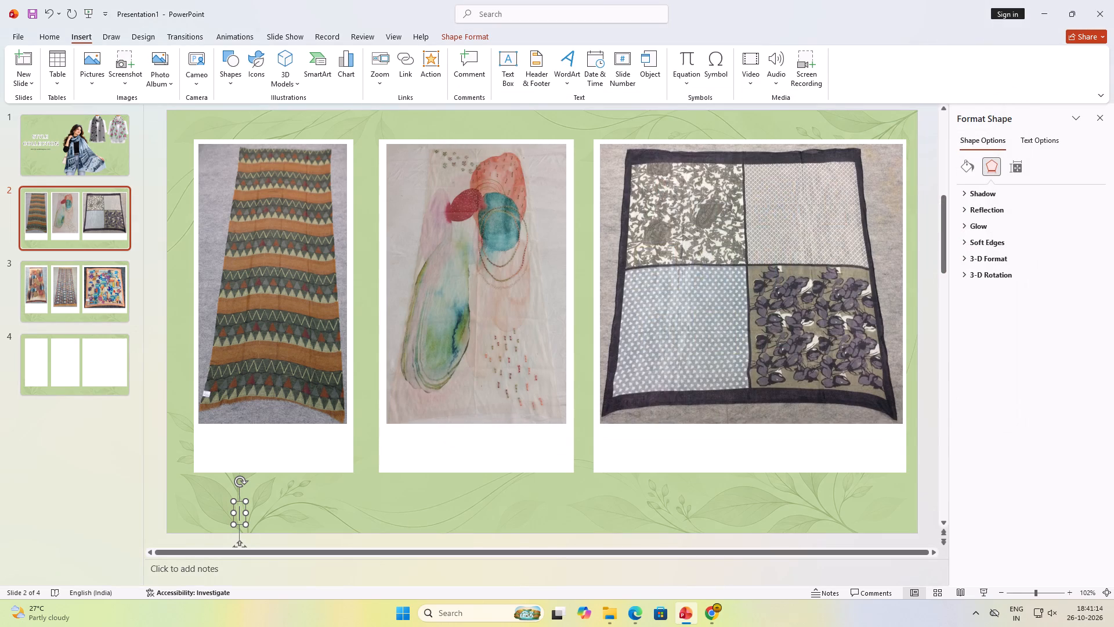
key("ctrl+v")
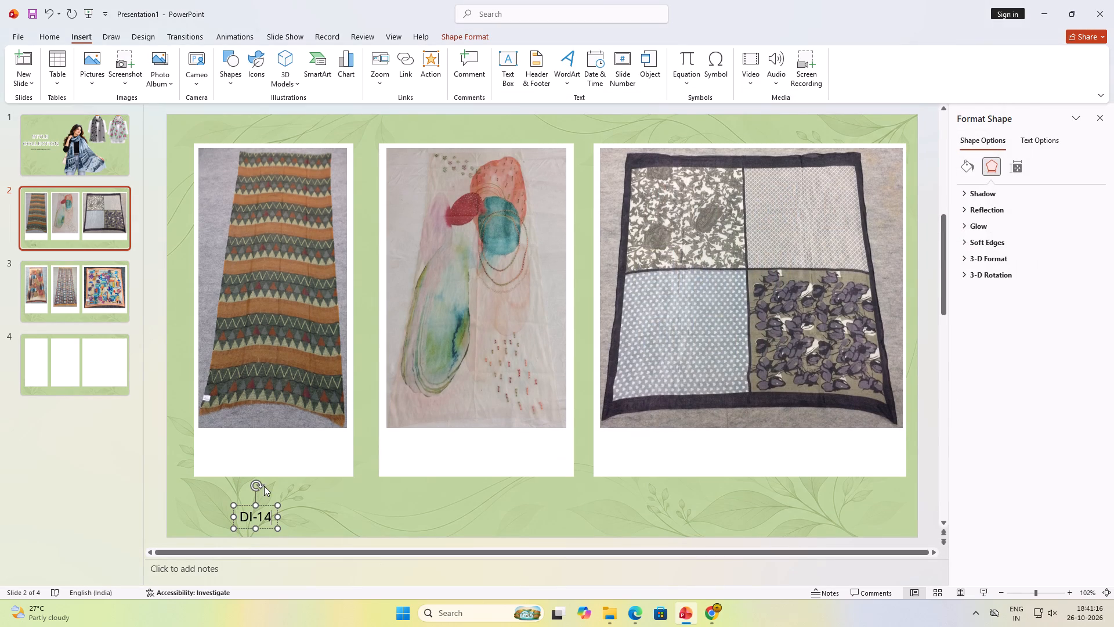
Move the DI-14 caption into the white space beneath the striped scarf, centred horizontally in its frame.
left_click(101, 549)
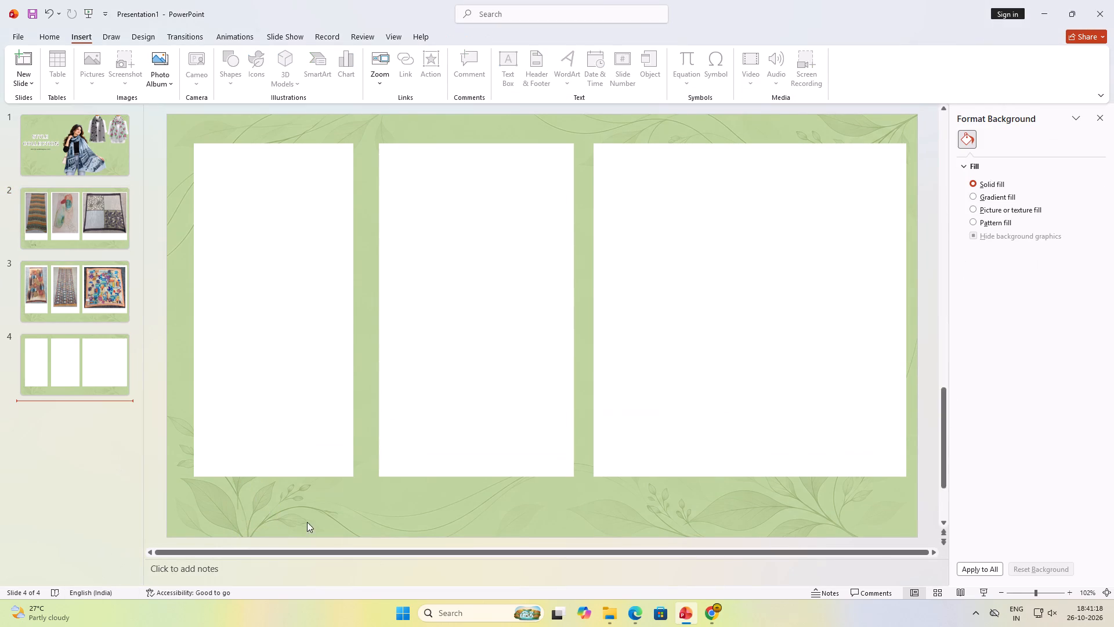
left_click(57, 209)
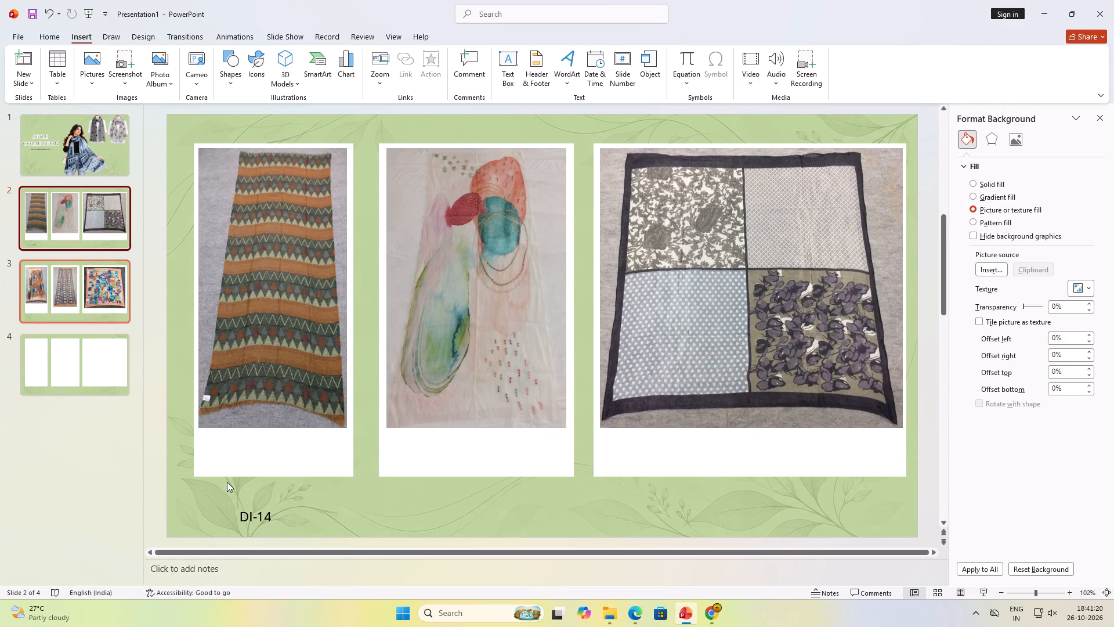
left_click(248, 520)
left_click_drag(271, 505, 279, 444)
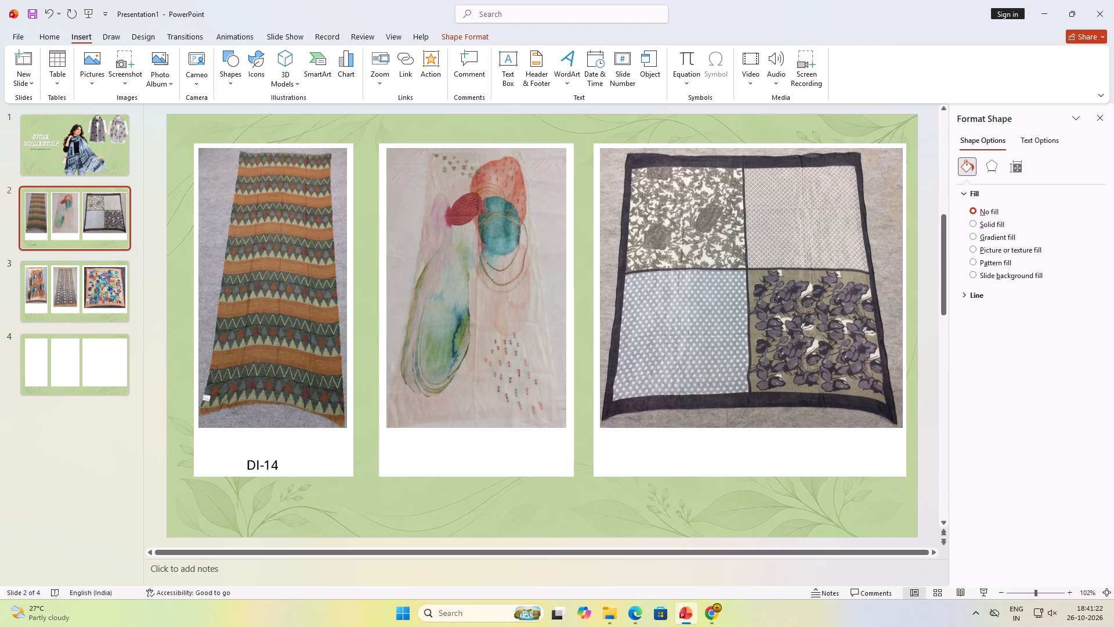
left_click_drag(279, 444, 287, 441)
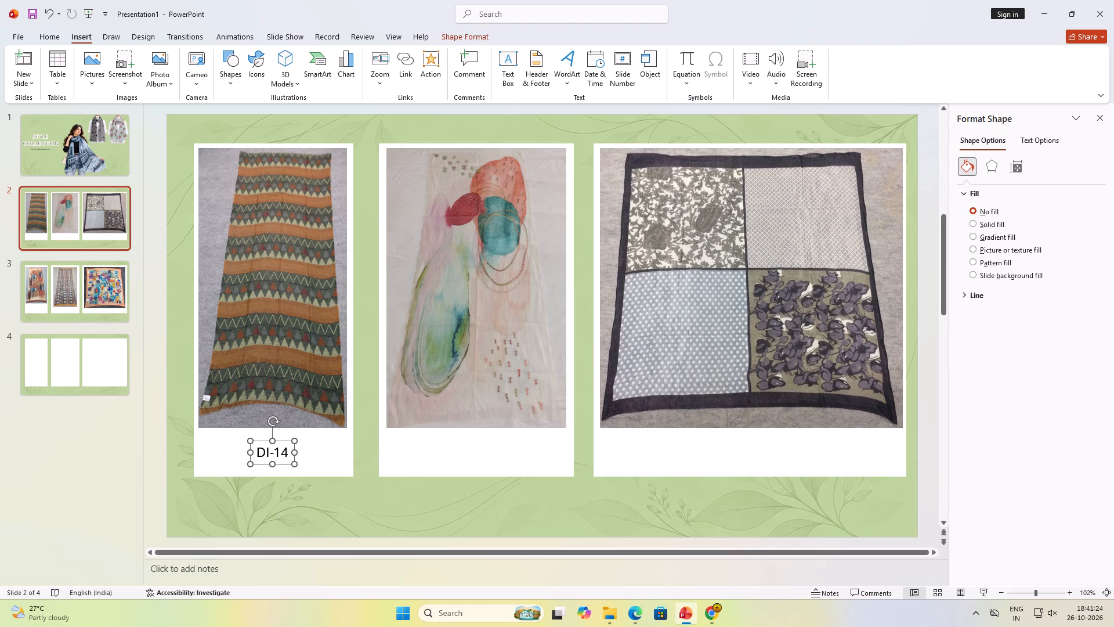
Copy the DI-14 caption to the middle frame, centred beneath the watercolour scarf at the same height.
left_click_drag(282, 439, 407, 441)
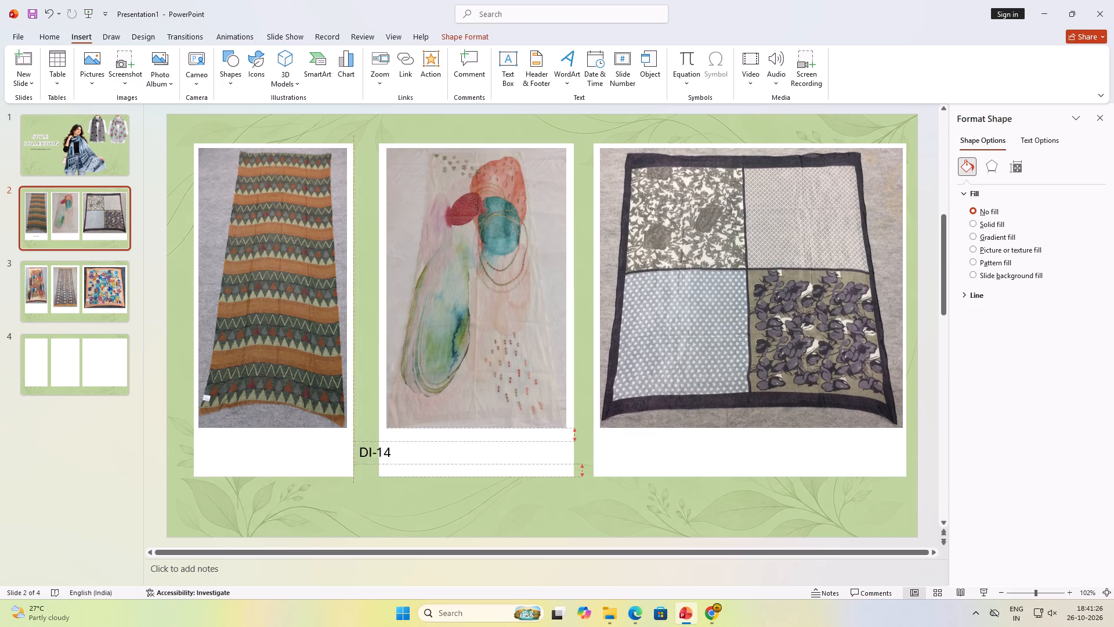
left_click_drag(407, 441, 489, 443)
right_click(489, 443, "shift")
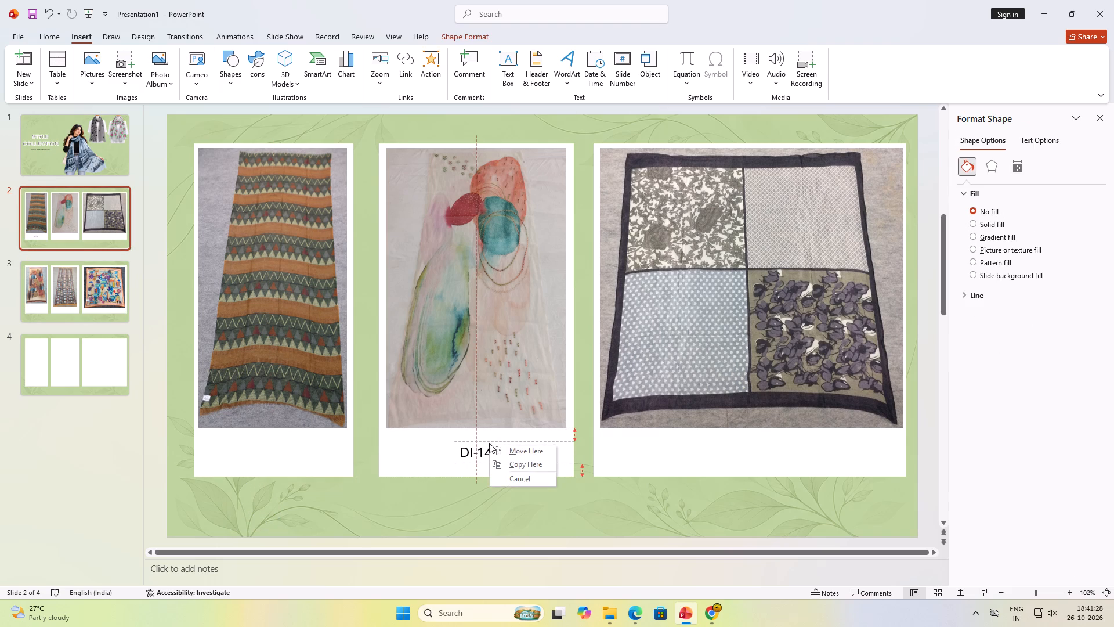
left_click_drag(489, 443, 505, 459)
Change the caption beneath the watercolour scarf in slide 2's middle frame to DI- 29.
left_click_drag(489, 455, 480, 455)
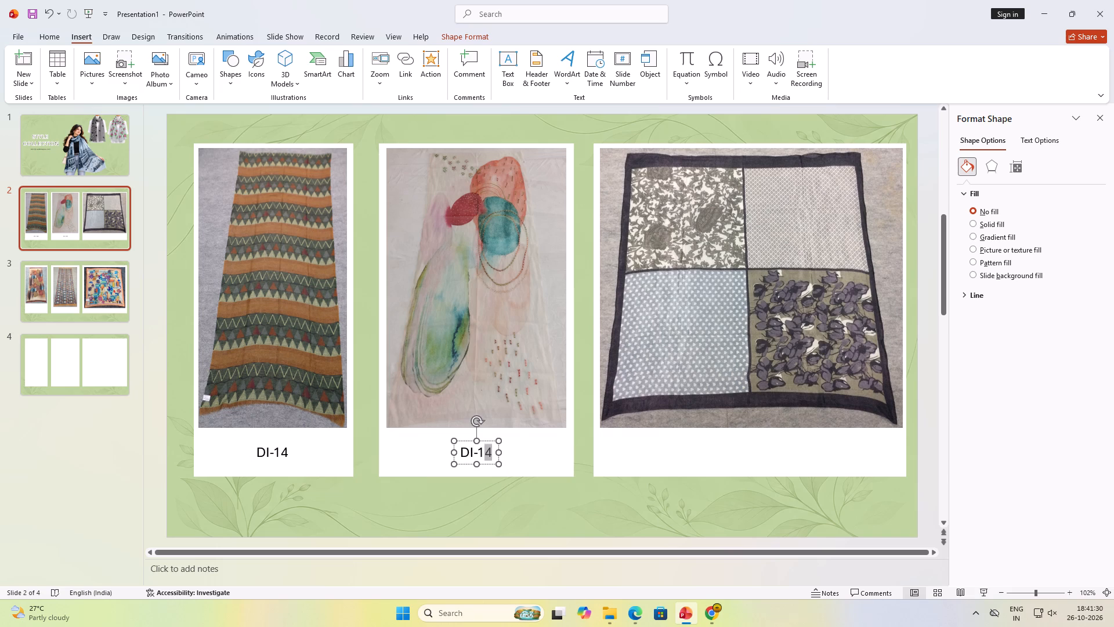
left_click_drag(480, 455, 480, 451)
left_click_drag(480, 451, 480, 451)
key("space")
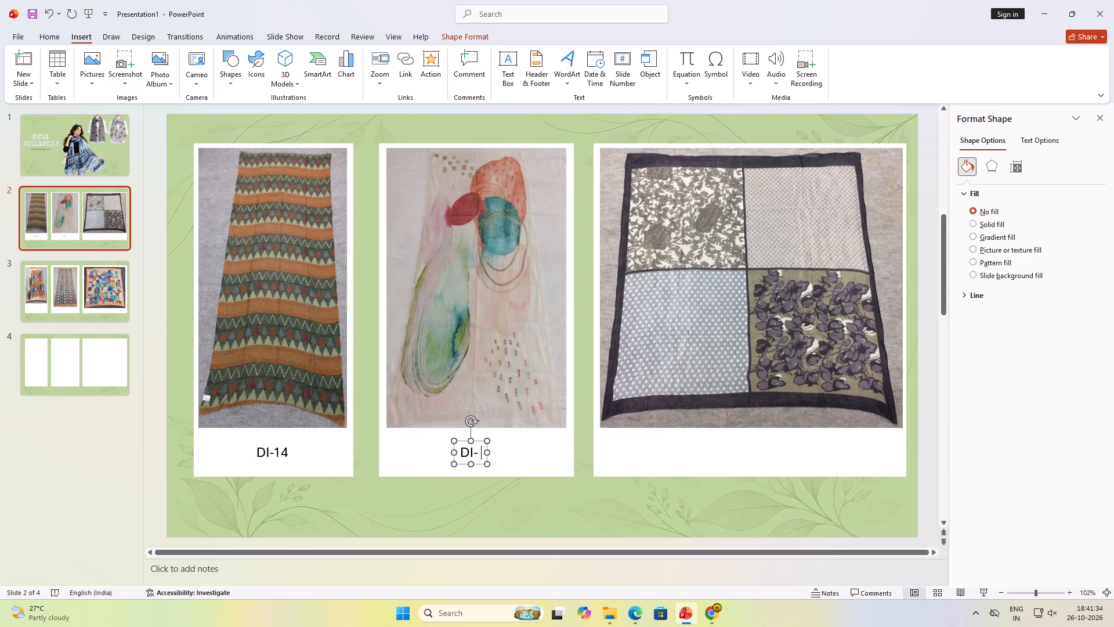
type("29")
Copy the DI- 29 caption into the white space beneath the four-panel scarf, at the same height.
left_click_drag(489, 440, 703, 439)
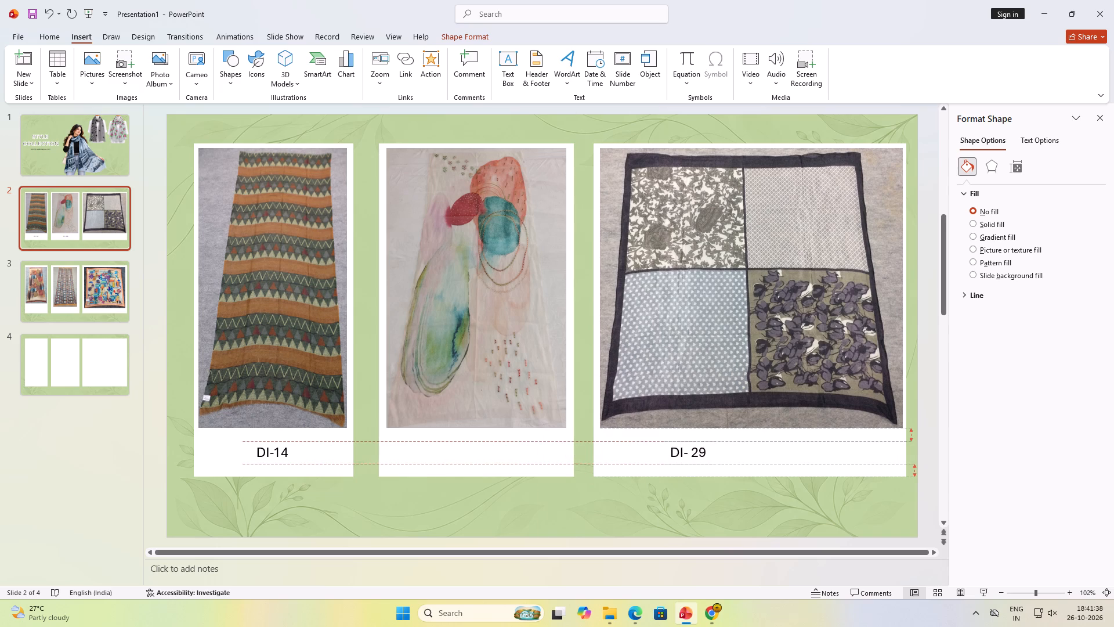
left_click_drag(703, 439, 775, 460)
right_click(775, 460, "shift")
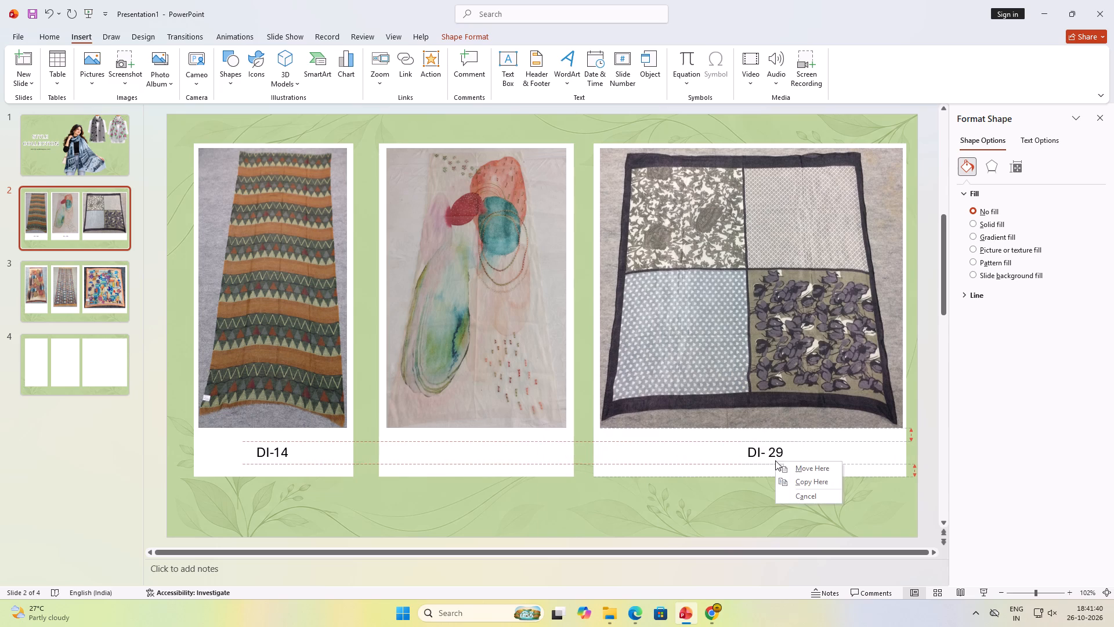
left_click_drag(775, 460, 814, 475)
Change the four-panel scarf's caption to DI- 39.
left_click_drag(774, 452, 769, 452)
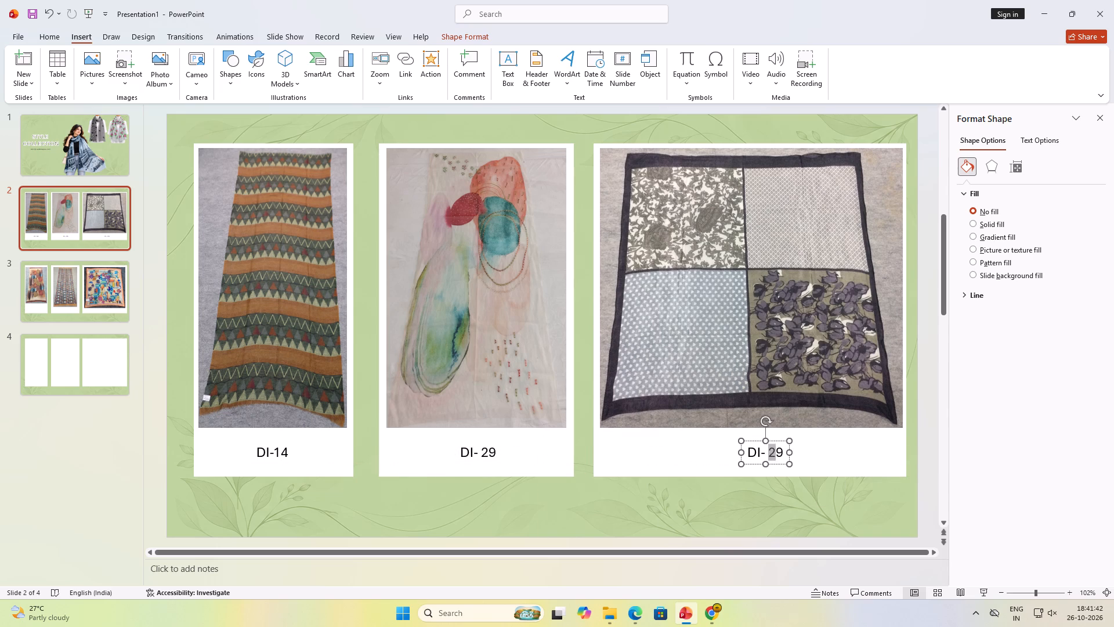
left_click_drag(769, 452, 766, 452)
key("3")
Check the four-panel scarf's file name in the YR buyer picture folder and set its slide 2 caption to DI- 44.
left_click(67, 311)
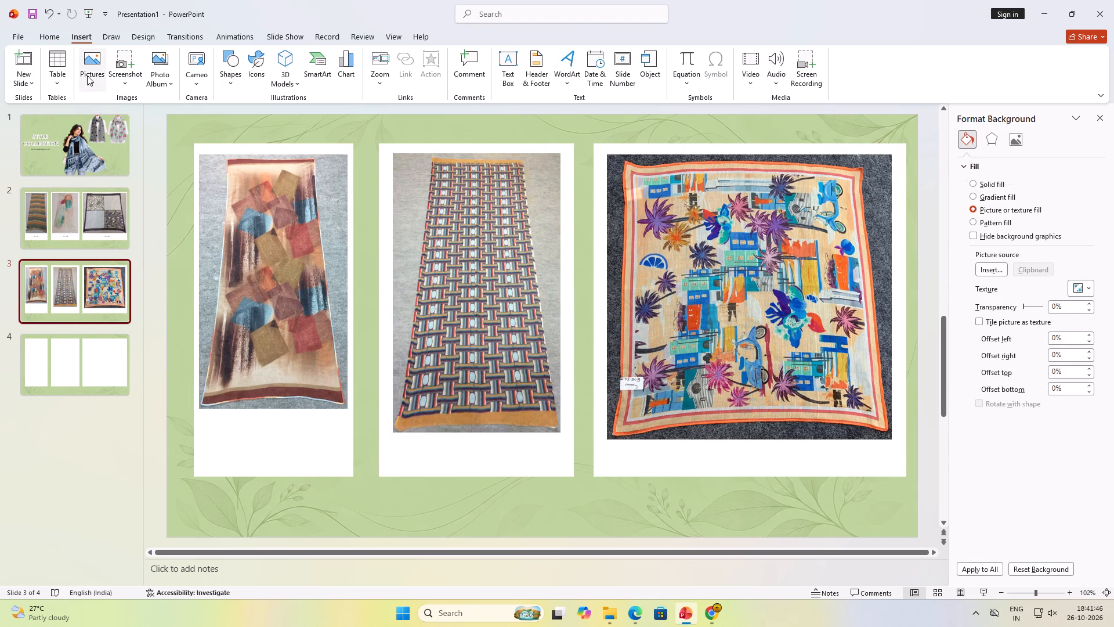
left_click(89, 83)
left_click(108, 114)
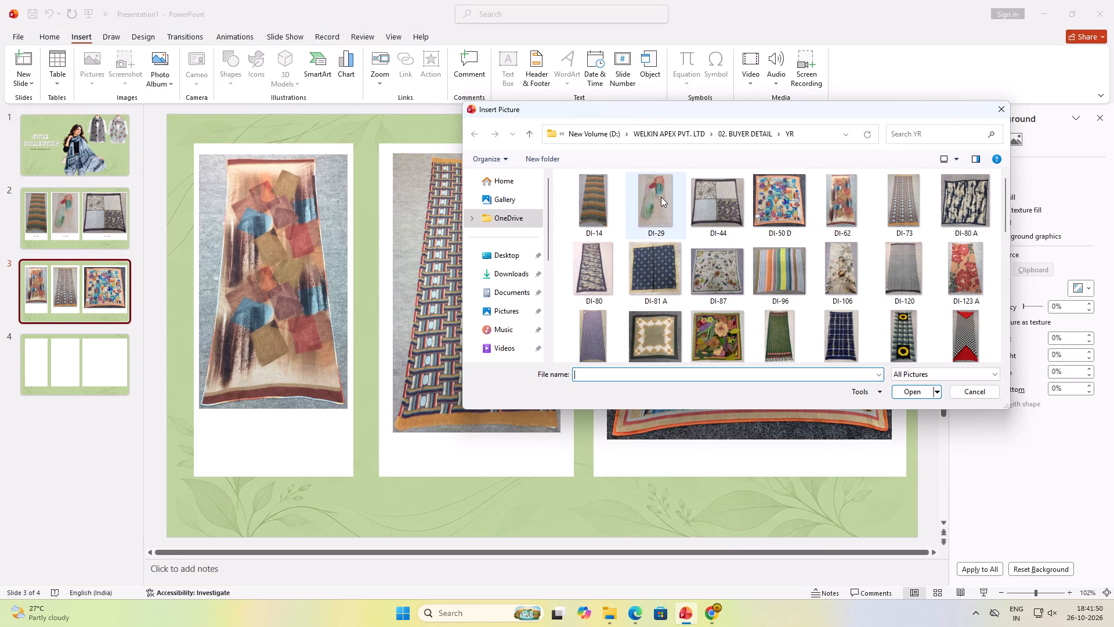
left_click(73, 208)
left_click(983, 391)
left_click(96, 213)
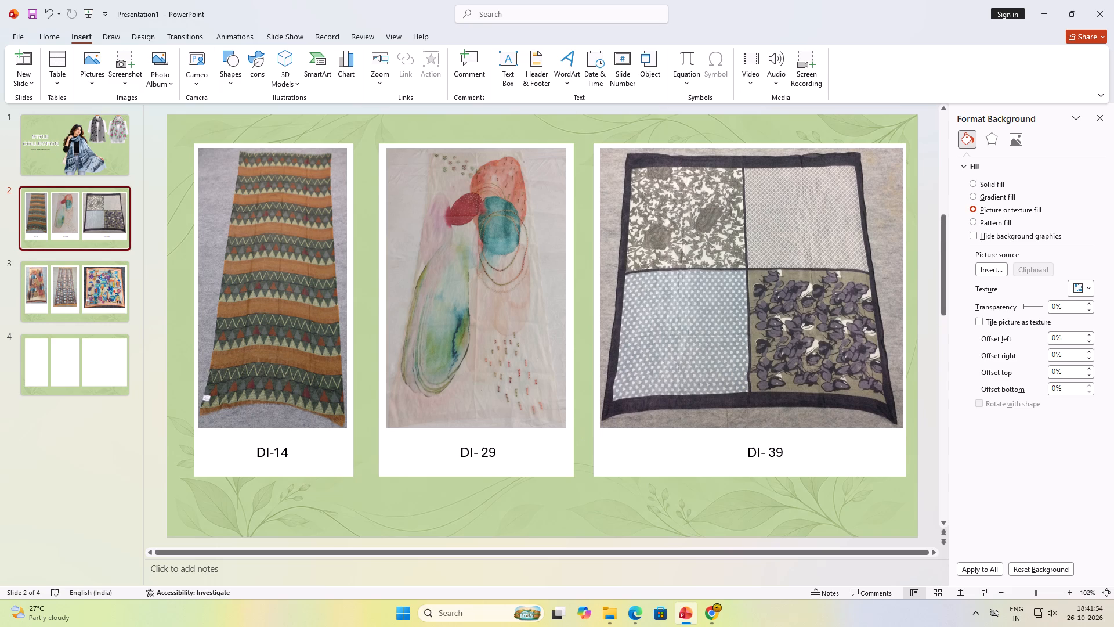
left_click(773, 455)
left_click(772, 454)
left_click_drag(771, 451, 776, 451)
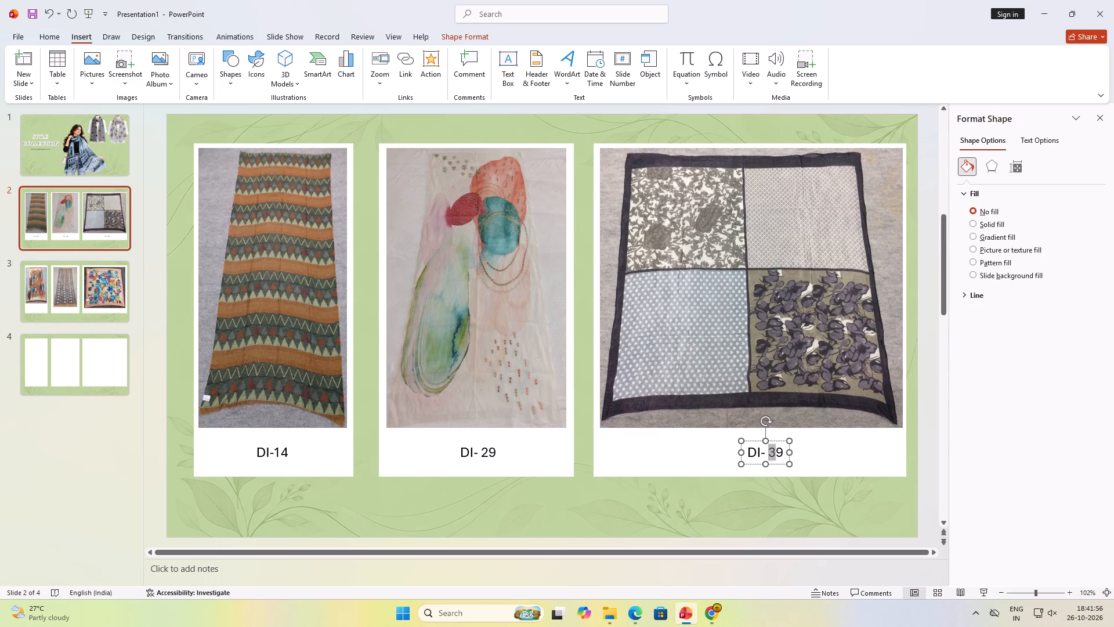
left_click_drag(776, 451, 781, 452)
type("44")
Check the YR folder's file names and add the caption DI 62 centred beneath the patchwork-square scarf on slide 3.
left_click(86, 297)
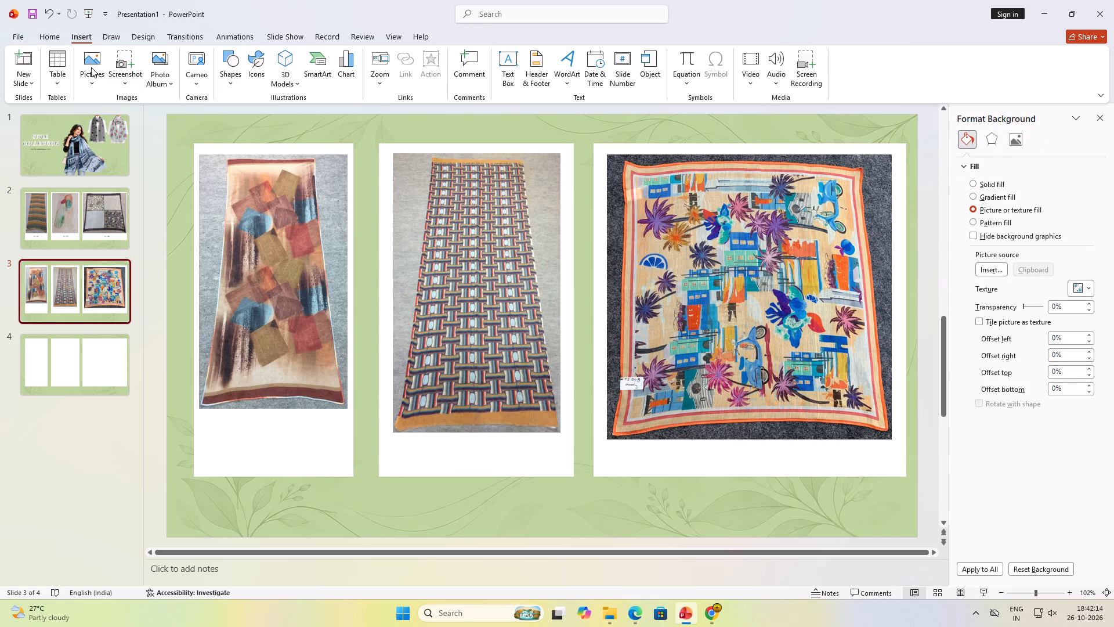
left_click(93, 79)
left_click(106, 116)
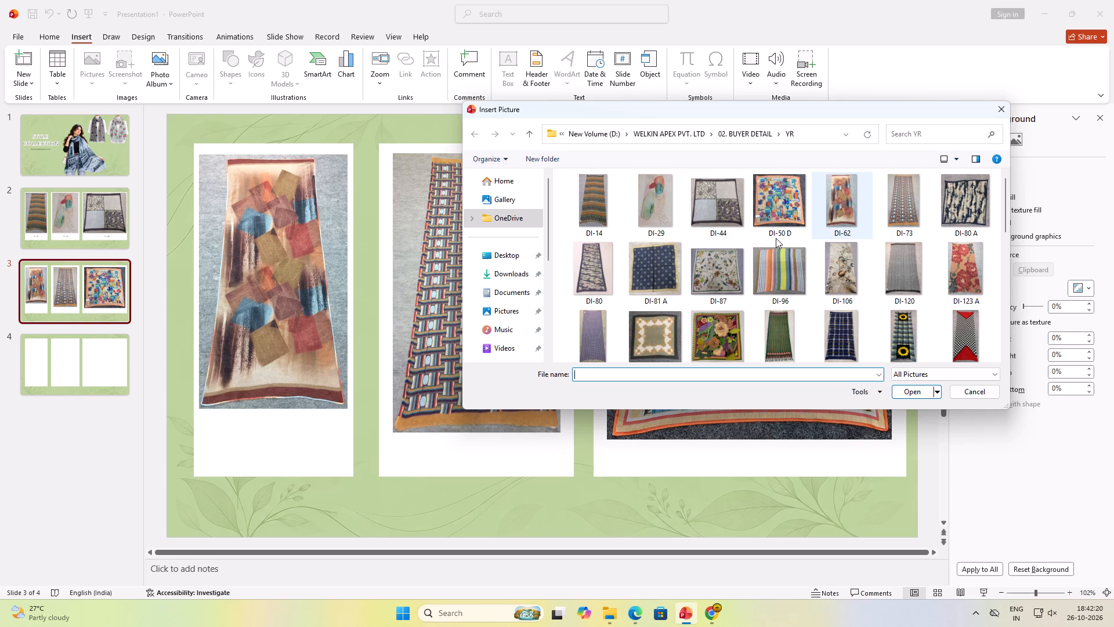
left_click(968, 394)
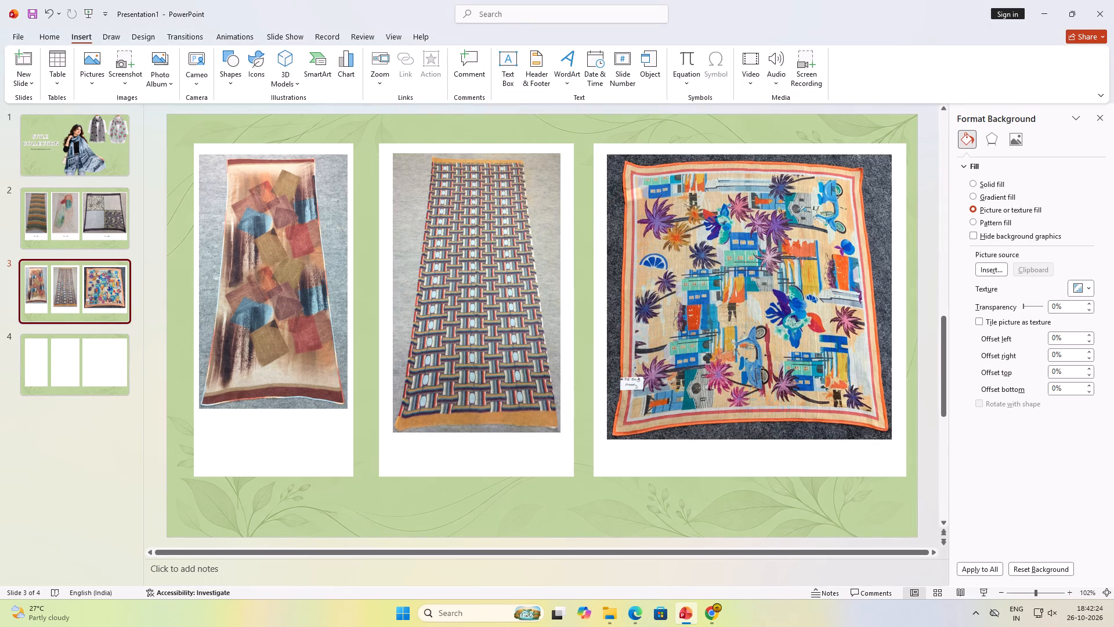
double_click(207, 489)
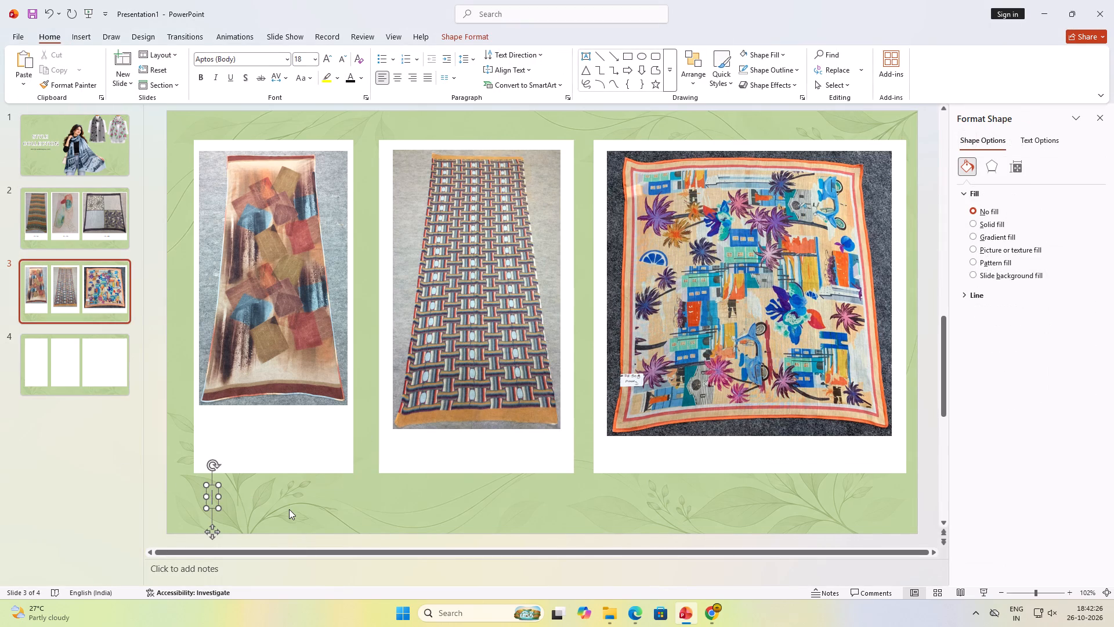
type("DI")
key("space")
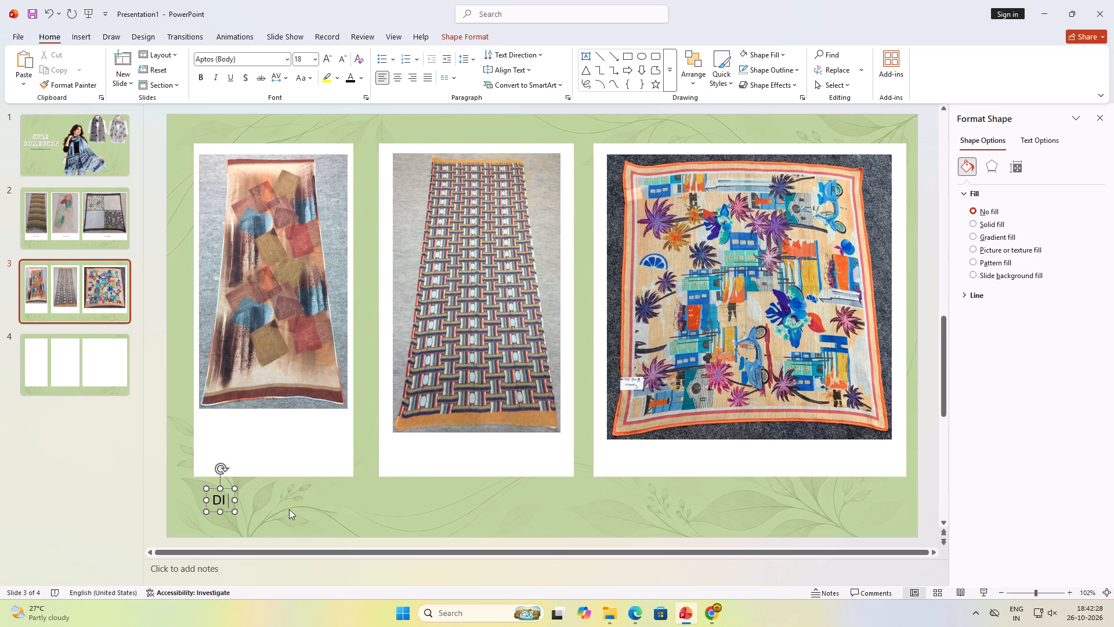
type("62")
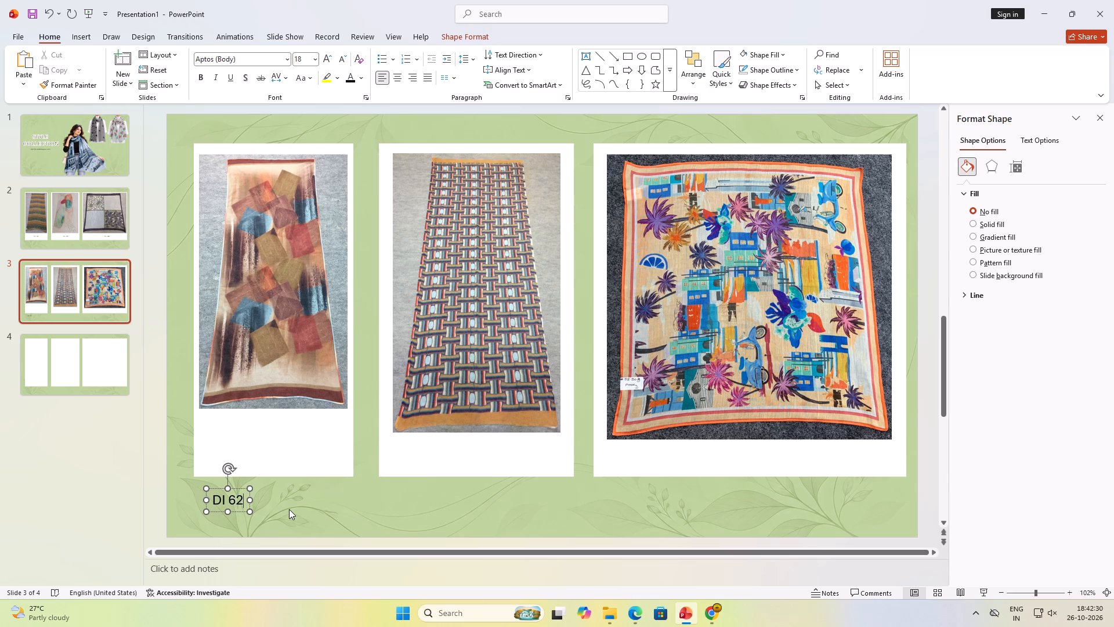
left_click_drag(241, 489, 274, 441)
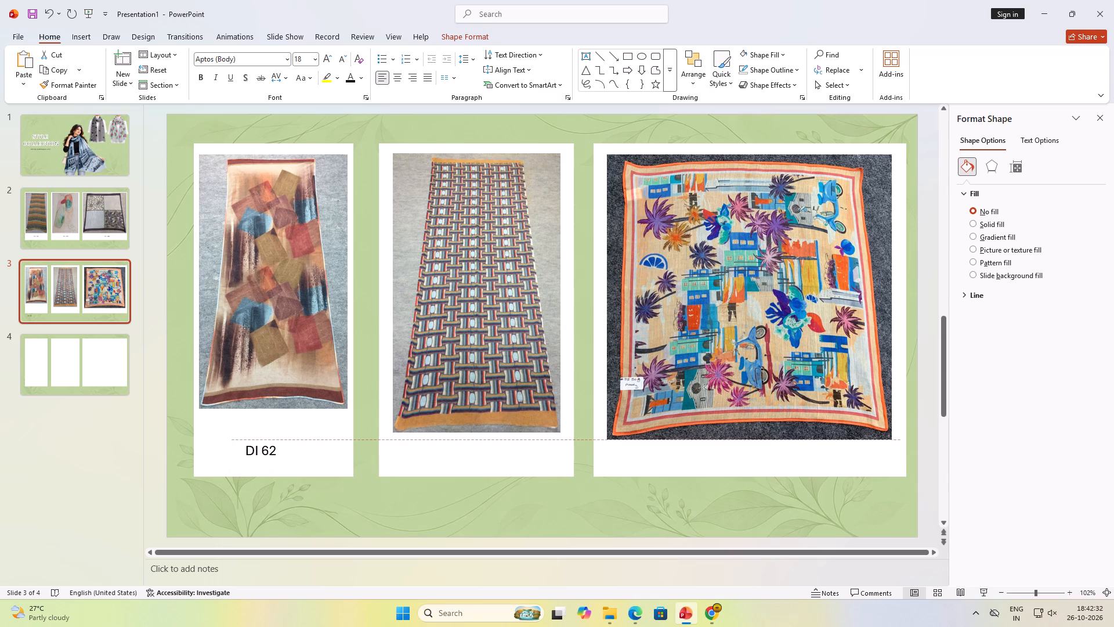
left_click_drag(274, 441, 285, 441)
Copy the DI 62 caption beneath the woven-pattern scarf in slide 3's middle frame and change it to DI 73.
left_click_drag(282, 437, 296, 437)
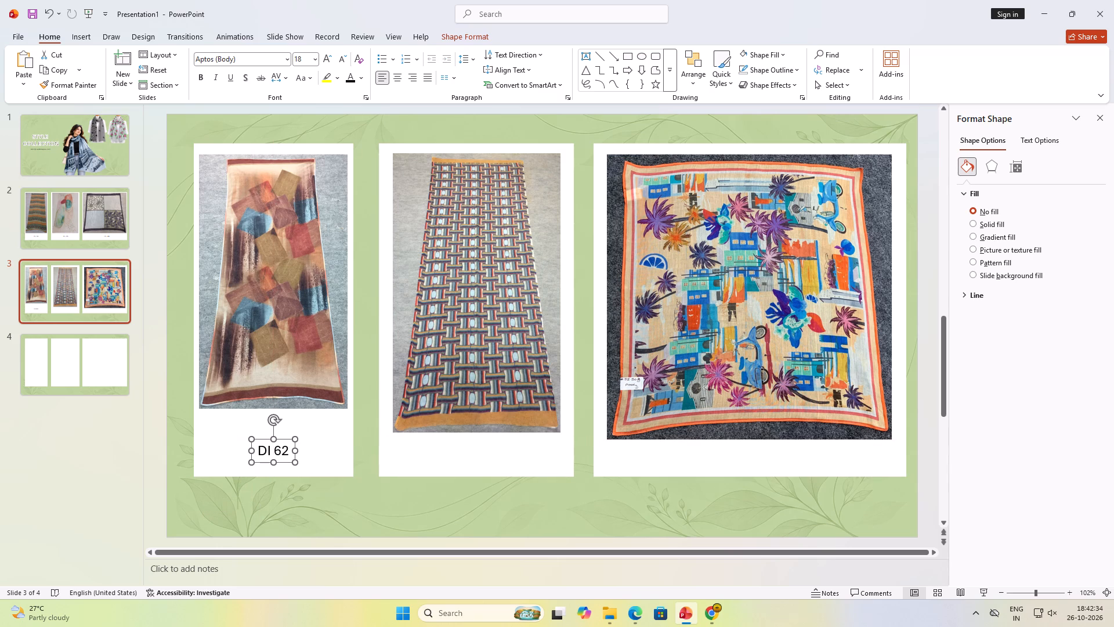
left_click_drag(296, 437, 503, 467)
right_click(486, 450, "shift")
left_click_drag(487, 452, 481, 452)
left_click_drag(489, 452, 477, 454)
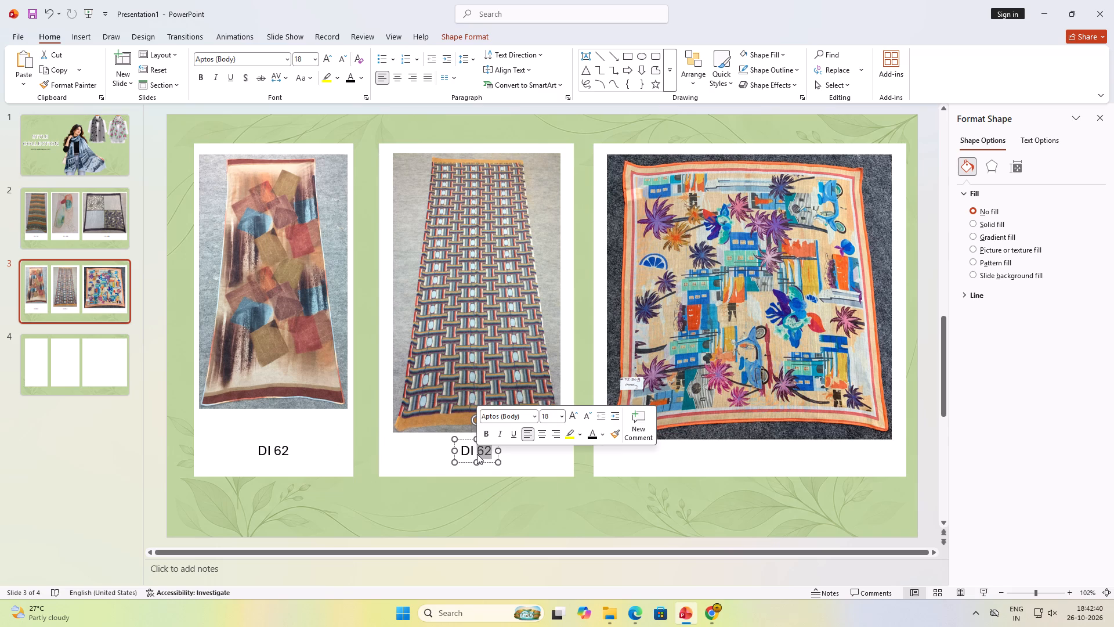
type("73")
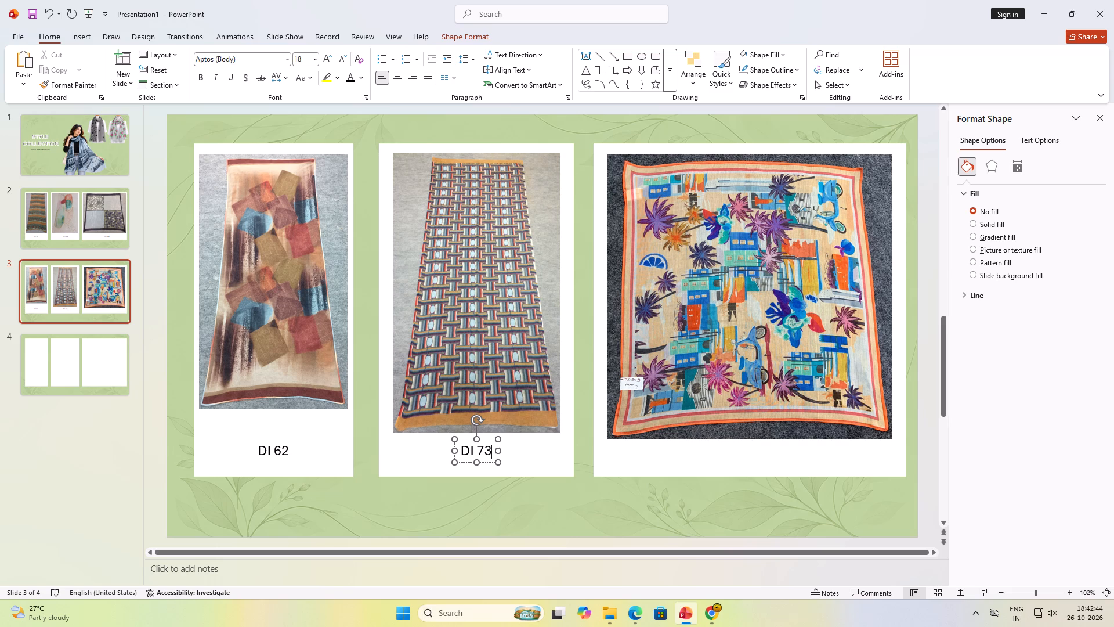
Copy the DI 73 caption beneath the palm-tree scarf on slide 3, centred under the picture, and change it to DI 50 D.
left_click_drag(486, 439, 771, 454)
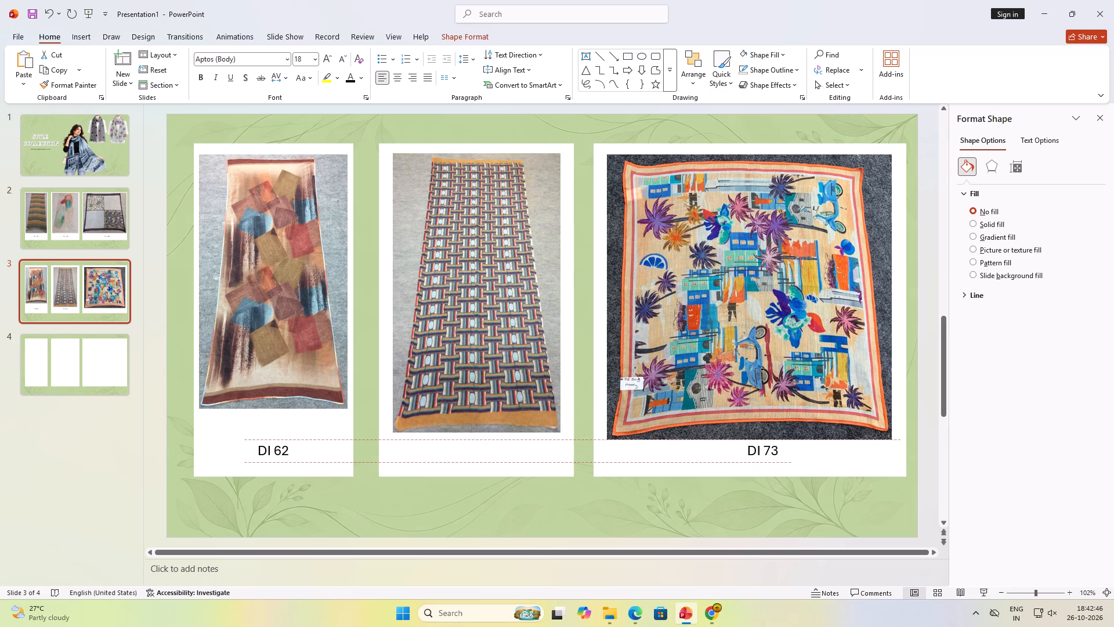
left_click_drag(771, 454, 758, 455)
right_click(758, 455, "shift")
left_click_drag(758, 455, 771, 472)
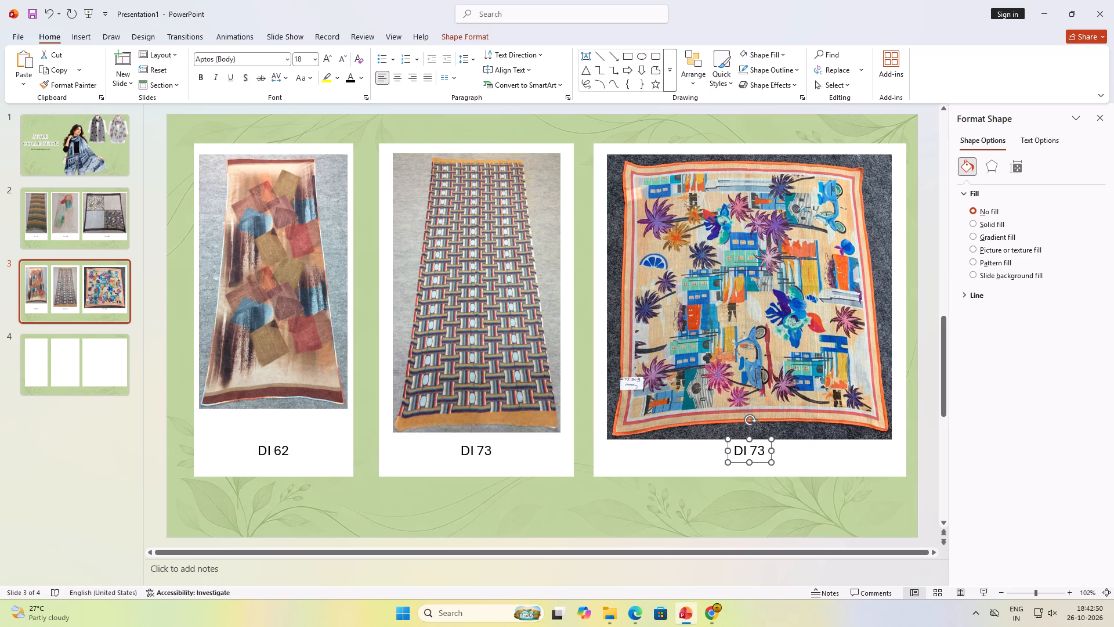
left_click_drag(762, 450, 749, 451)
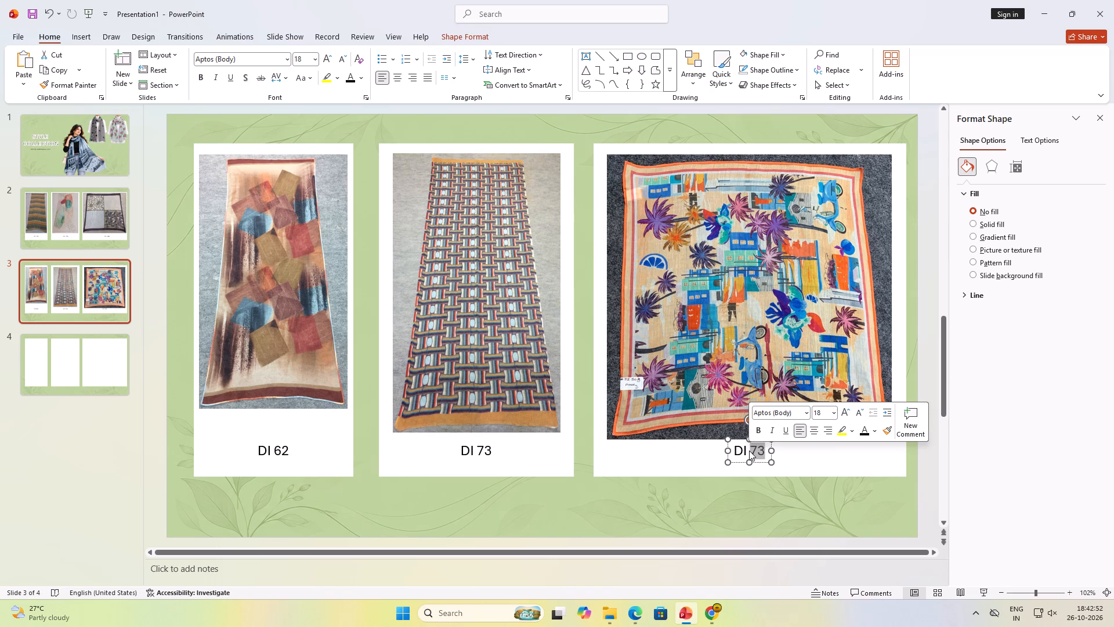
type("50")
key("space")
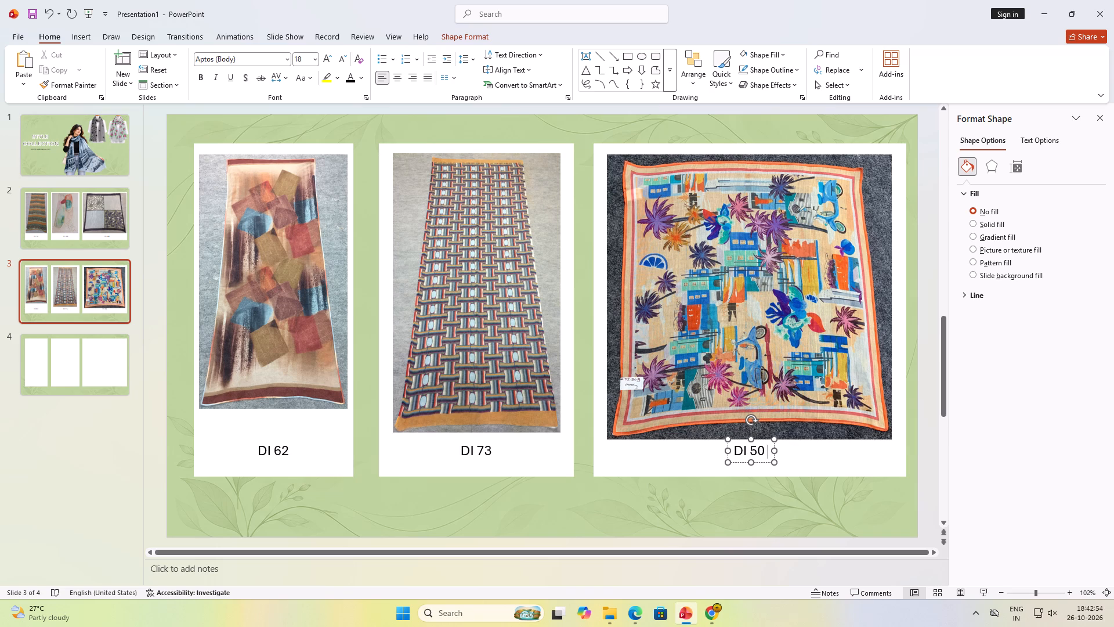
key("d")
Check slide 3's captions against the picture file names in the YR buyer folder.
left_click(106, 450)
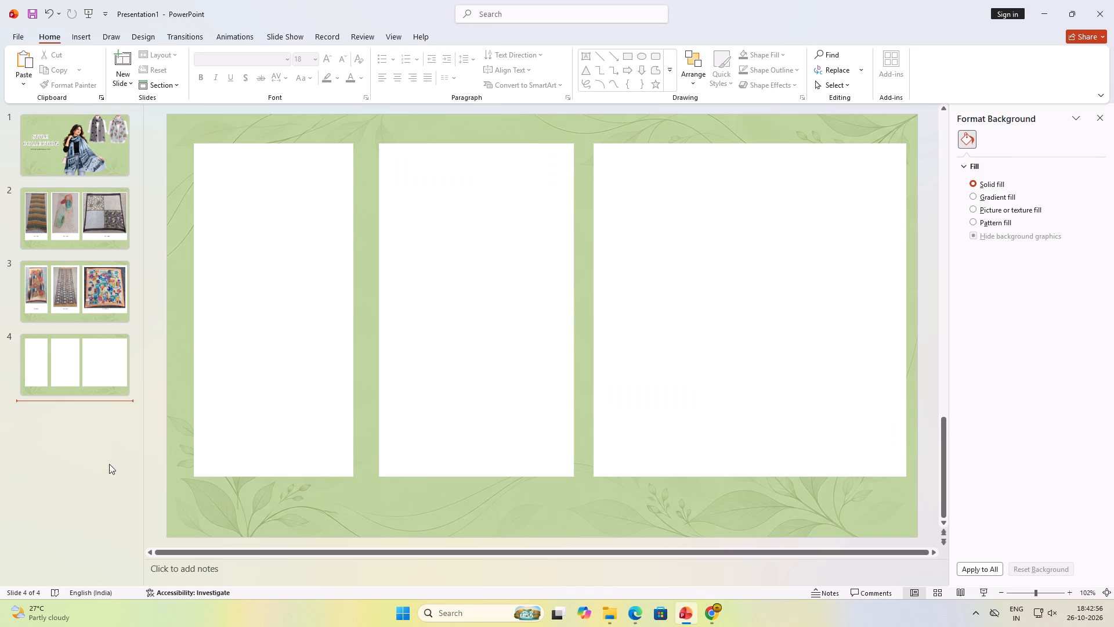
left_click(30, 297)
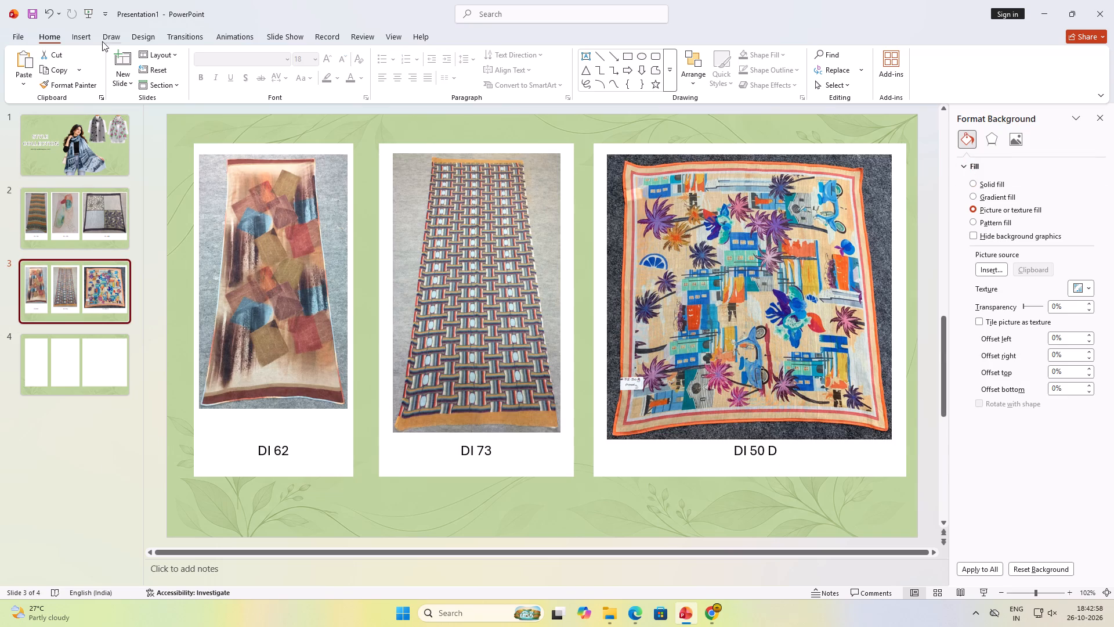
left_click(92, 38)
left_click(92, 77)
left_click(142, 118)
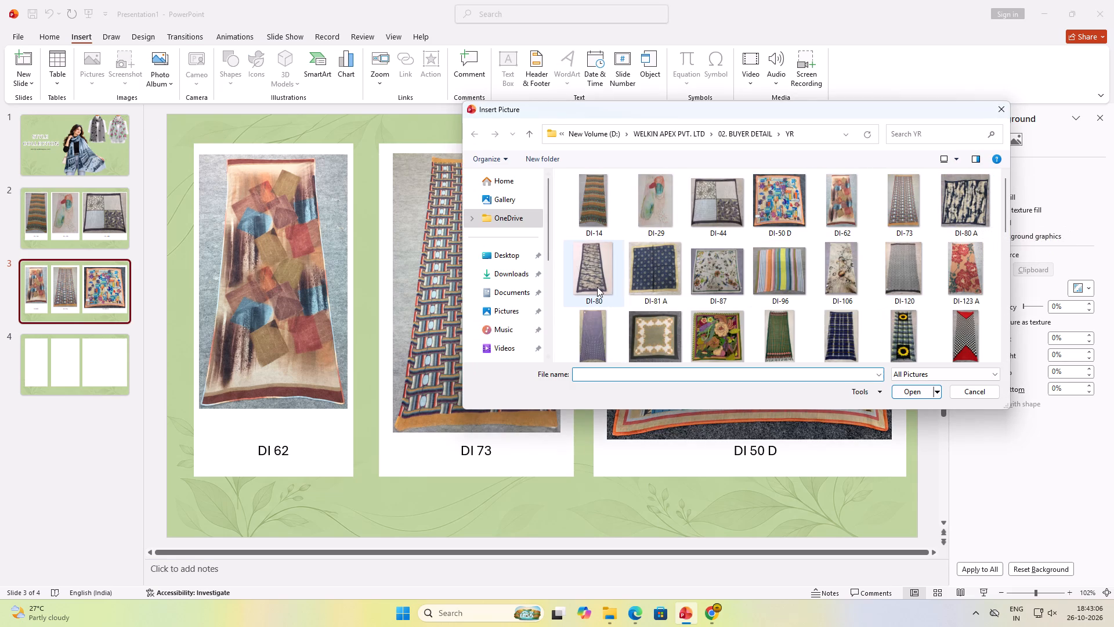
left_click(964, 392)
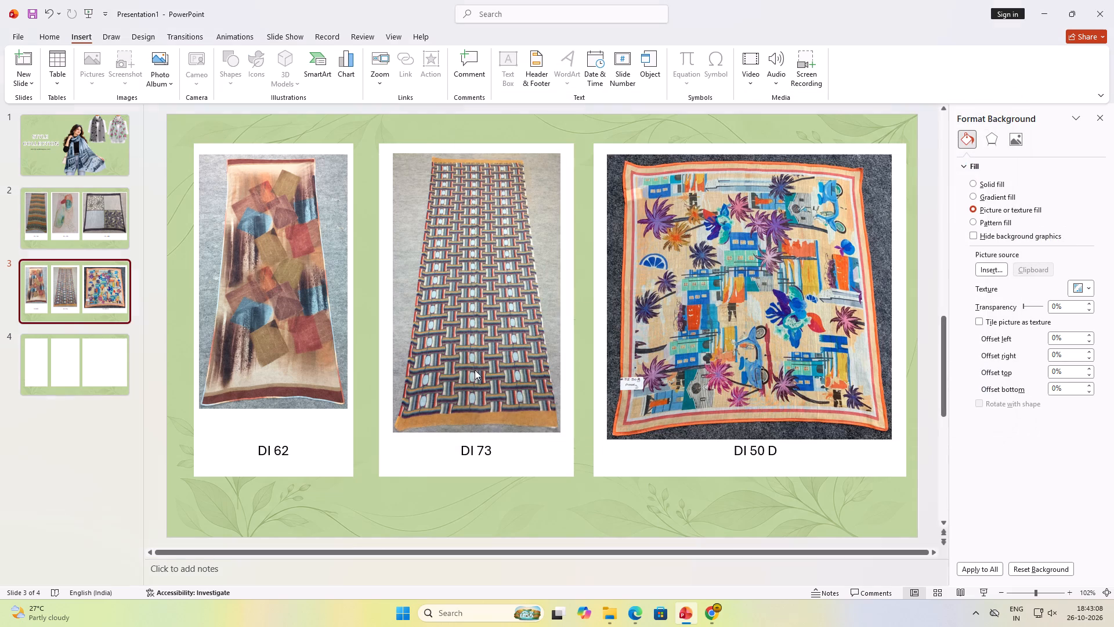
Insert the pictures DI-80 A, DI-80 and DI-81 A from the YR buyer folder on slide 4.
left_click(97, 351)
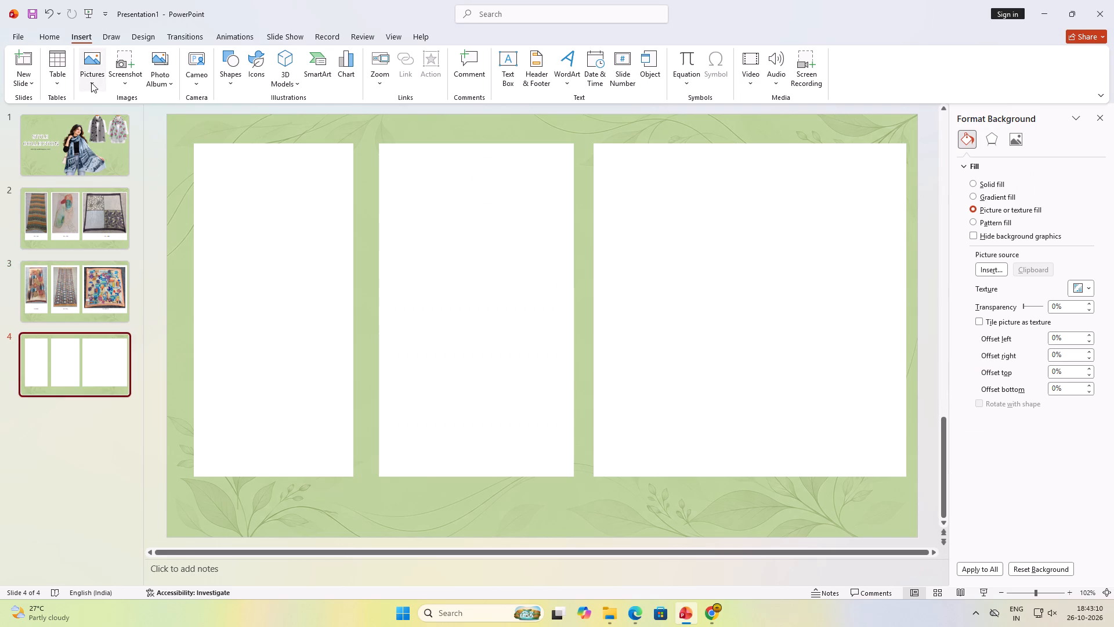
left_click(91, 82)
left_click(108, 125)
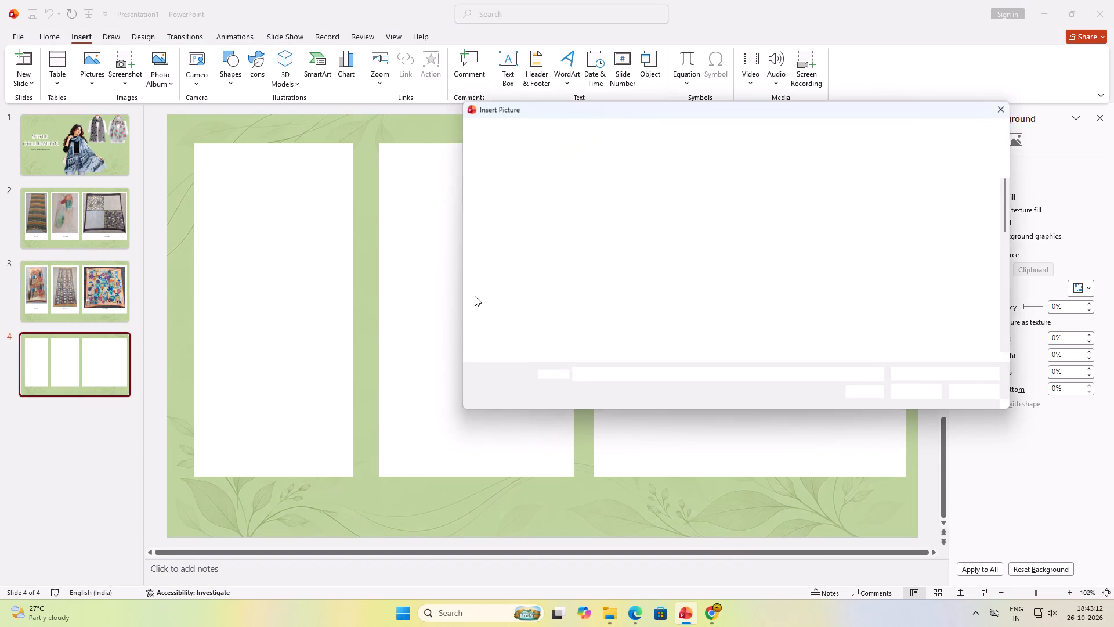
left_click(970, 210)
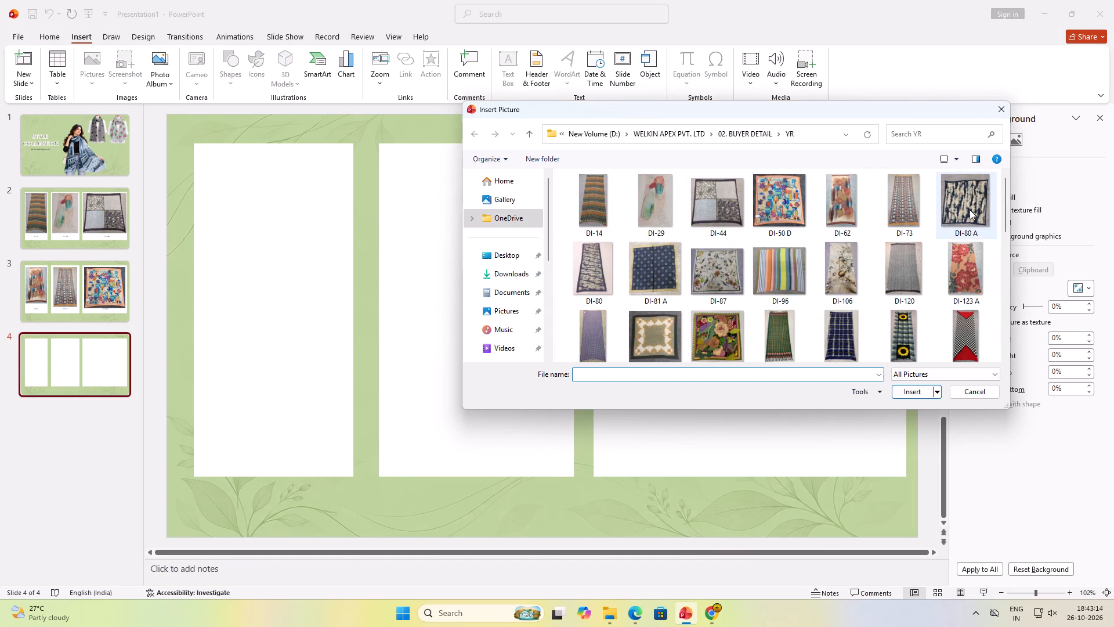
left_click(602, 269, "ctrl")
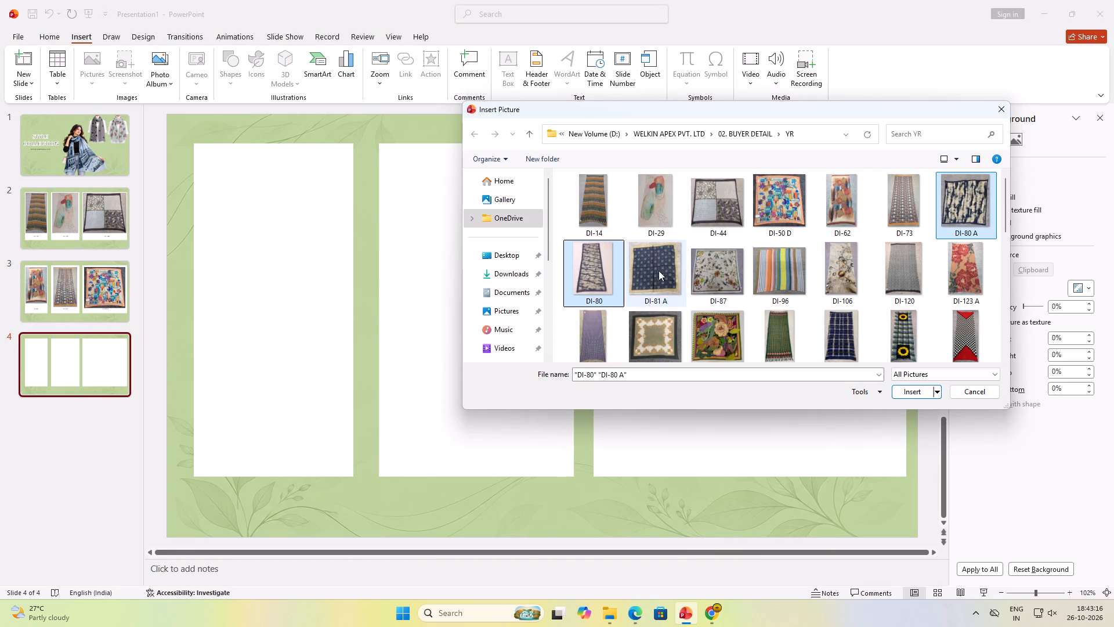
left_click(659, 271, "ctrl")
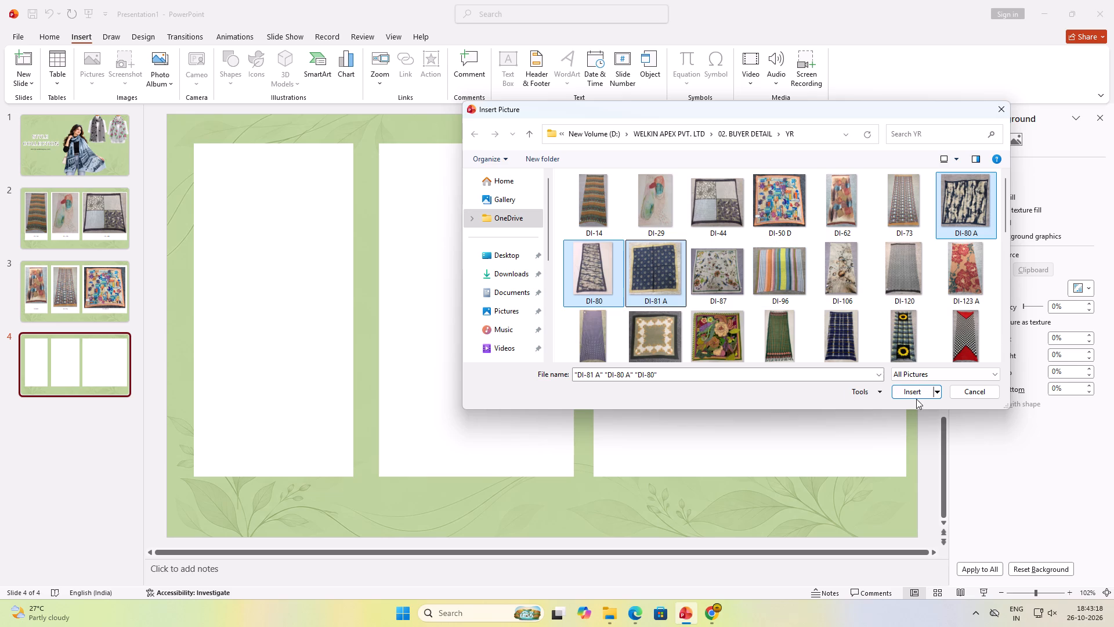
left_click(916, 390)
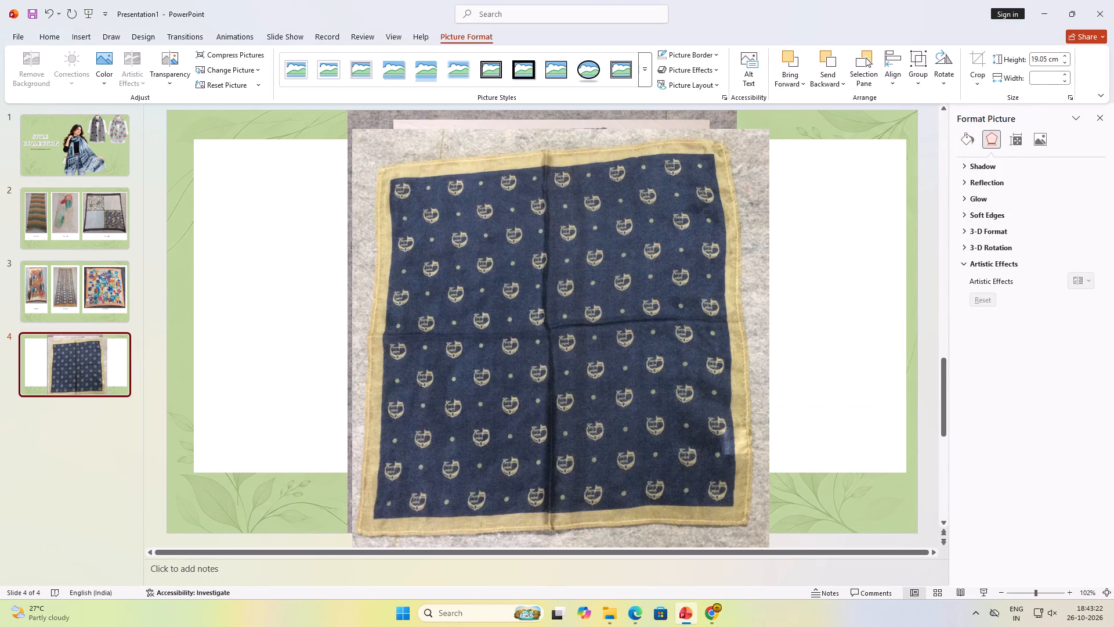
Shrink the three inserted scarf pictures together to about 11.3 cm high.
left_click(717, 199)
left_click_drag(768, 130, 606, 312)
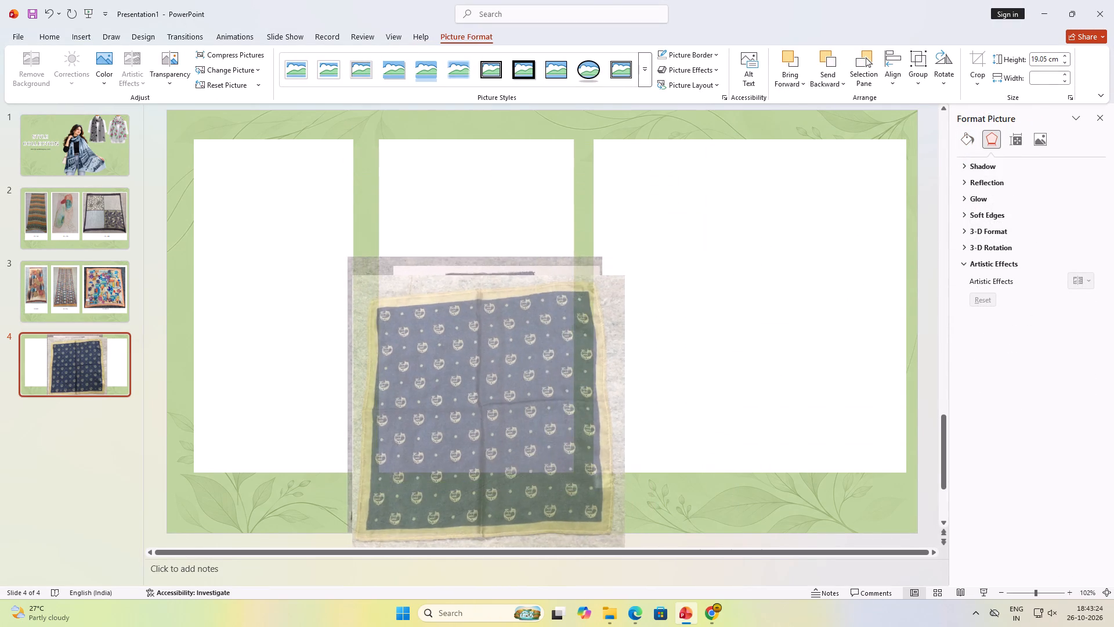
left_click_drag(606, 312, 596, 323)
left_click(594, 328)
left_click(544, 388)
left_click(596, 398)
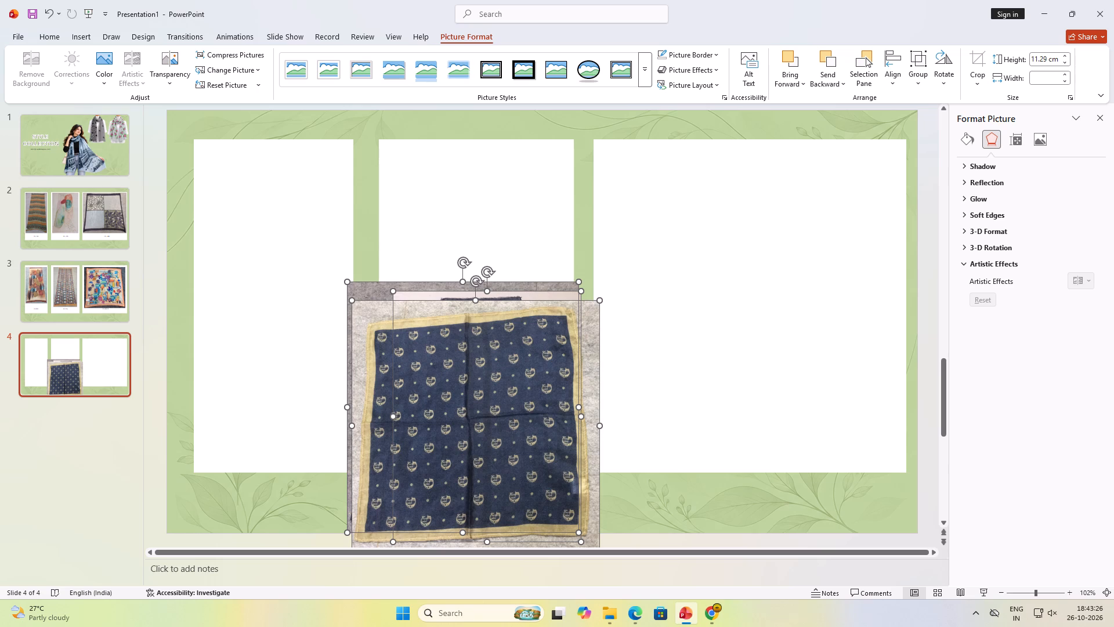
left_click(594, 366)
left_click(634, 358)
left_click(591, 366)
Place the navy square scarf picture in slide 4's right frame and the long tie-dye scarf picture in the middle frame.
left_click_drag(489, 381, 763, 269)
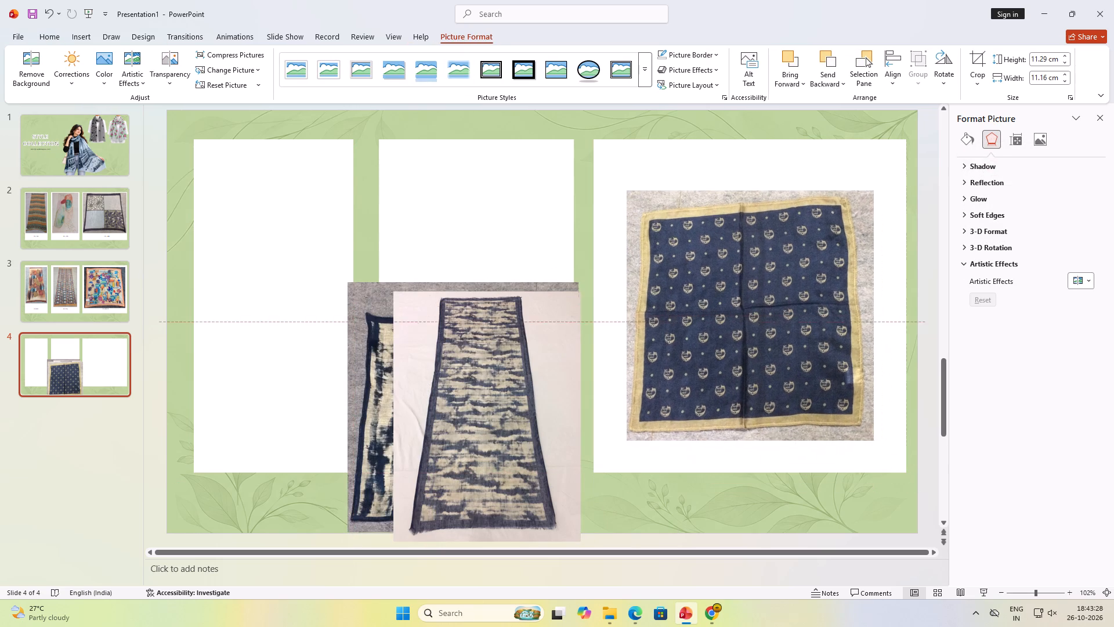
left_click_drag(763, 269, 765, 231)
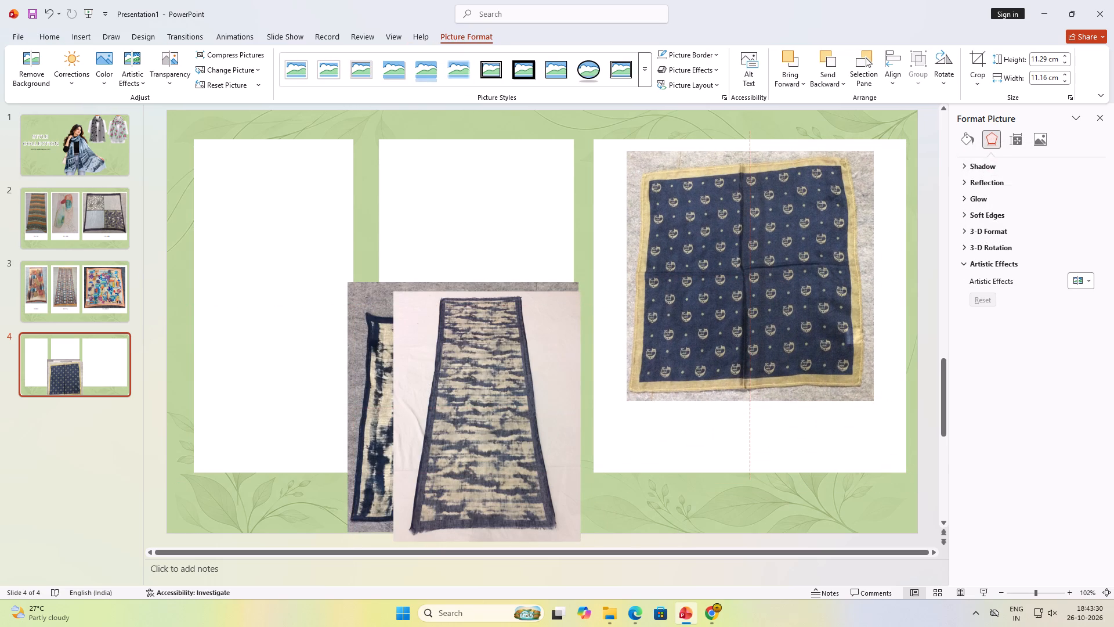
left_click_drag(765, 231, 771, 234)
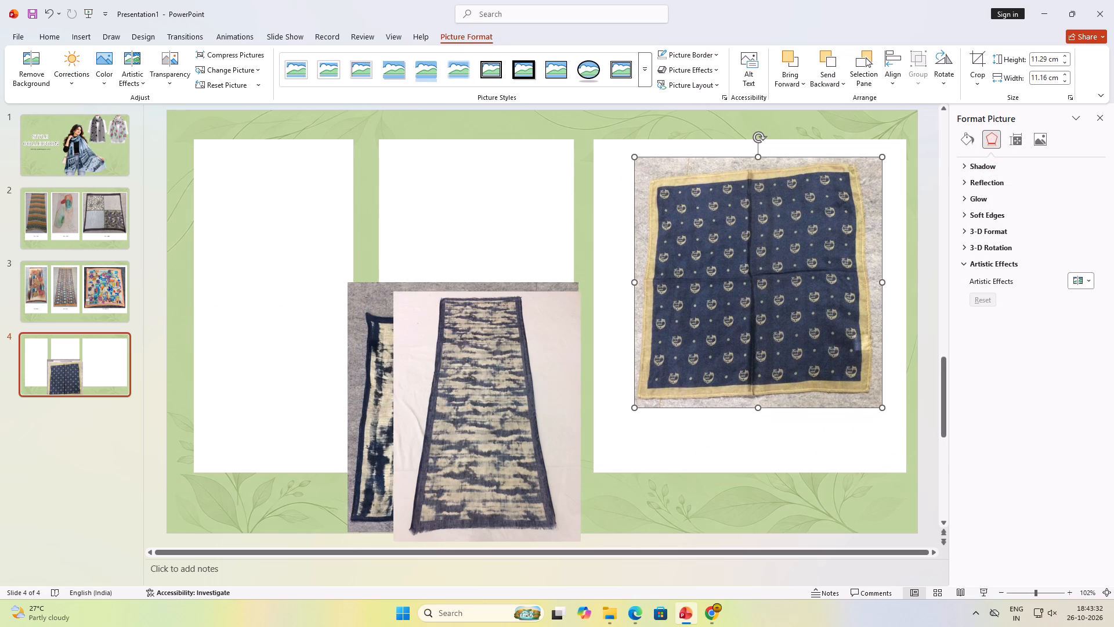
left_click(486, 412)
left_click_drag(485, 397, 475, 275)
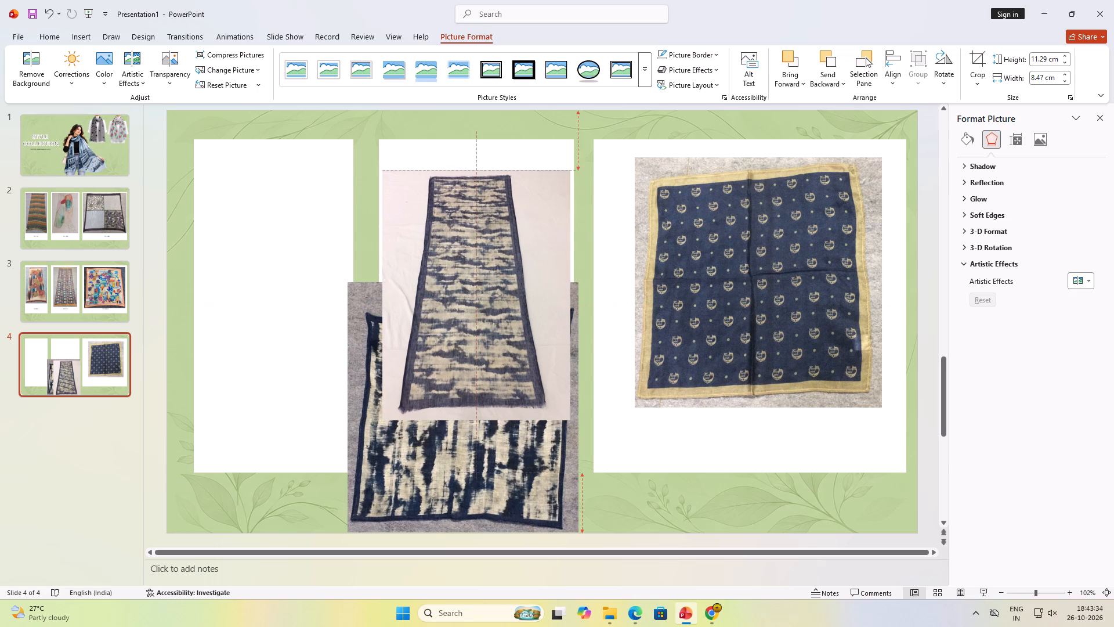
left_click_drag(475, 275, 475, 254)
Narrow slide 4's right white frame from its left side so its edge sits just beside the navy scarf picture.
left_click(292, 392)
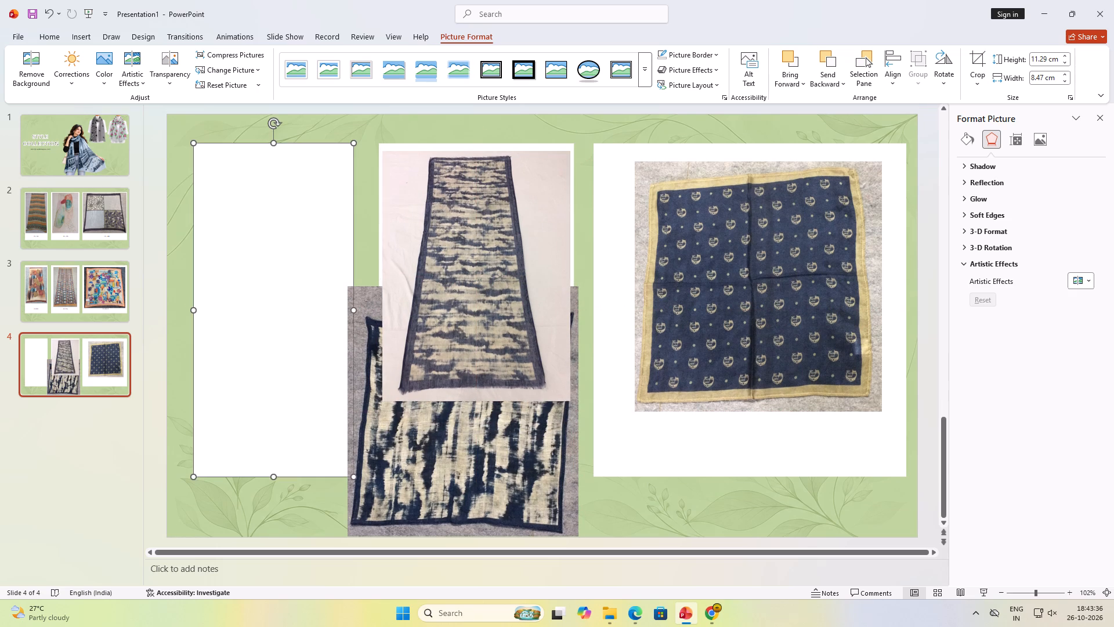
left_click(693, 446)
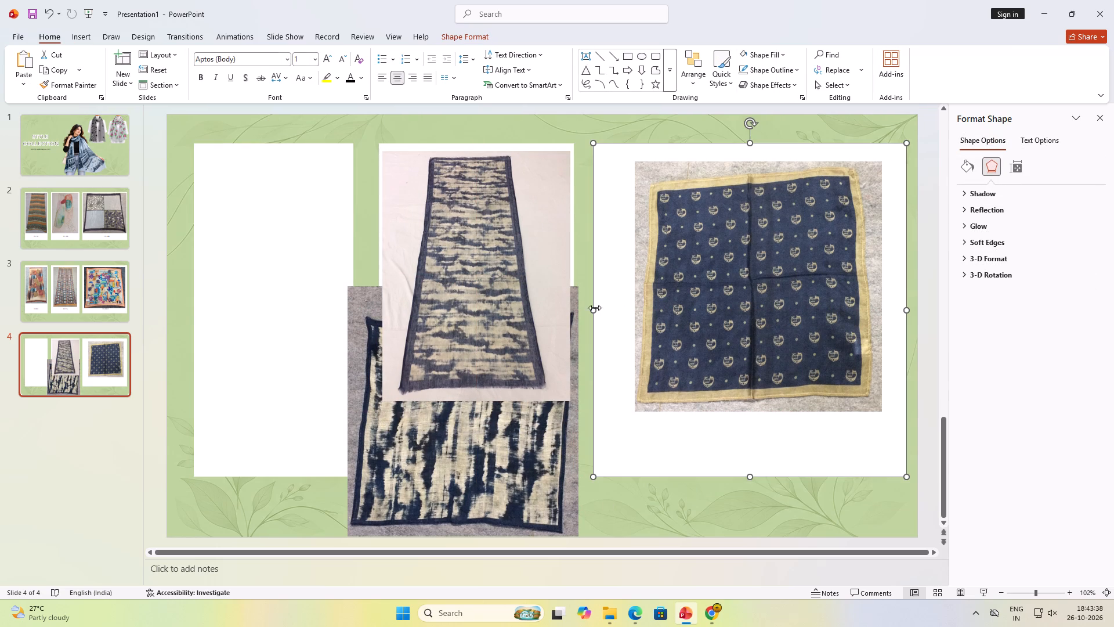
left_click(643, 309)
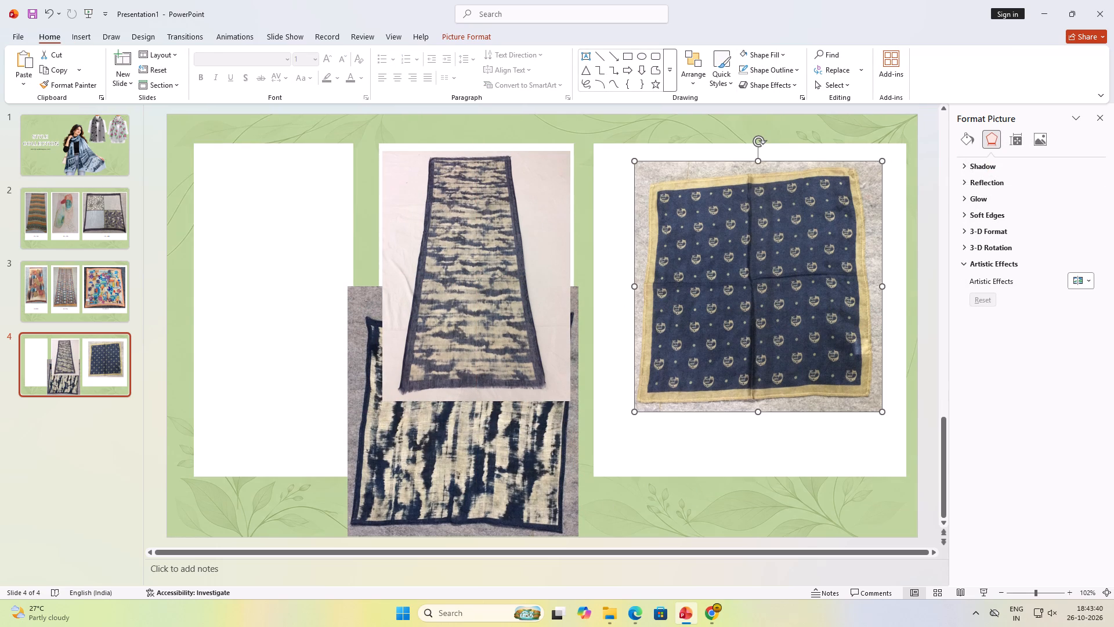
left_click(603, 312)
left_click_drag(595, 309, 632, 307)
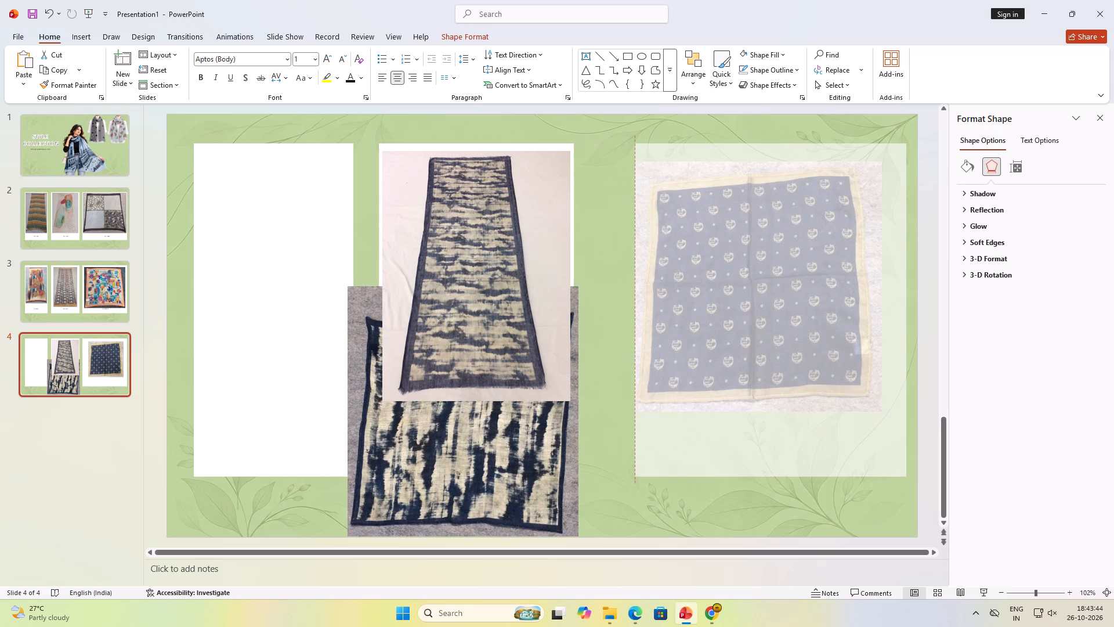
left_click_drag(632, 307, 630, 308)
left_click(630, 308)
Nudge the navy scarf picture right and slightly up to centre it across the narrowed white frame.
double_click(794, 291)
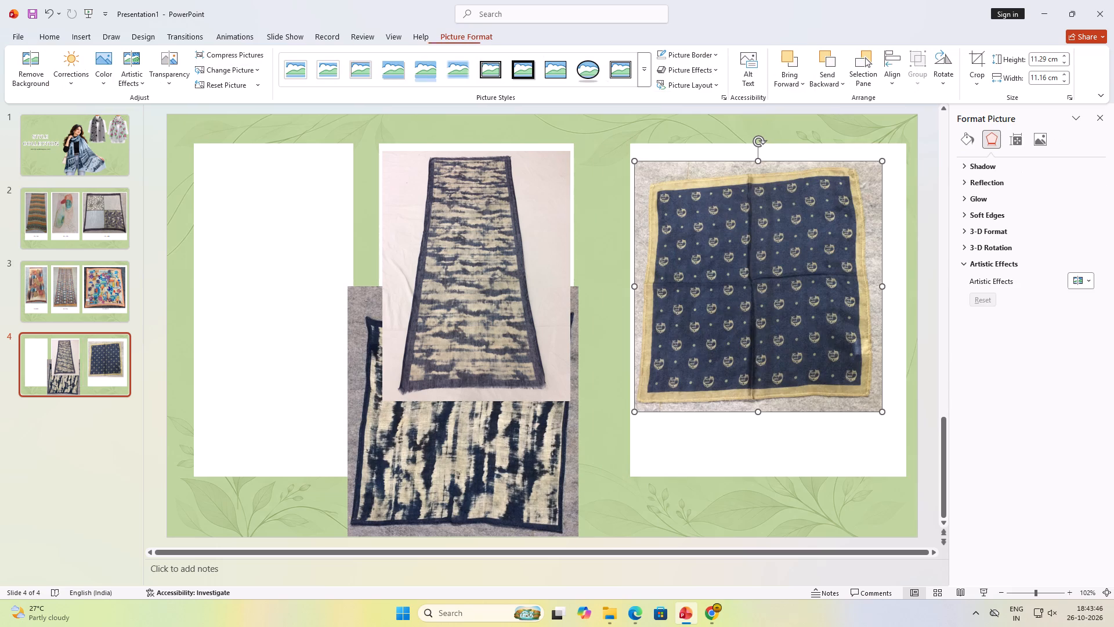
key("Right")
key("Right")
key("Right")
key("Right")
key("Right")
key("Right")
key("Right")
key("Right")
key("Right")
key("Right")
key("Right")
key("Right")
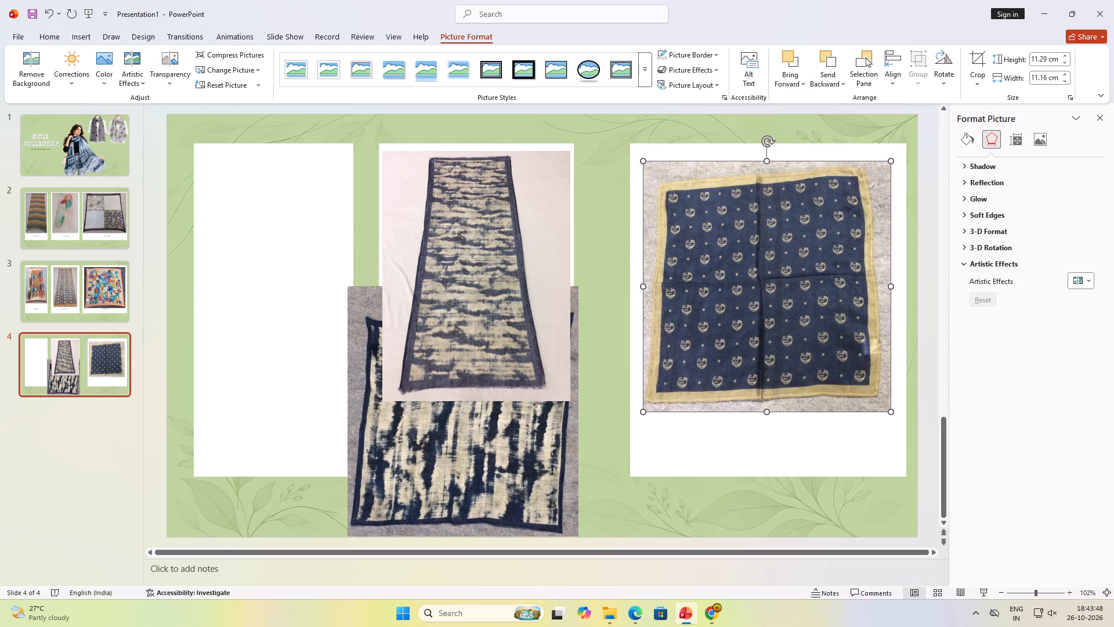
key("Right")
key("Right")
key("Up")
key("Up")
key("Up")
key("Up")
key("Up")
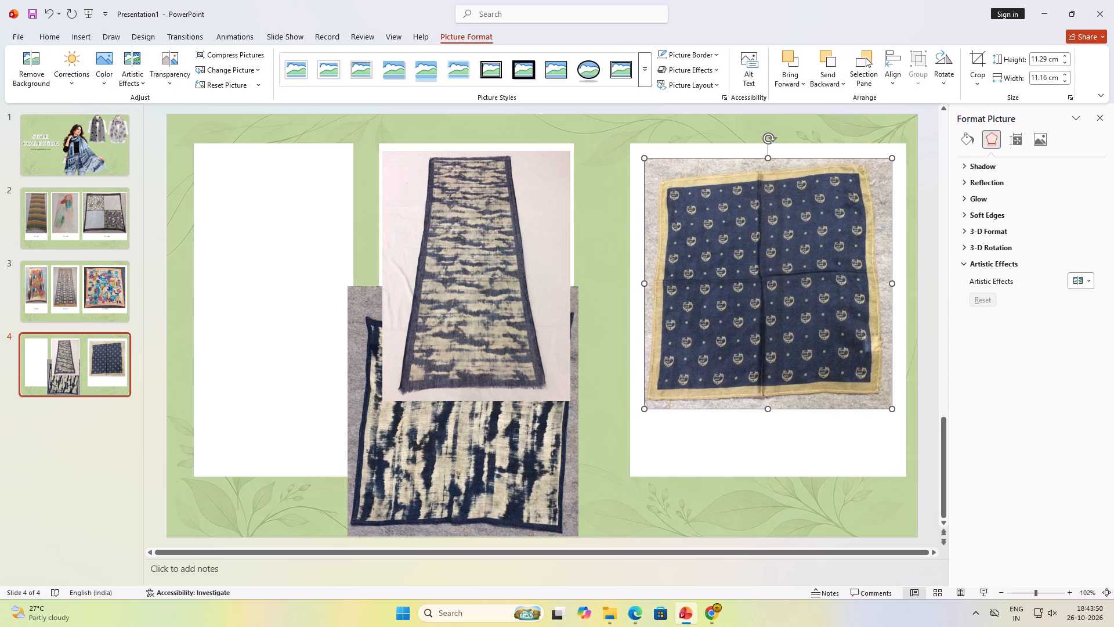
key("Right")
key("Up")
Move the square tie-dye scarf picture out from behind the long scarf and over slide 4's left white frame.
left_click(487, 316)
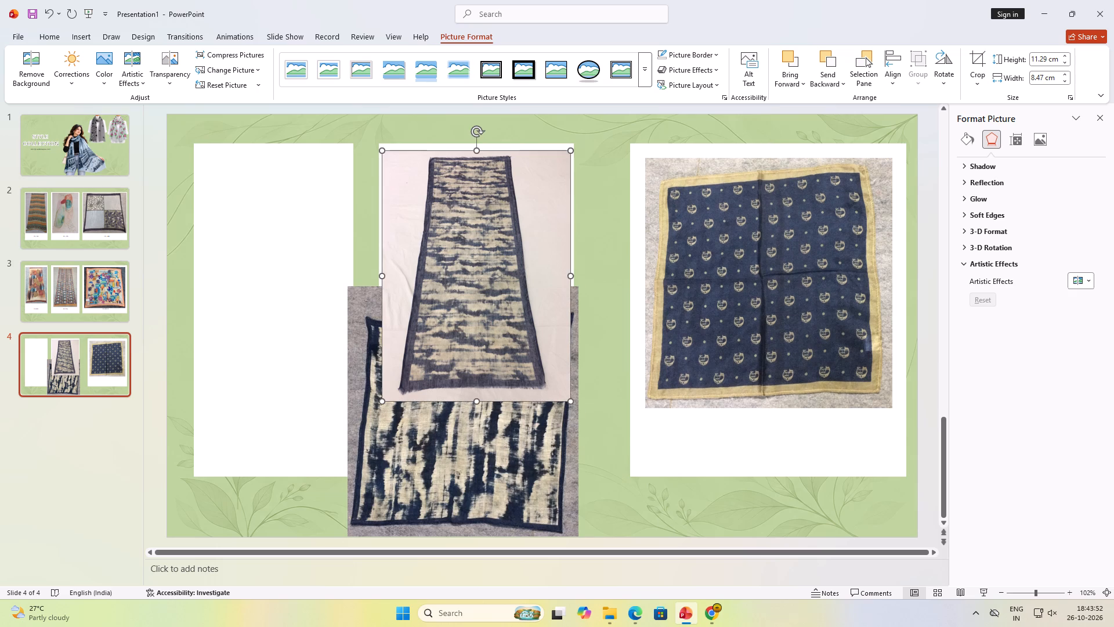
left_click(461, 441)
left_click_drag(454, 450, 374, 436)
left_click_drag(339, 429, 129, 374)
left_click(129, 374)
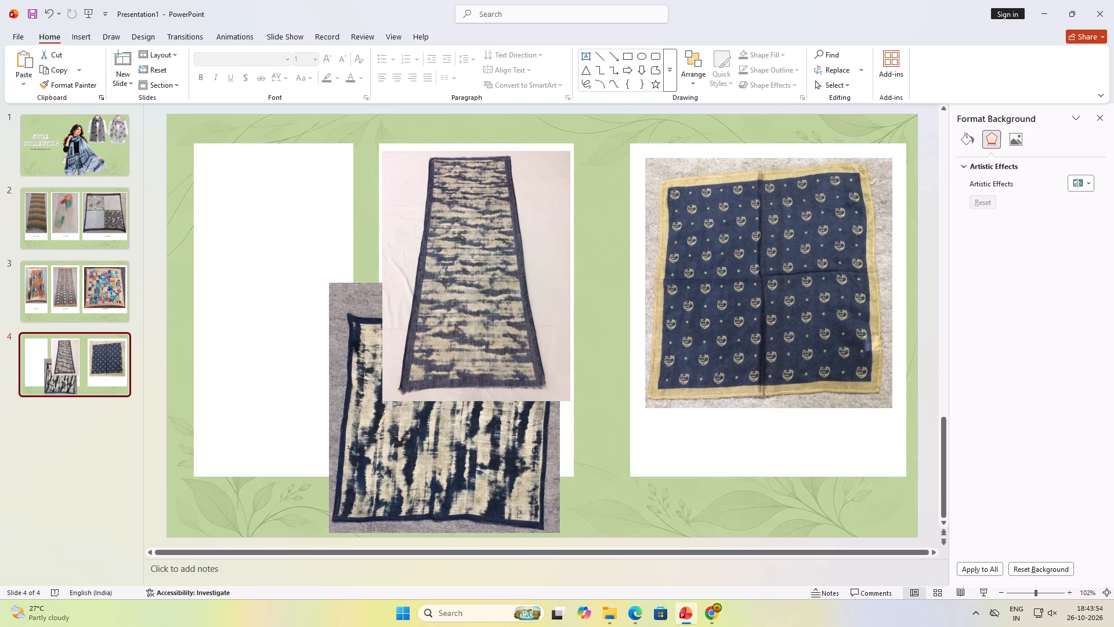
left_click_drag(410, 427, 269, 430)
left_click(264, 431)
left_click_drag(415, 461, 129, 434)
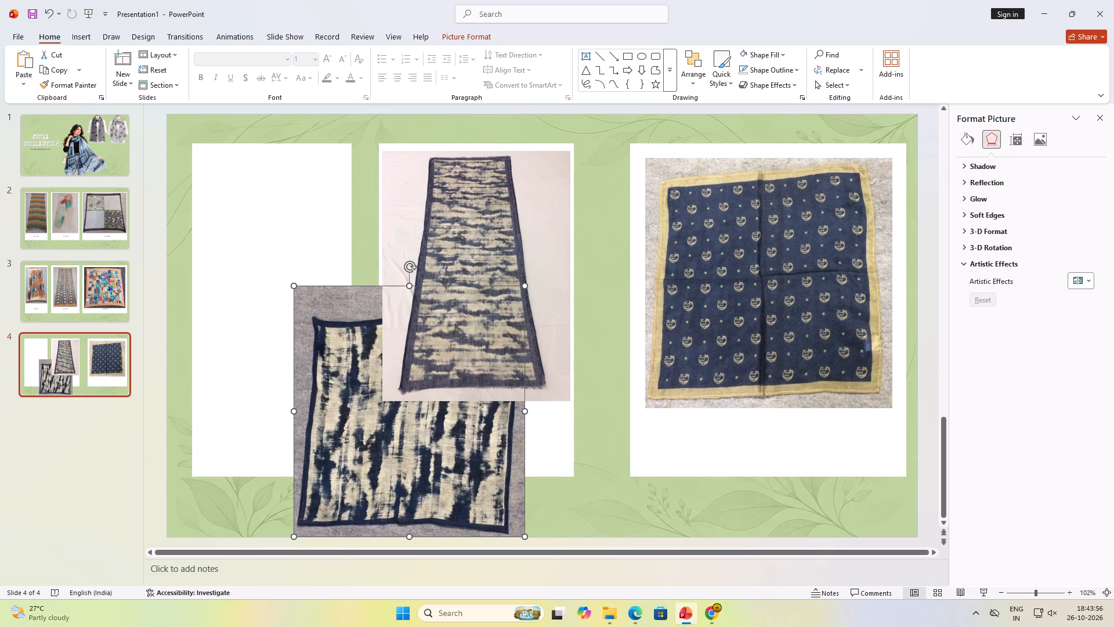
left_click(258, 459)
double_click(317, 459)
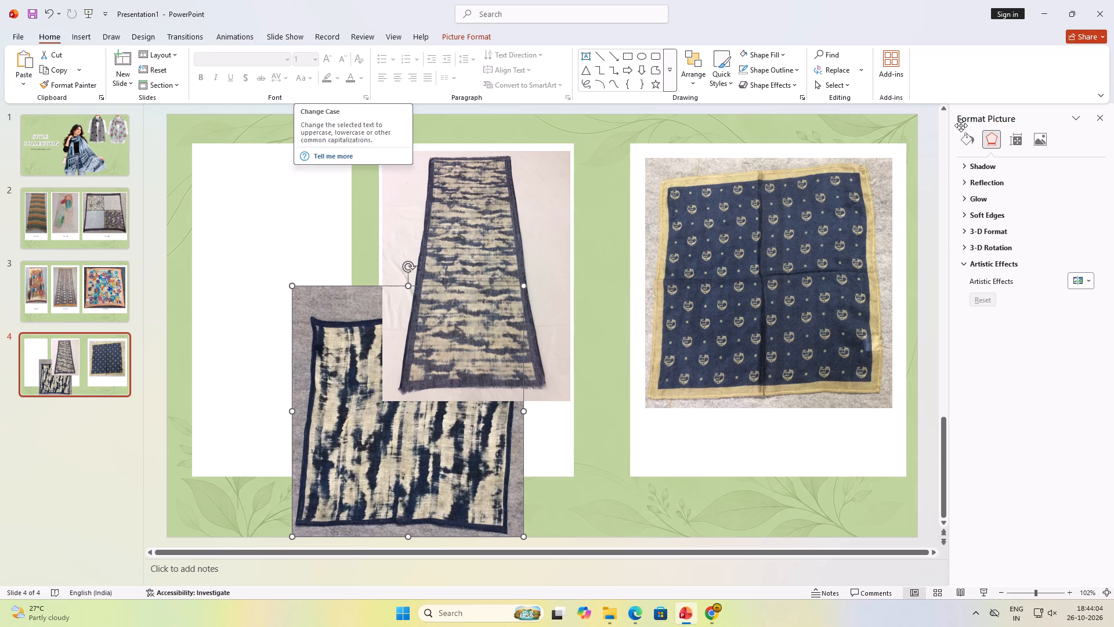
left_click_drag(408, 473, 189, 373)
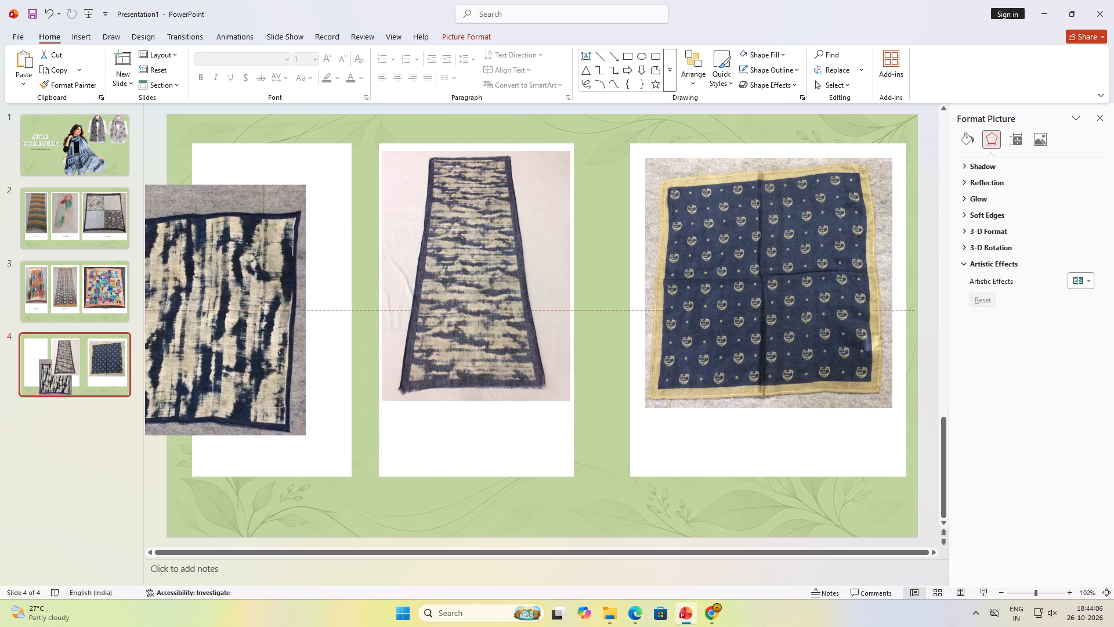
left_click_drag(189, 373, 232, 401)
left_click(241, 400)
Shift the middle white frame and its long scarf picture together to the right, close to the navy scarf's frame.
left_click(525, 287)
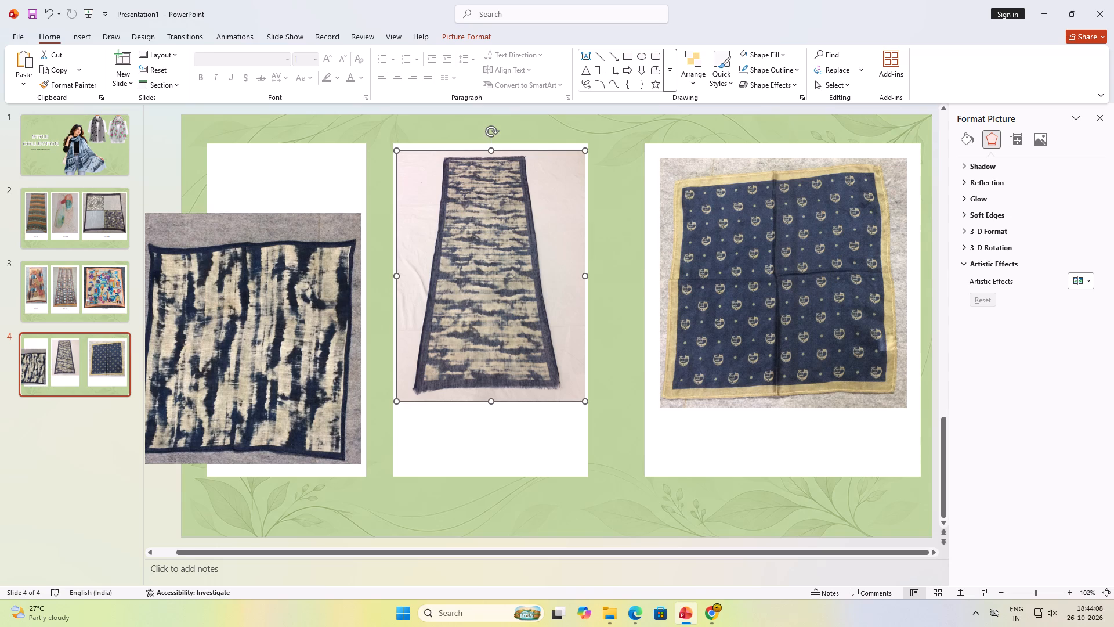
left_click(555, 426)
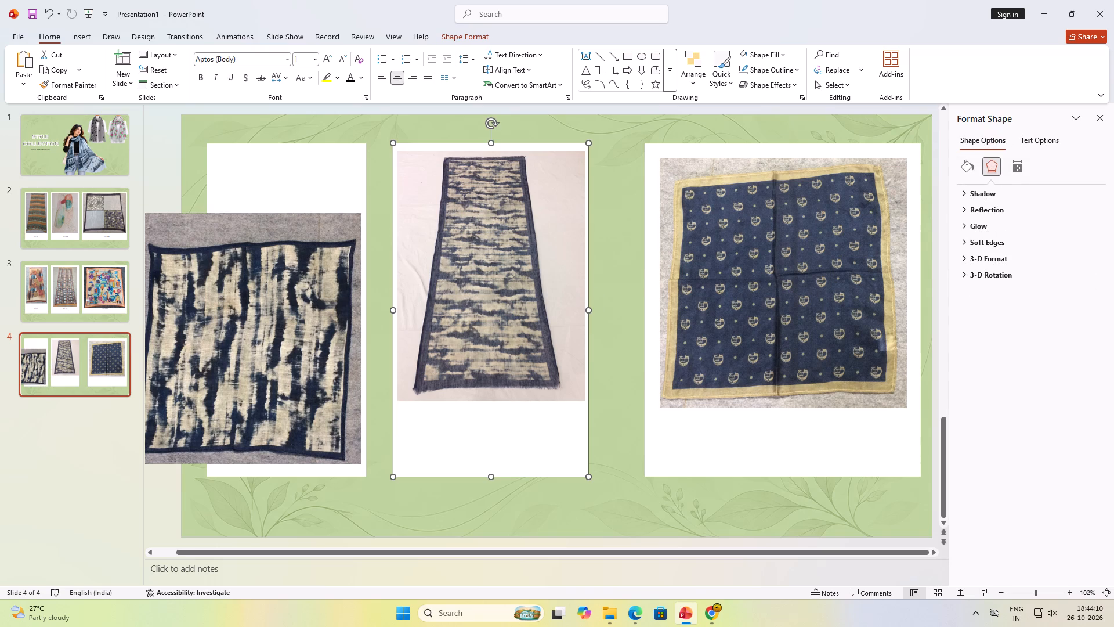
left_click(525, 344, "shift")
key("Right")
key("Right")
key("Right")
key("Right")
key("Right")
key("Right")
key("Right")
key("Right")
key("Right")
key("Right")
key("Right")
key("Right")
key("Right")
key("Right")
key("Right")
key("Right")
key("Right")
key("Right")
key("Right")
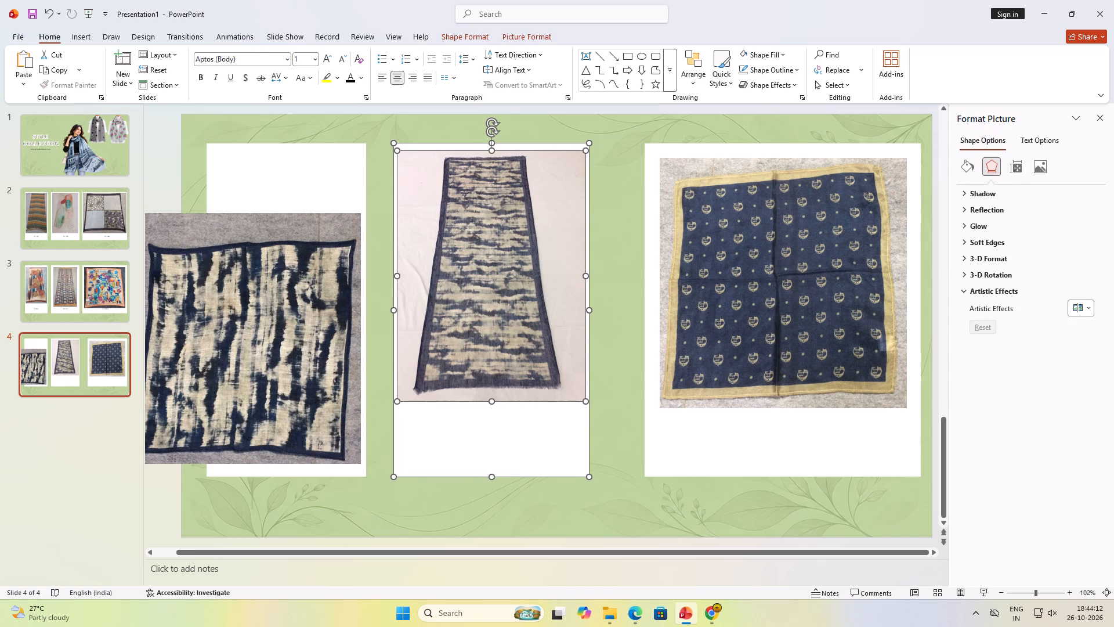
Narrow the long scarf picture slightly from its right side and centre it across the middle white frame.
left_click(385, 294)
left_click(503, 291)
left_click(618, 402)
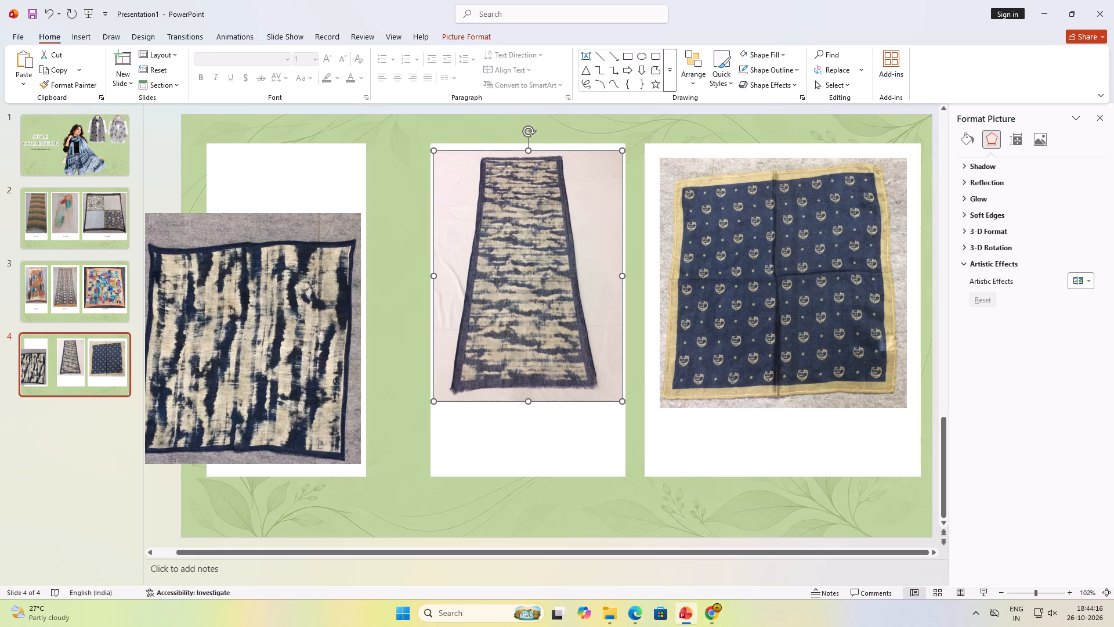
left_click_drag(623, 277, 612, 276)
left_click(609, 275)
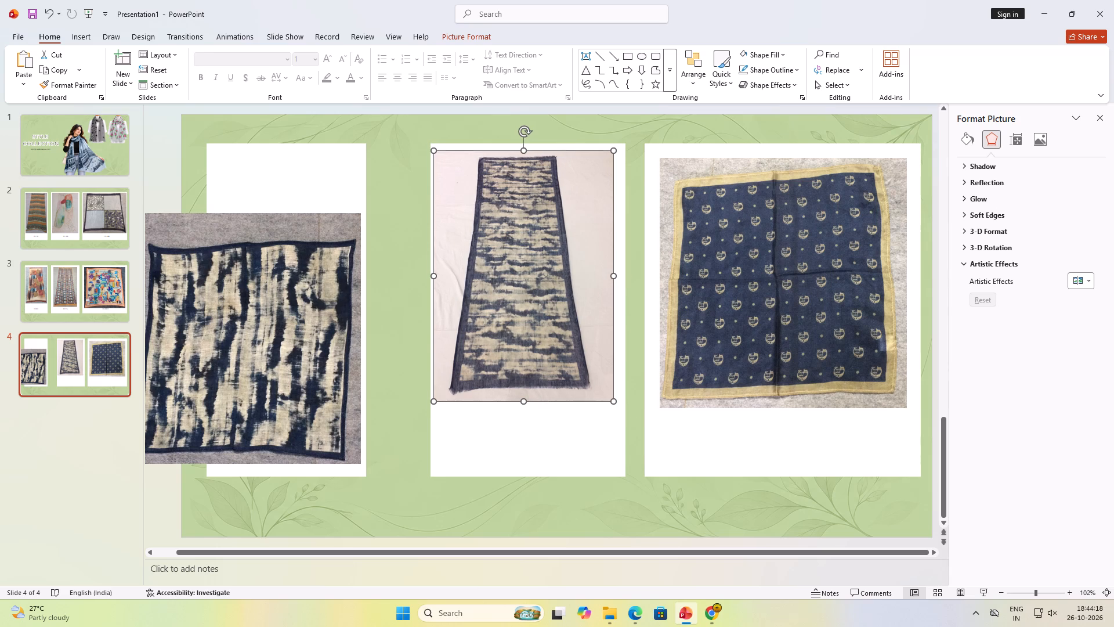
left_click(570, 283)
key("Right")
key("Right")
key("Right")
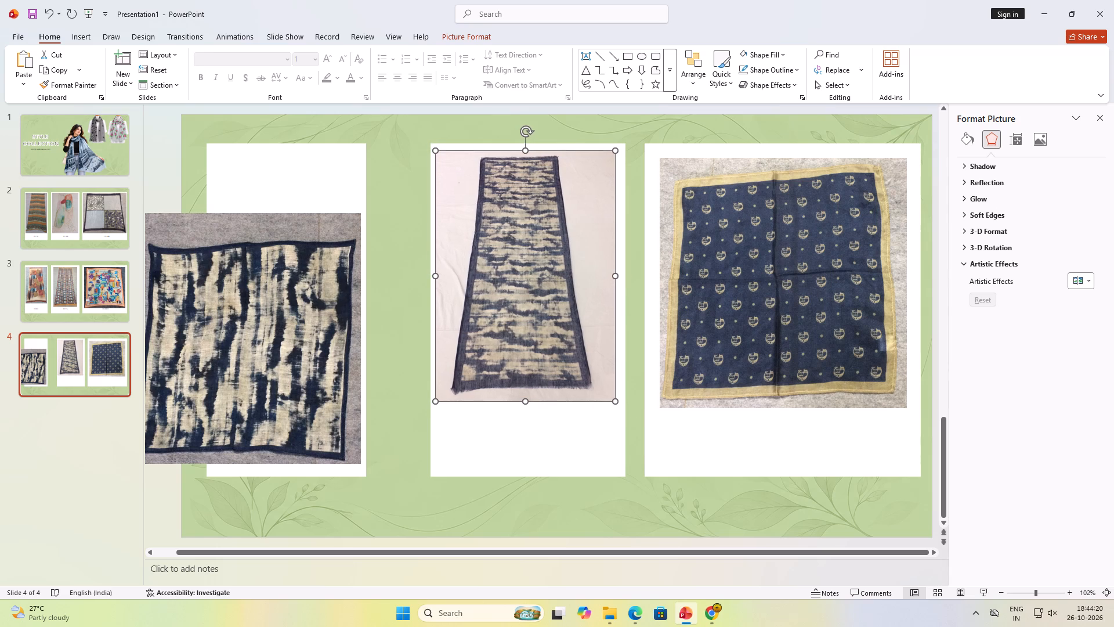
key("Right")
key("Right")
key("Right")
Widen slide 4's left white frame rightwards until it nearly reaches the middle frame.
double_click(378, 216)
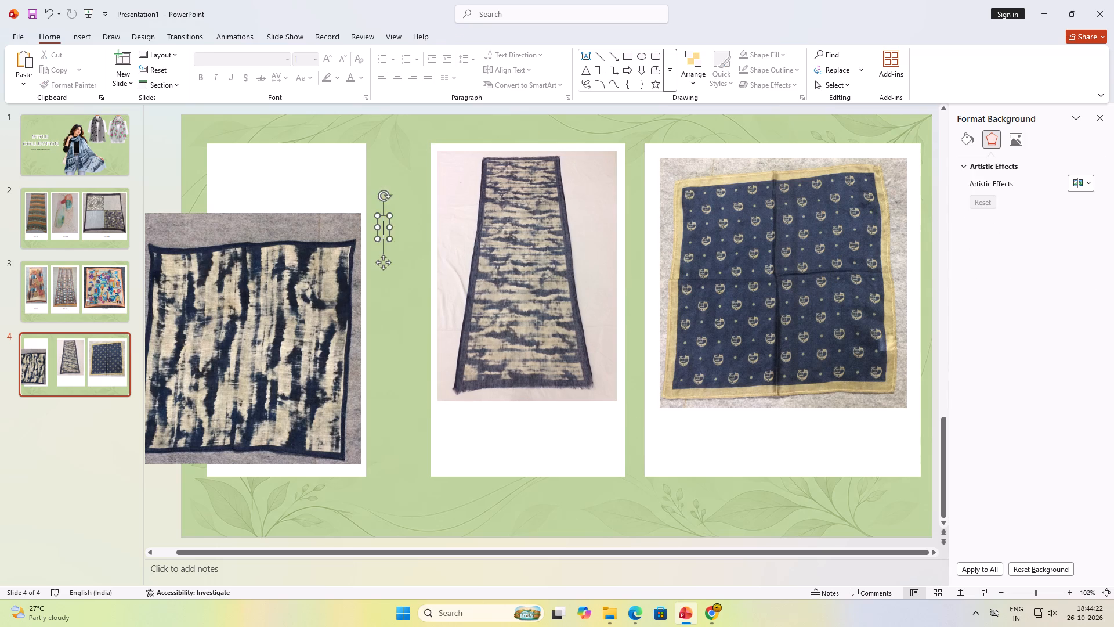
left_click(321, 199)
left_click_drag(368, 308, 395, 312)
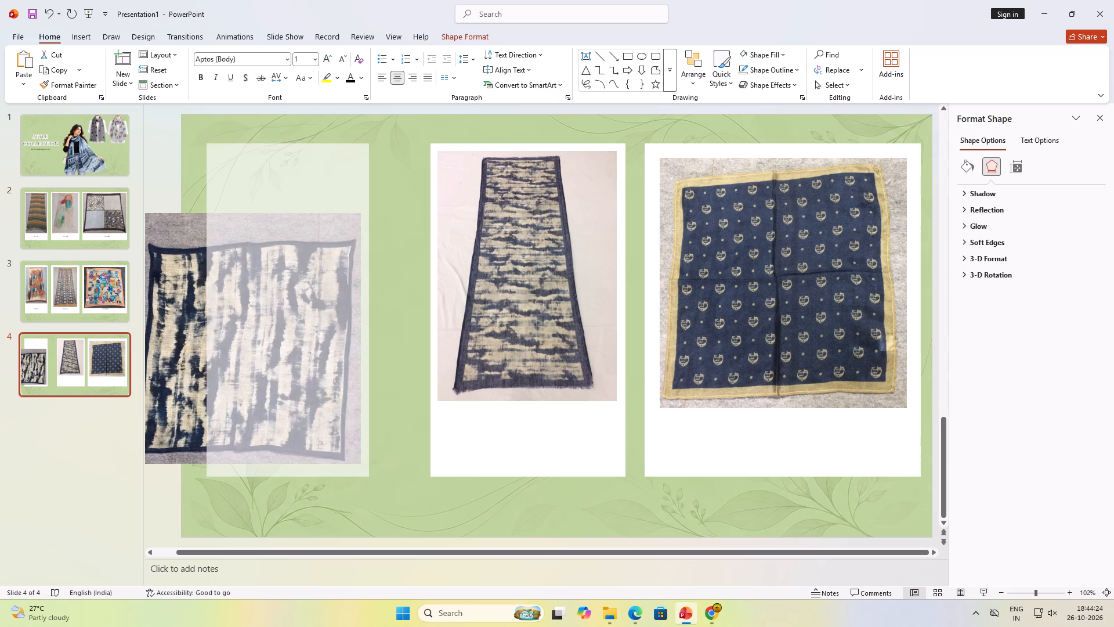
left_click_drag(395, 312, 419, 313)
left_click(419, 313)
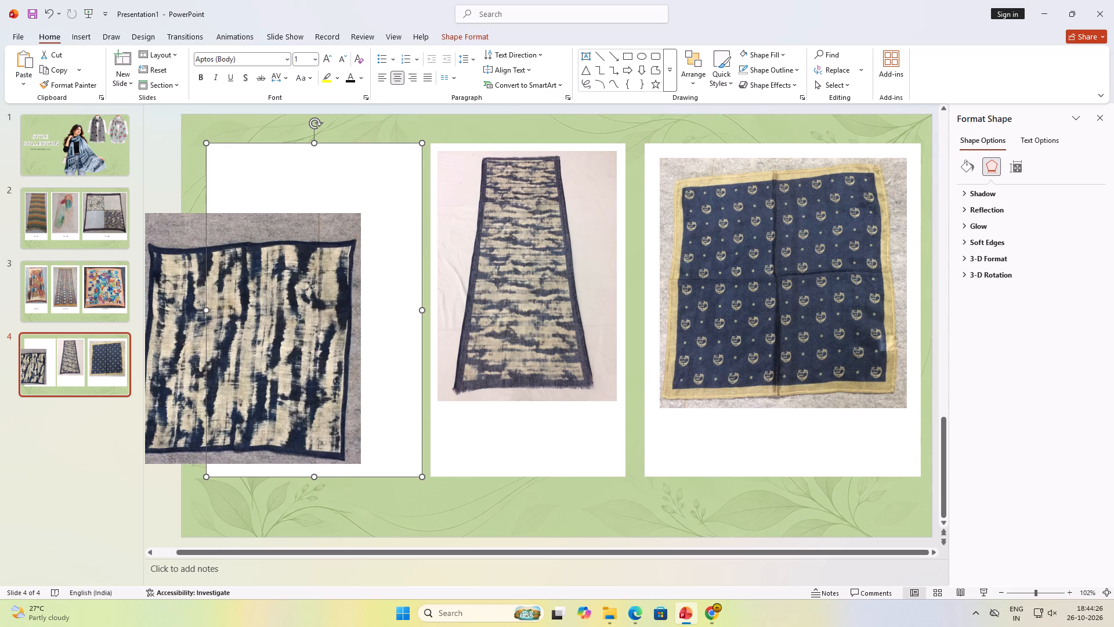
Move the square tie-dye scarf picture up over slide 4's left white frame and narrow it from its left side to 8.2 cm.
left_click(321, 267)
left_click_drag(276, 297, 316, 276)
left_click(317, 274)
left_click(323, 268)
left_click_drag(324, 268, 335, 262)
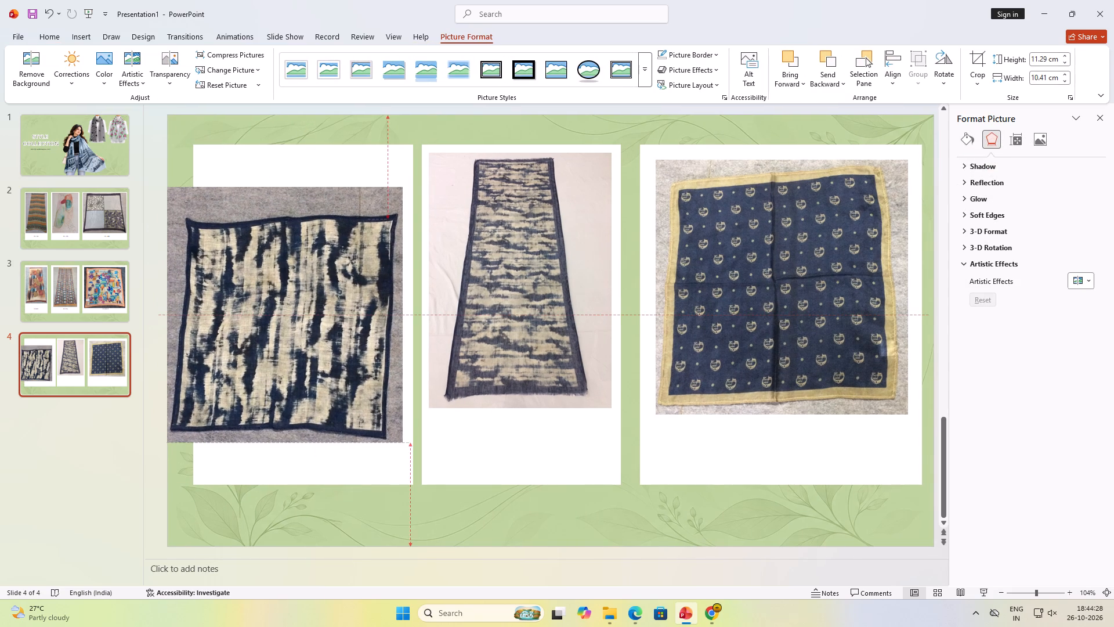
left_click_drag(335, 262, 336, 262)
left_click_drag(158, 316, 185, 316)
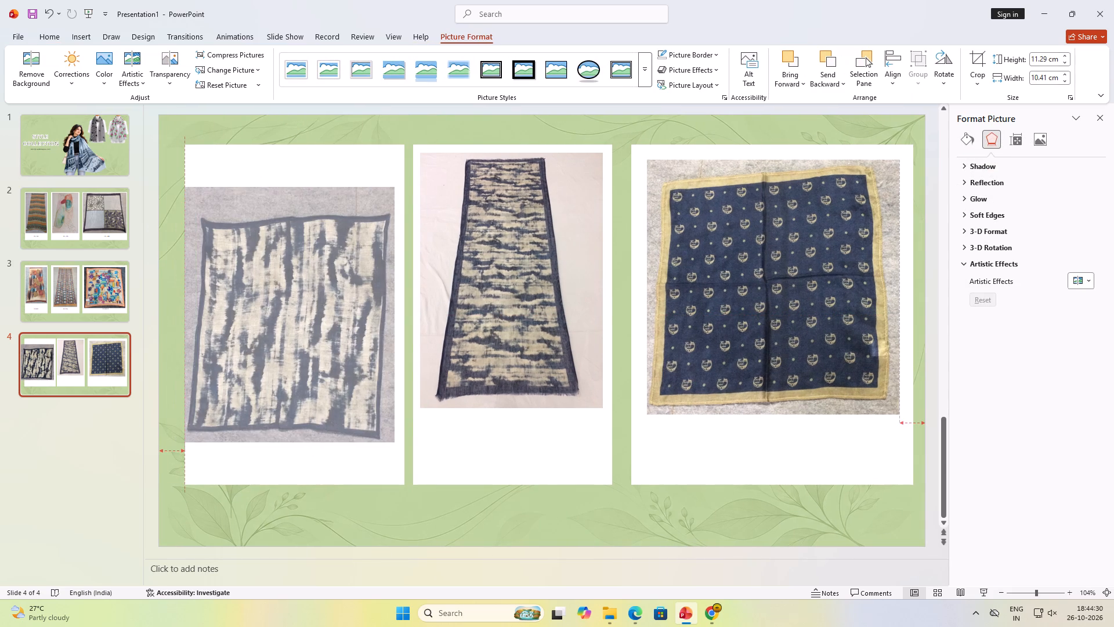
left_click_drag(185, 316, 209, 318)
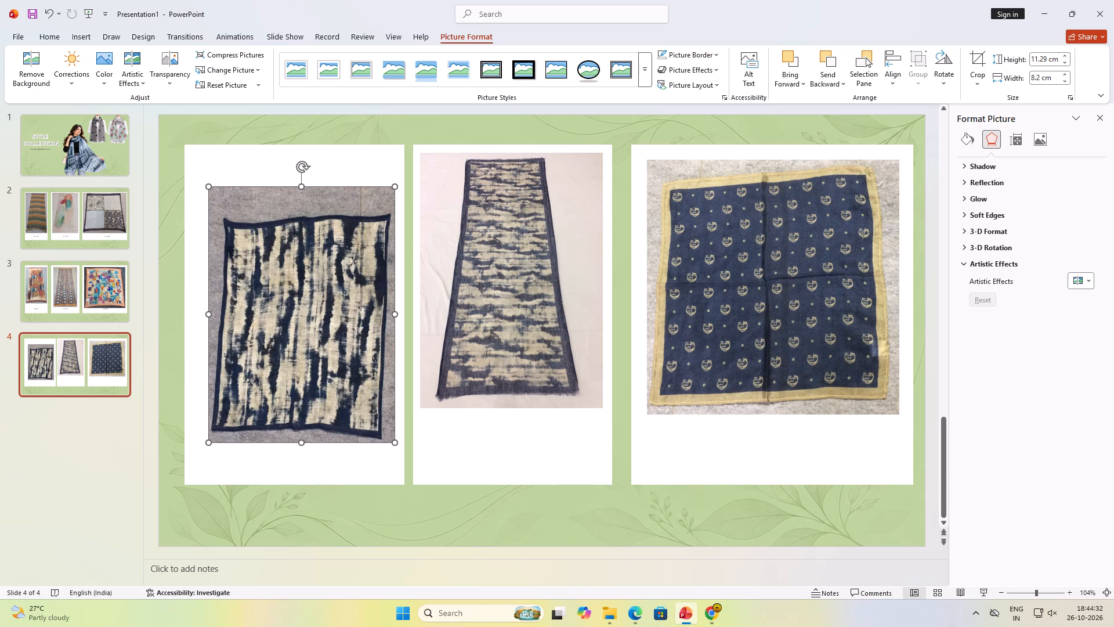
Reduce the tie-dye picture's height to 9.89 cm and centre it across the upper part of the left white frame.
left_click_drag(303, 190, 299, 219)
left_click(299, 219)
left_click(297, 292)
left_click_drag(297, 288, 295, 269)
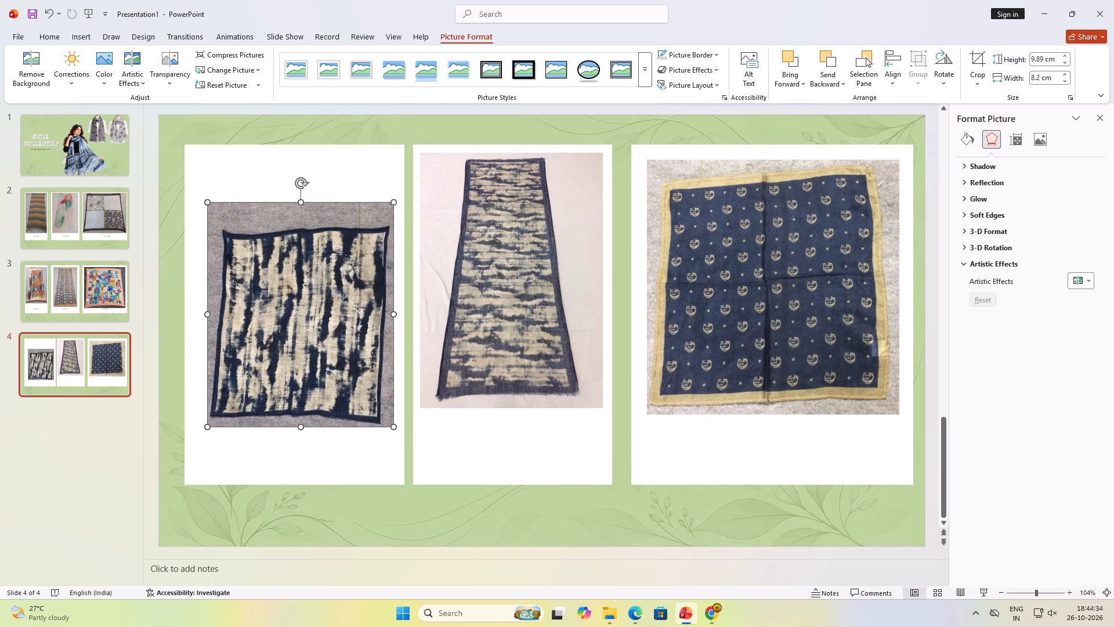
left_click_drag(294, 262, 293, 218)
double_click(293, 218)
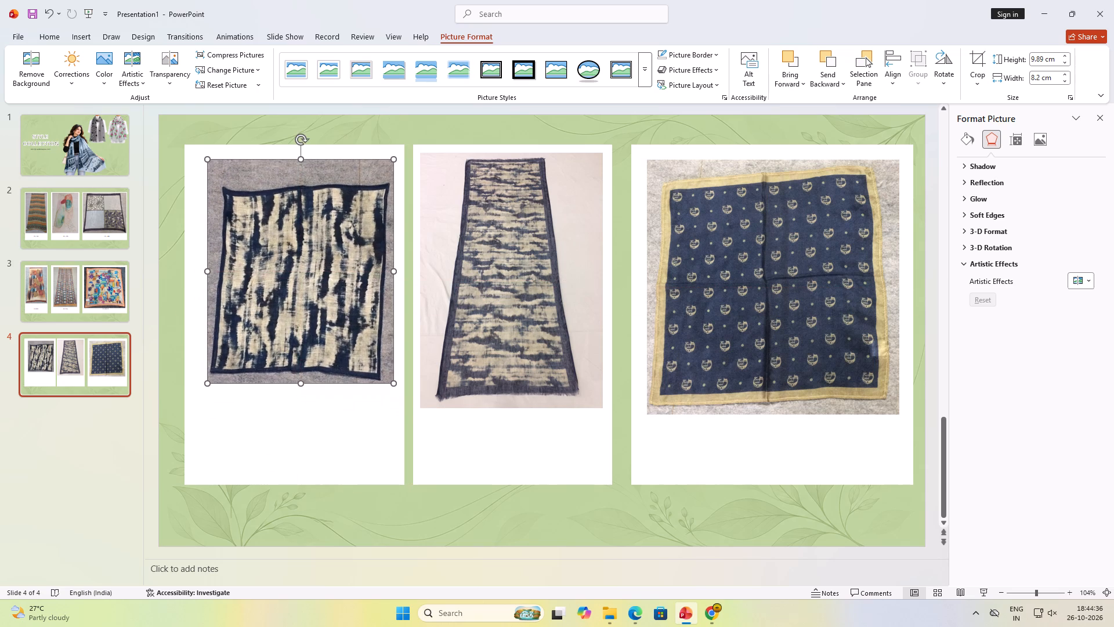
left_click(274, 239)
left_click_drag(269, 243, 269, 243)
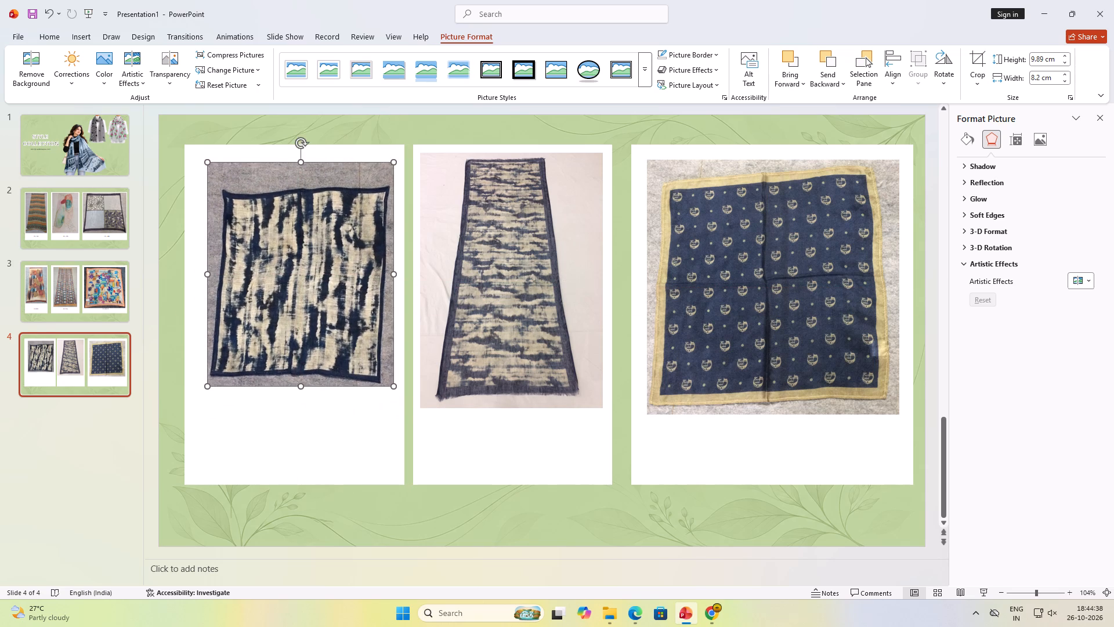
left_click_drag(269, 243, 261, 243)
left_click(261, 243)
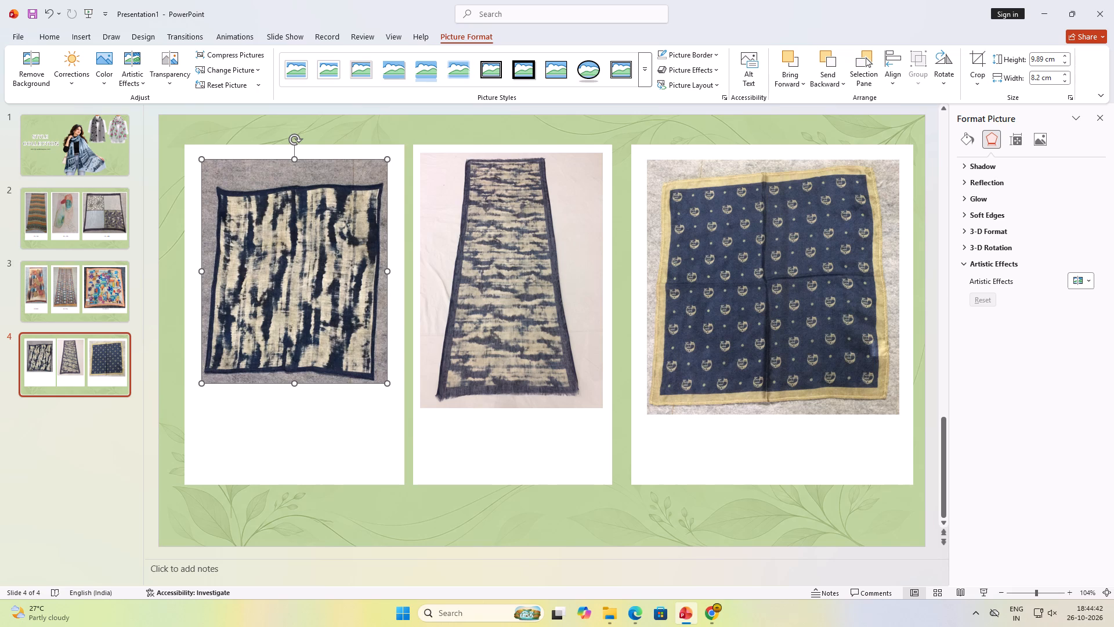
Check the file names in the buyer's YR picture folder for the design numbers of slide 4's scarves.
left_click(103, 438)
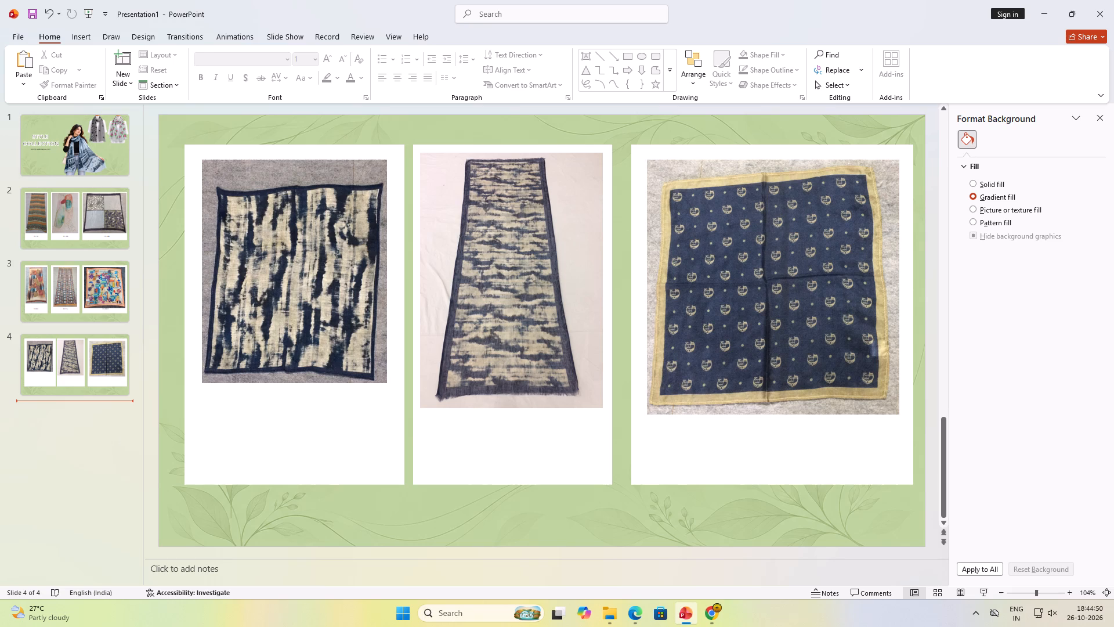
left_click(68, 428)
left_click(76, 37)
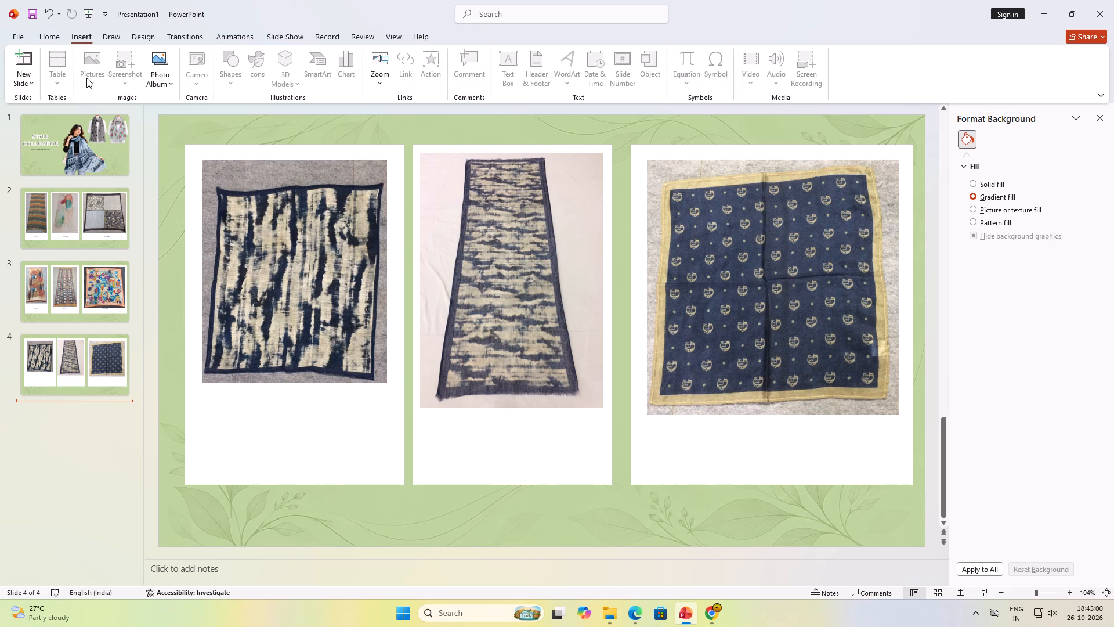
left_click(185, 213)
left_click(92, 84)
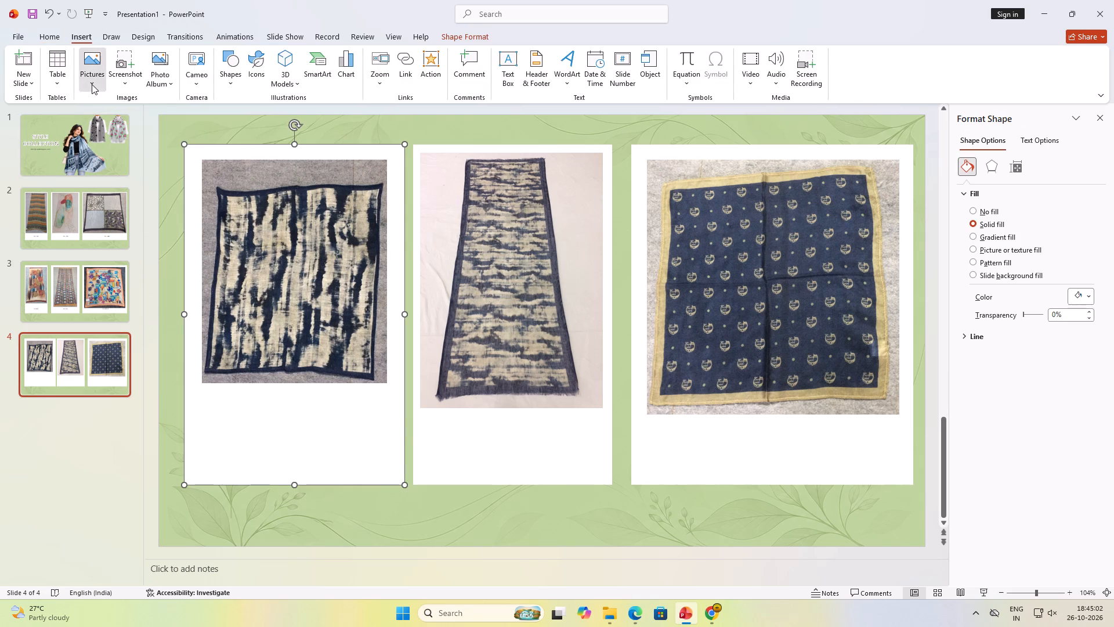
left_click(112, 118)
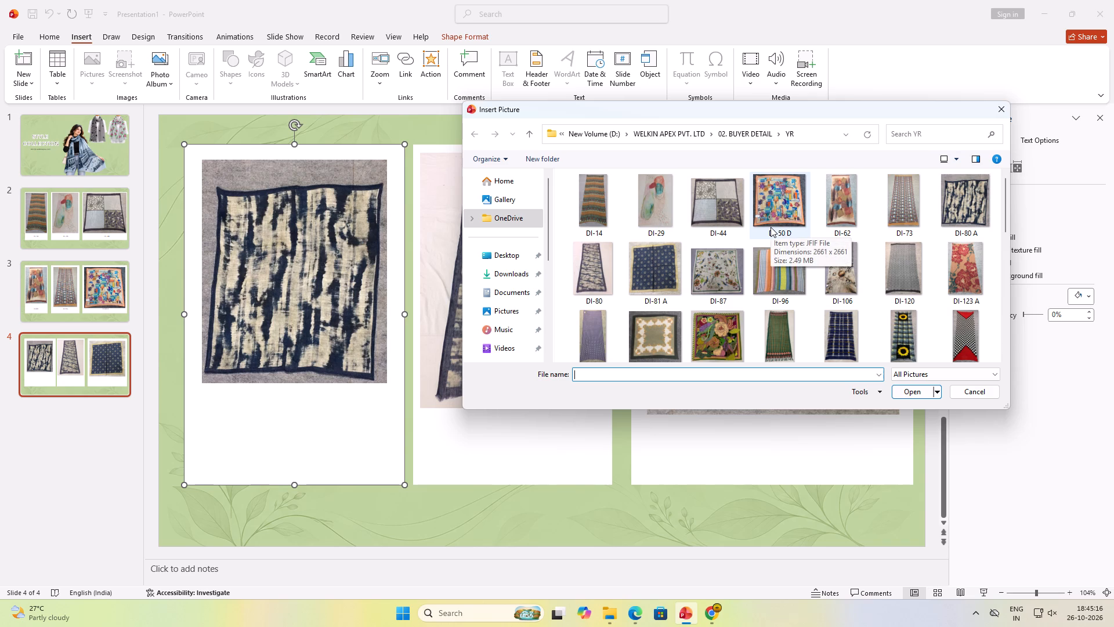
double_click(241, 518)
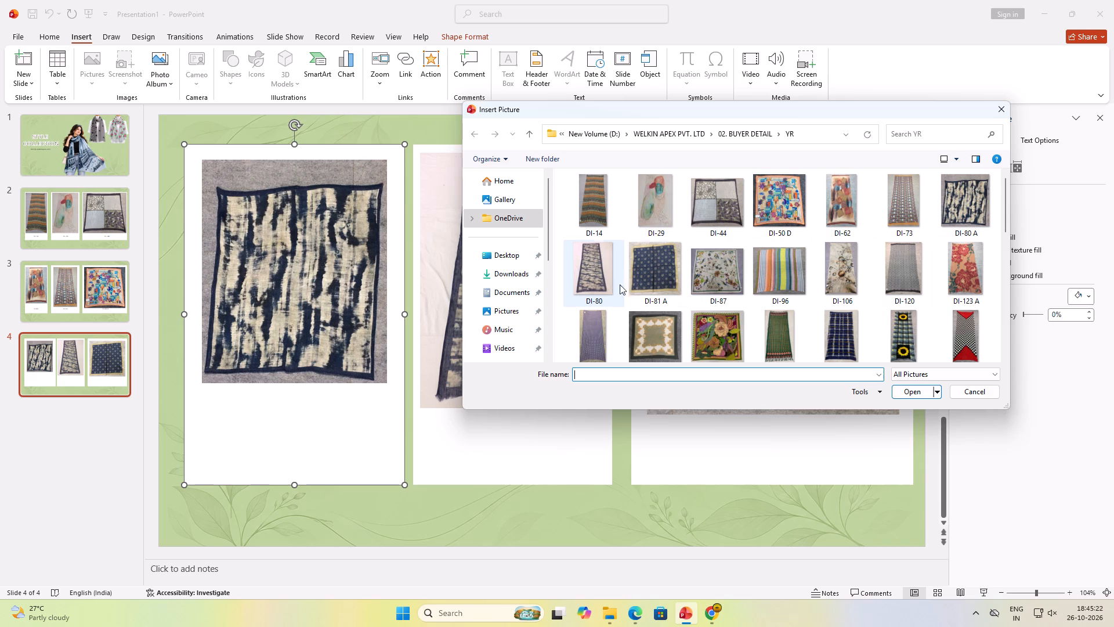
left_click_drag(787, 107, 855, 106)
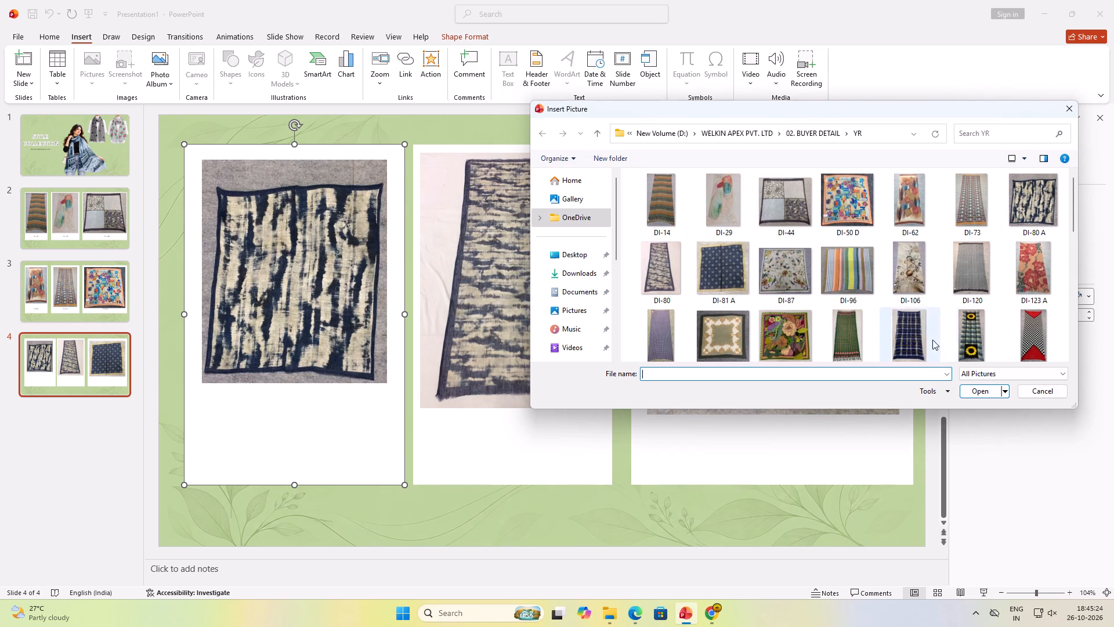
left_click(1030, 391)
Add a text box reading "DI 80 A" and place it beneath the tie-dye scarf picture in the left white frame.
double_click(288, 502)
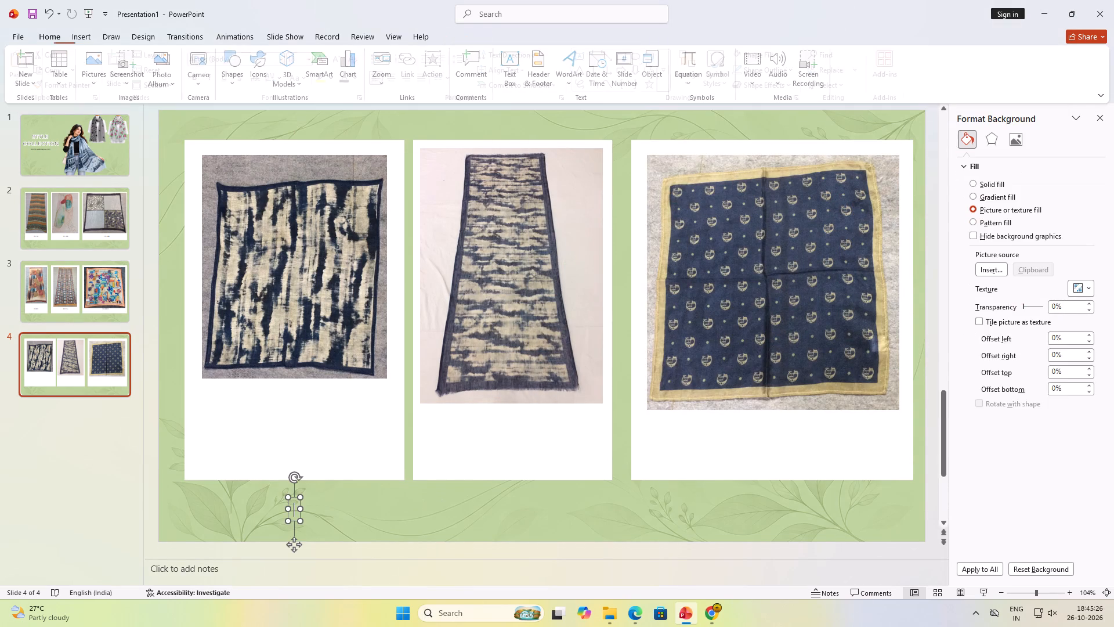
type("DI")
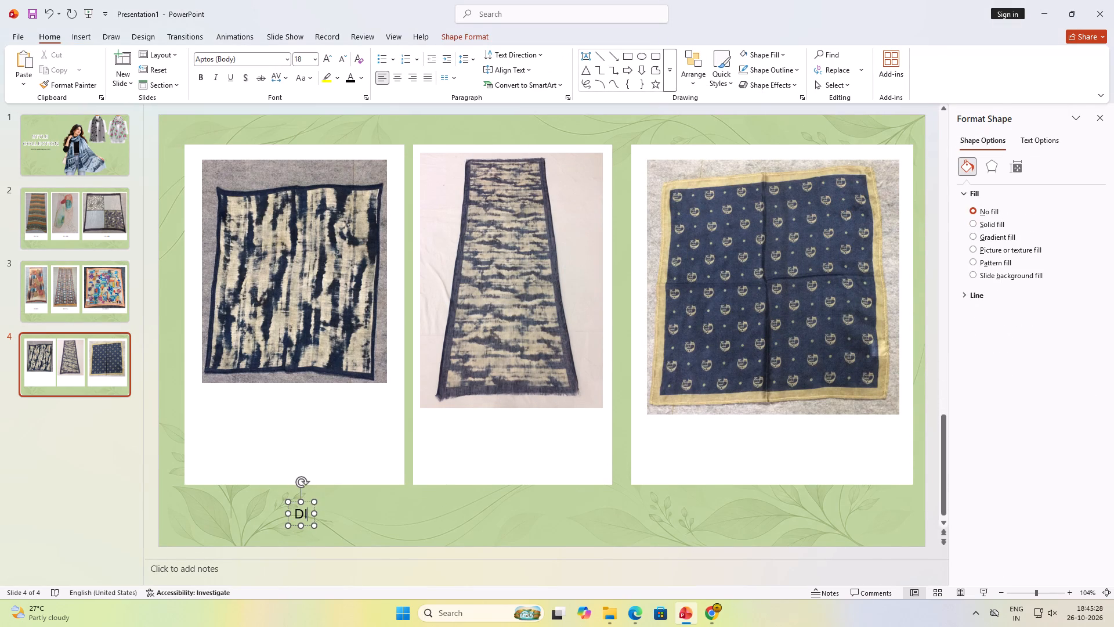
key("space")
type("80 A")
left_click_drag(332, 502, 308, 419)
left_click(308, 419)
left_click(302, 427)
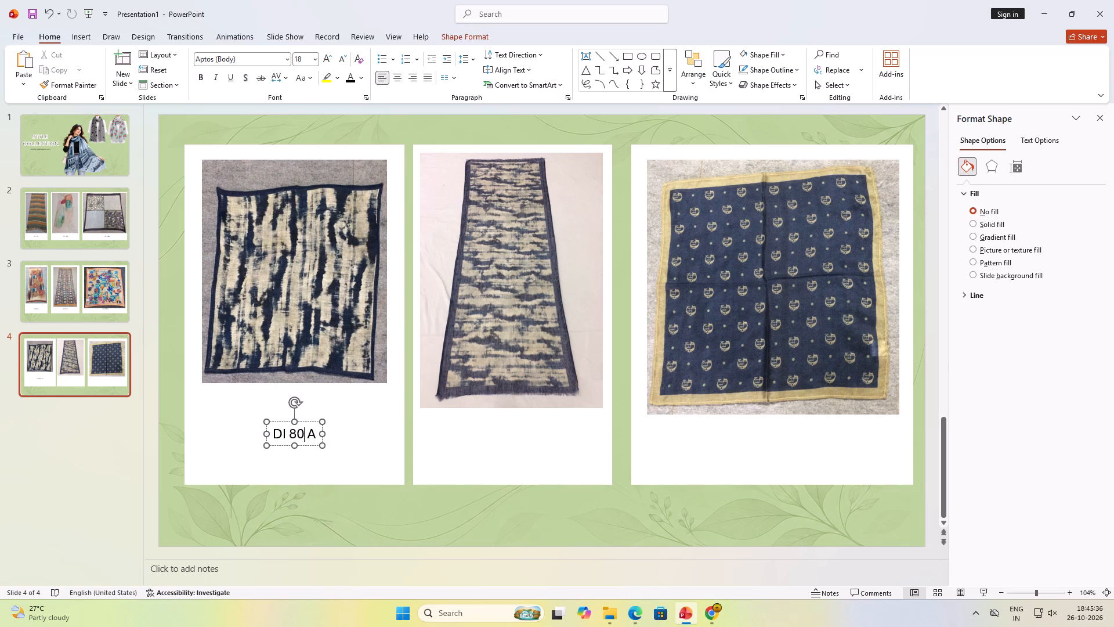
Copy the DI 80 A caption to beneath the long scarf in the middle frame and change the copy to "DI 80".
left_click_drag(309, 421, 527, 431)
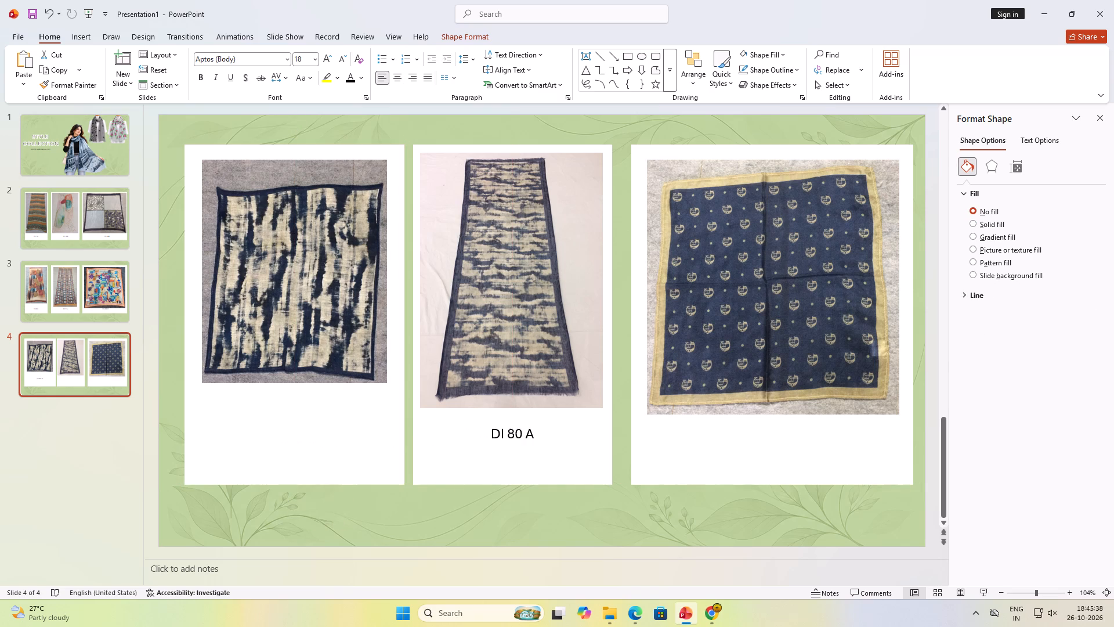
left_click_drag(527, 431, 570, 451)
right_click(527, 431, "shift")
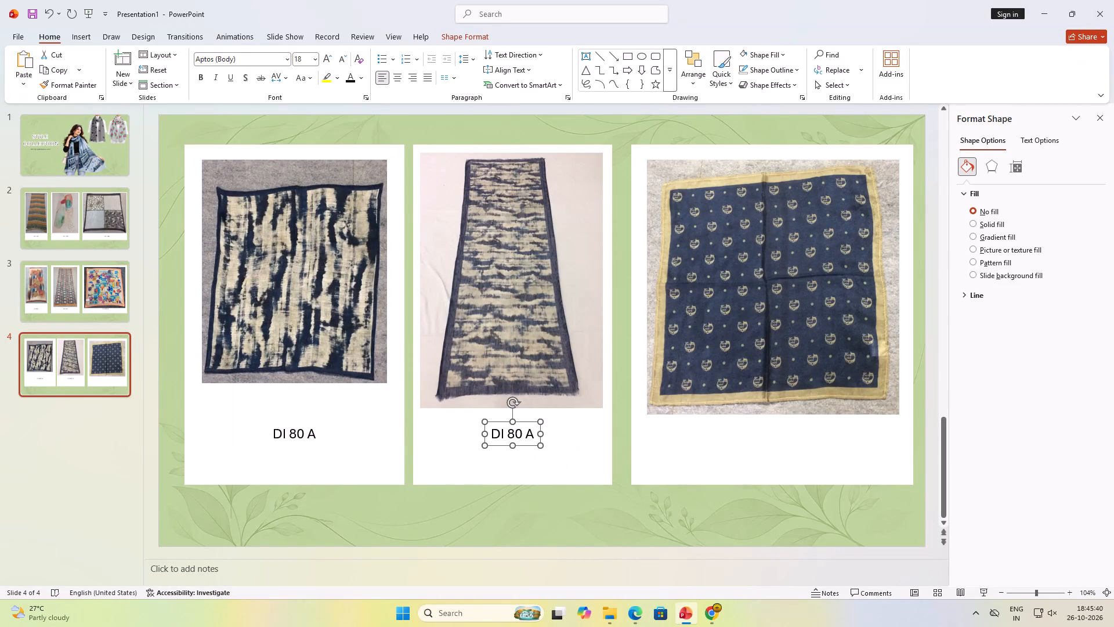
left_click(530, 436)
left_click(526, 435)
key("BackSpace")
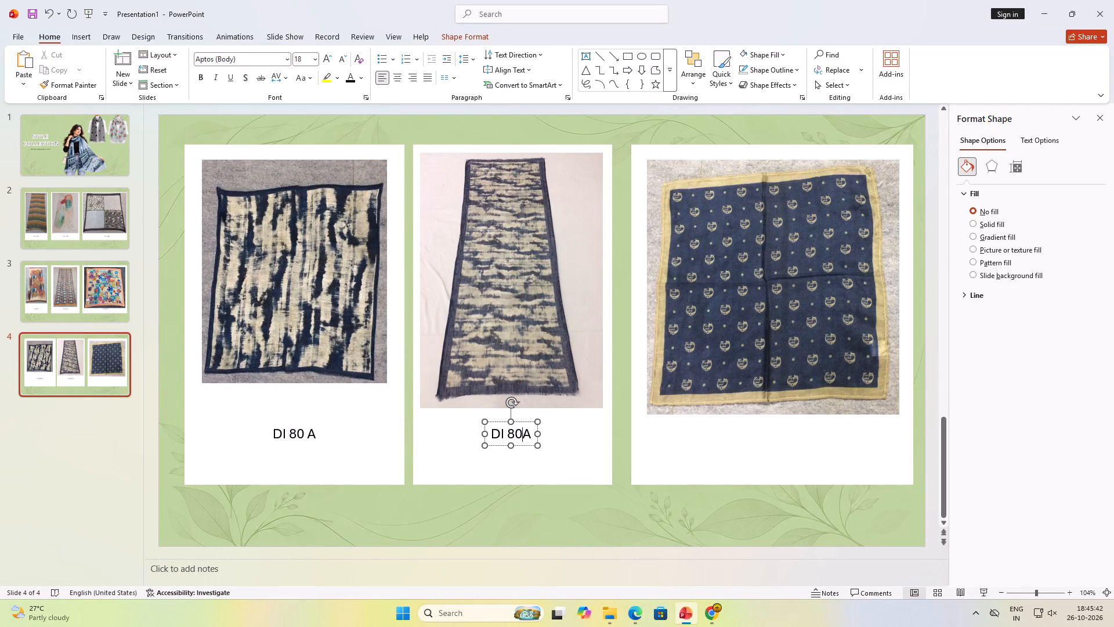
key("Right")
key("BackSpace")
Copy the DI 80 caption to beneath the navy scarf in the right frame and change the copy to "DI 81 A".
left_click(518, 422)
left_click_drag(517, 423, 674, 423)
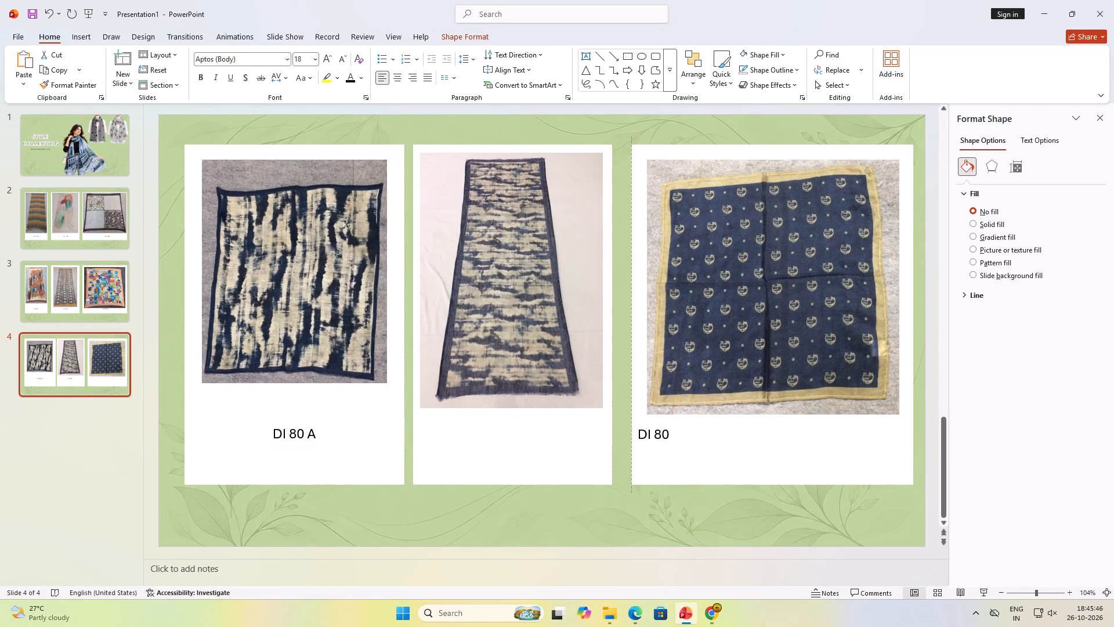
left_click_drag(674, 423, 785, 427)
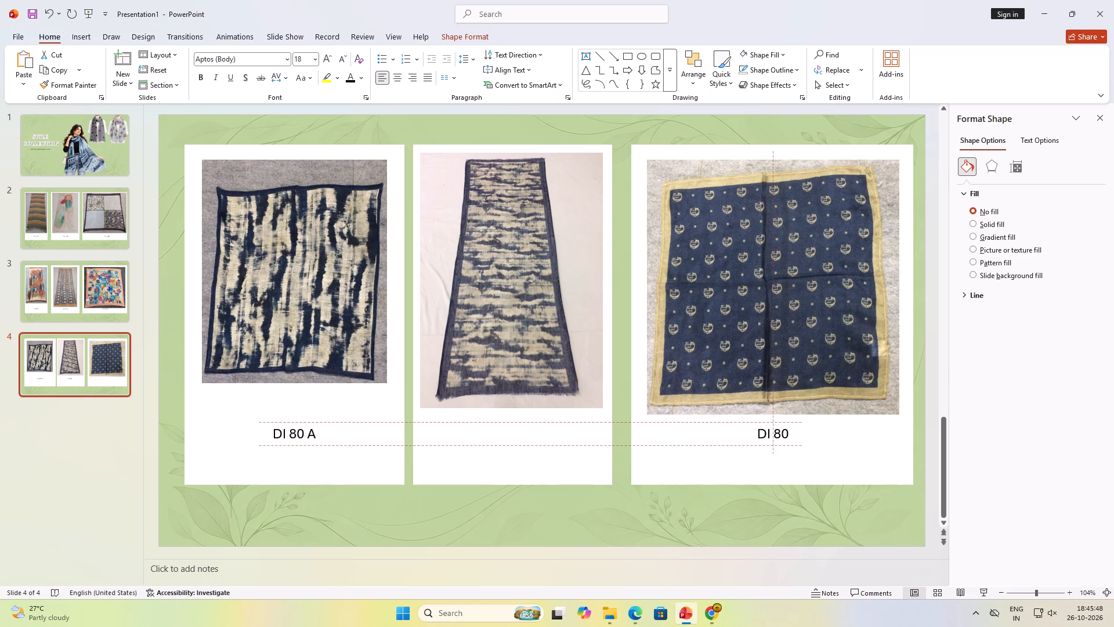
left_click_drag(785, 427, 798, 451)
right_click(784, 427, "shift")
left_click(784, 435)
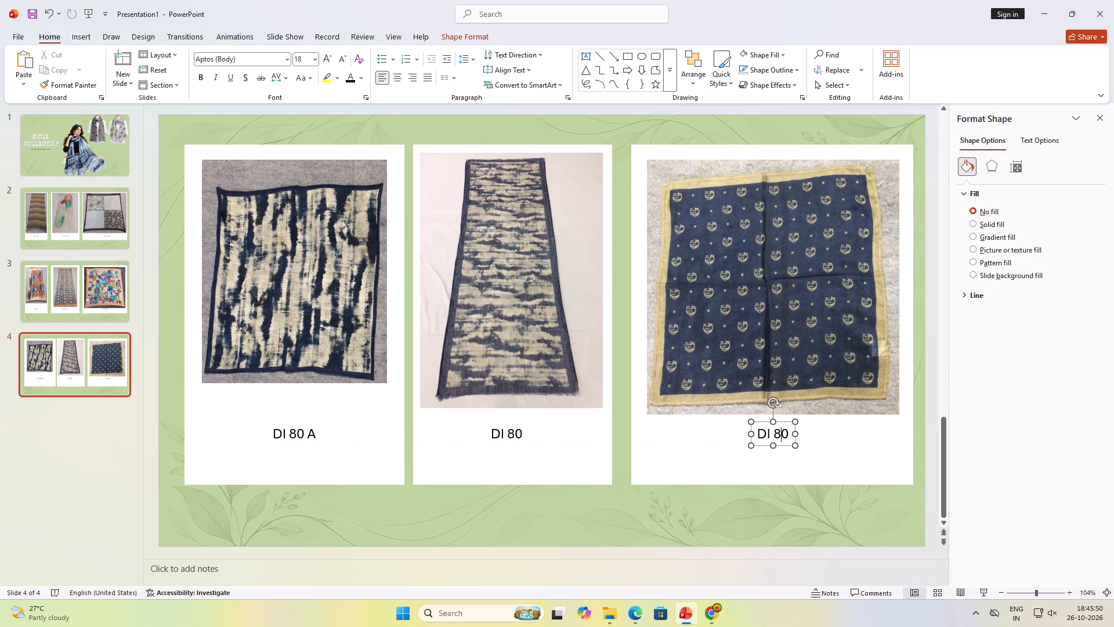
double_click(787, 434)
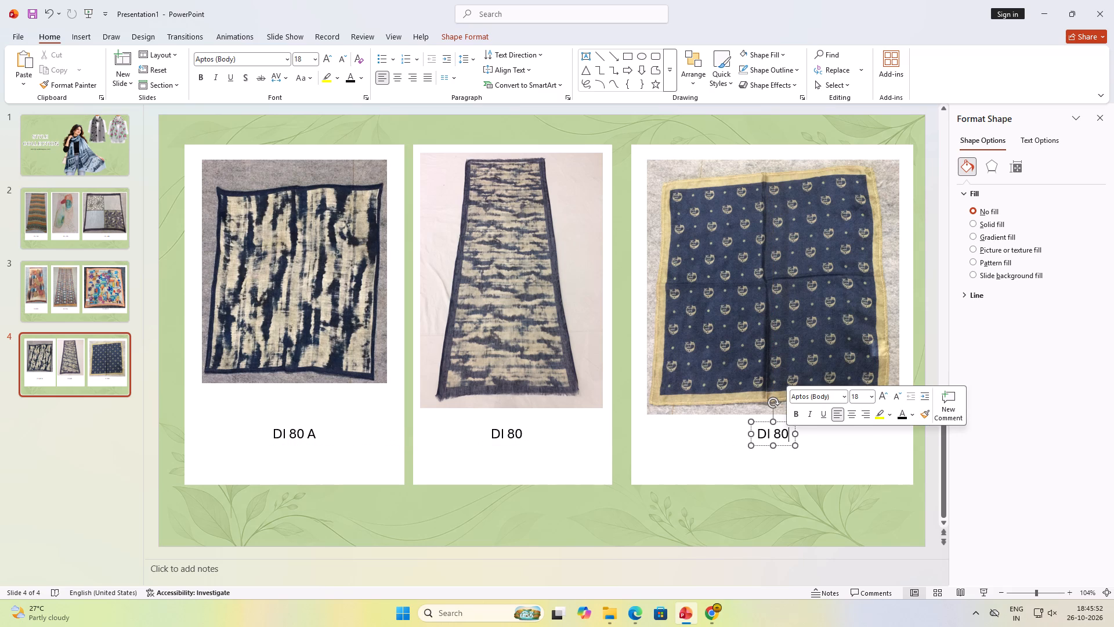
key("BackSpace")
type("1")
key("space")
key("a")
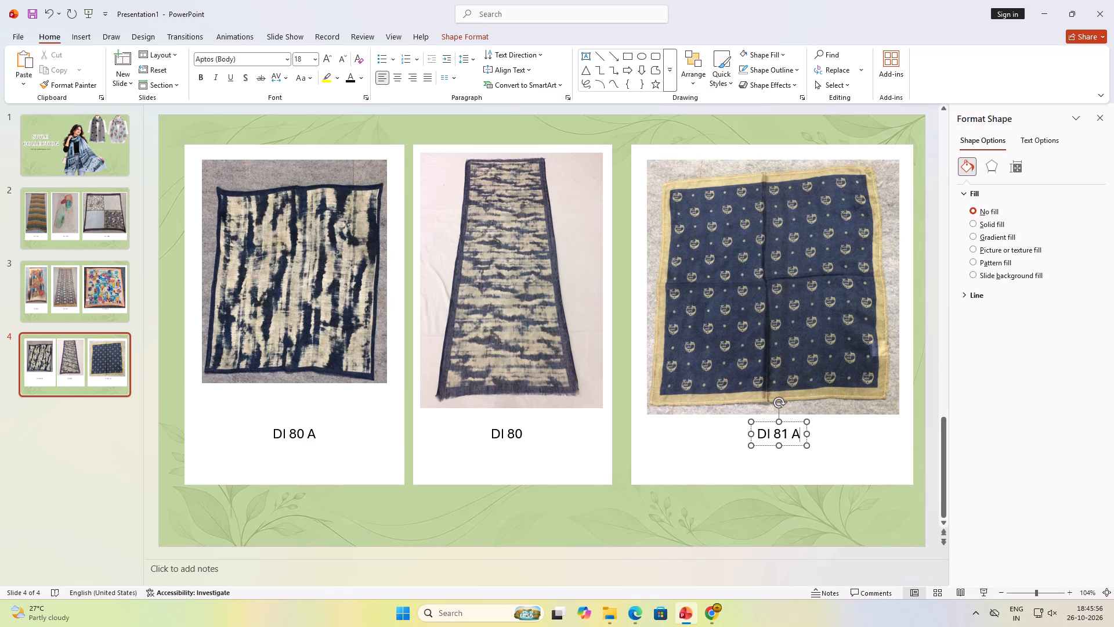
left_click(840, 461)
left_click(570, 527)
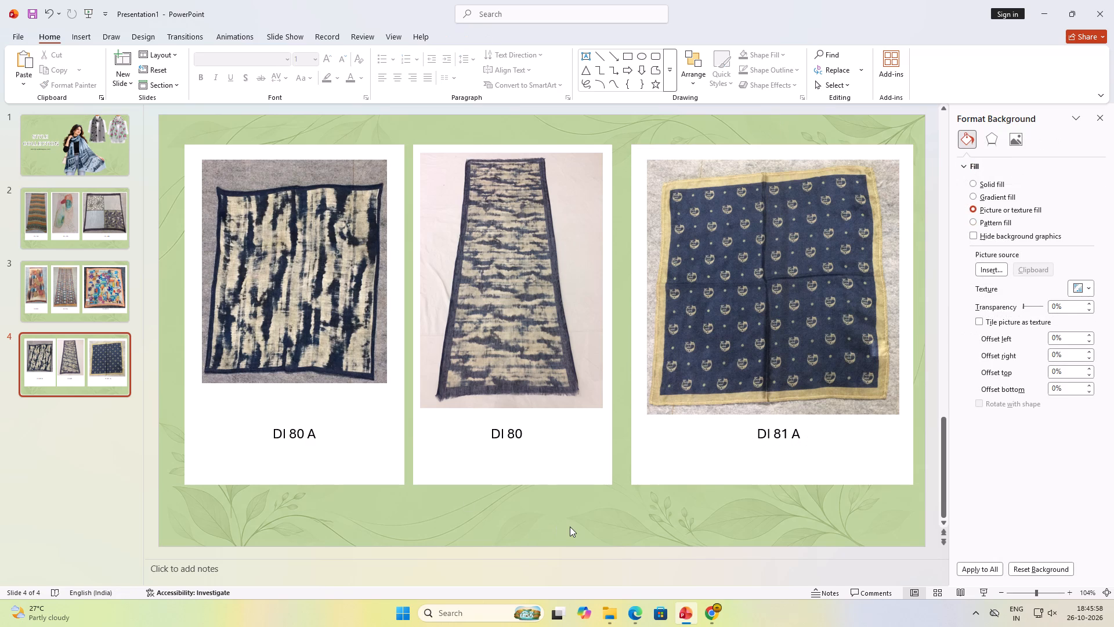
Duplicate slide 4 to make slide 5.
key("ctrl+d")
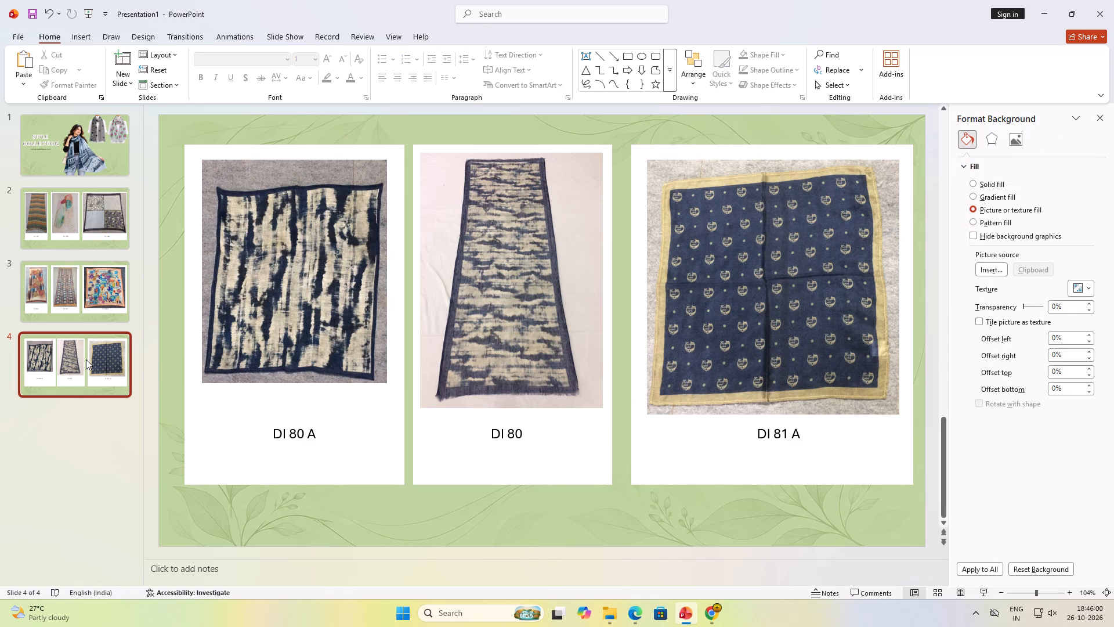
double_click(86, 359)
key("ctrl+d")
left_click(90, 445)
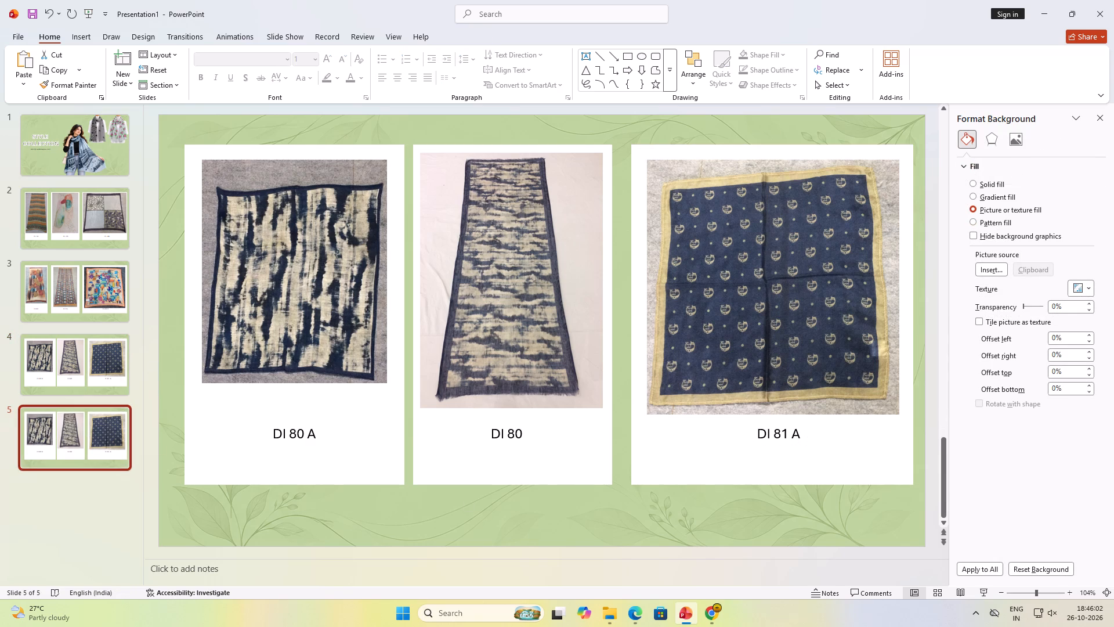
Delete the three scarf pictures from slide 5, leaving the white frames in place.
left_click(311, 334)
key("Delete")
left_click(465, 330)
key("Delete")
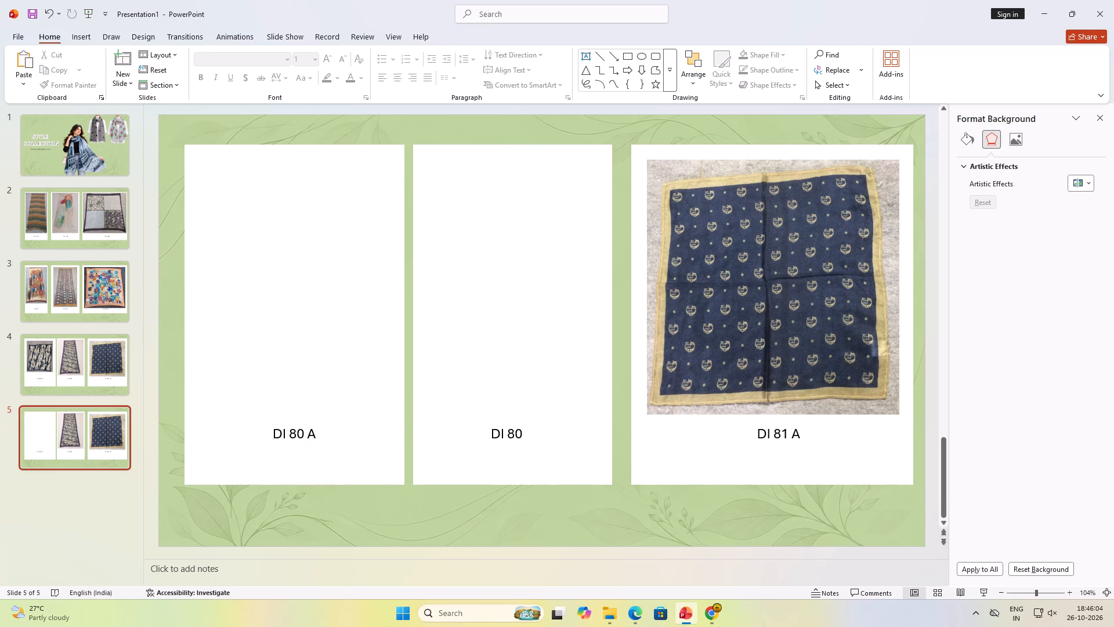
left_click(802, 333)
key("Delete")
Delete the captions in slide 5's middle and right white frames, keeping the DI 80 A caption in the left frame.
left_click(780, 440)
key("Delete")
left_click(513, 437)
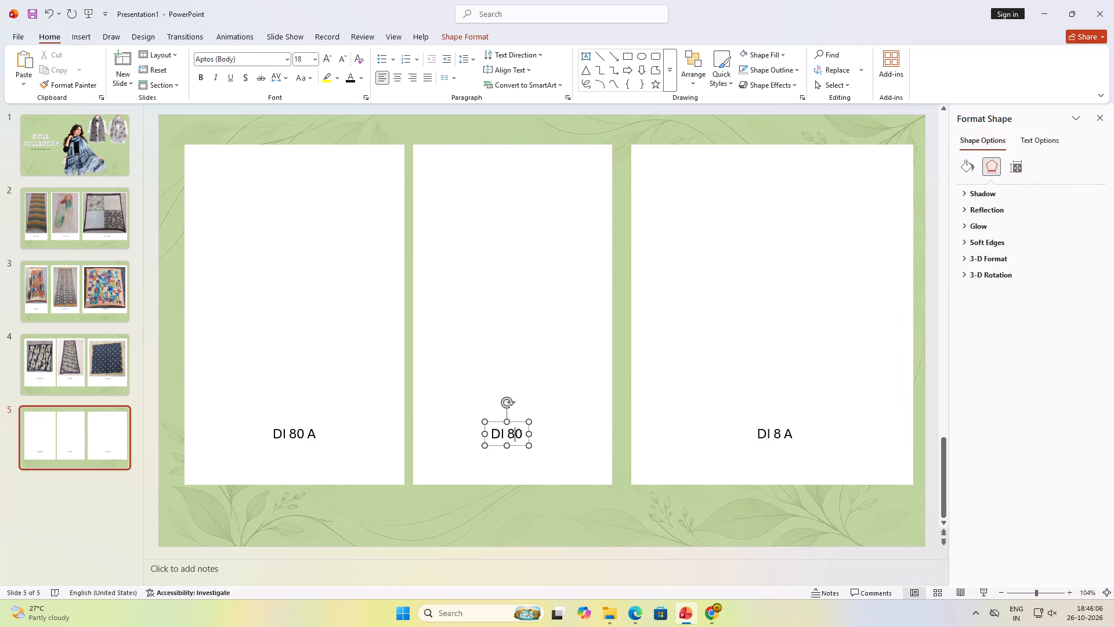
left_click(515, 423)
key("Delete")
left_click(762, 437)
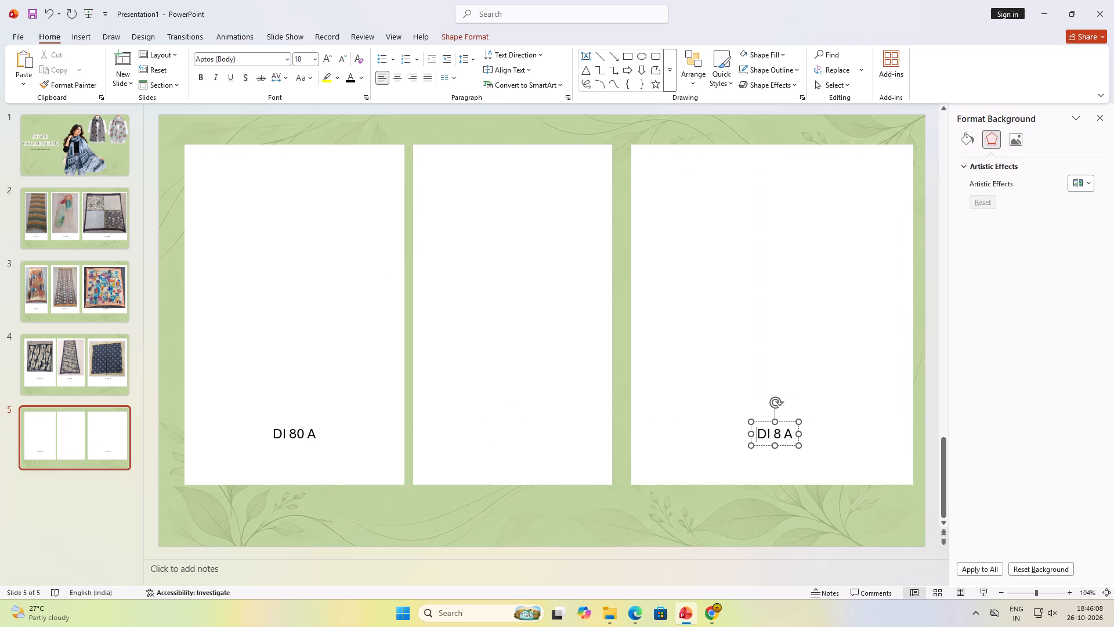
left_click(767, 425)
left_click(766, 423)
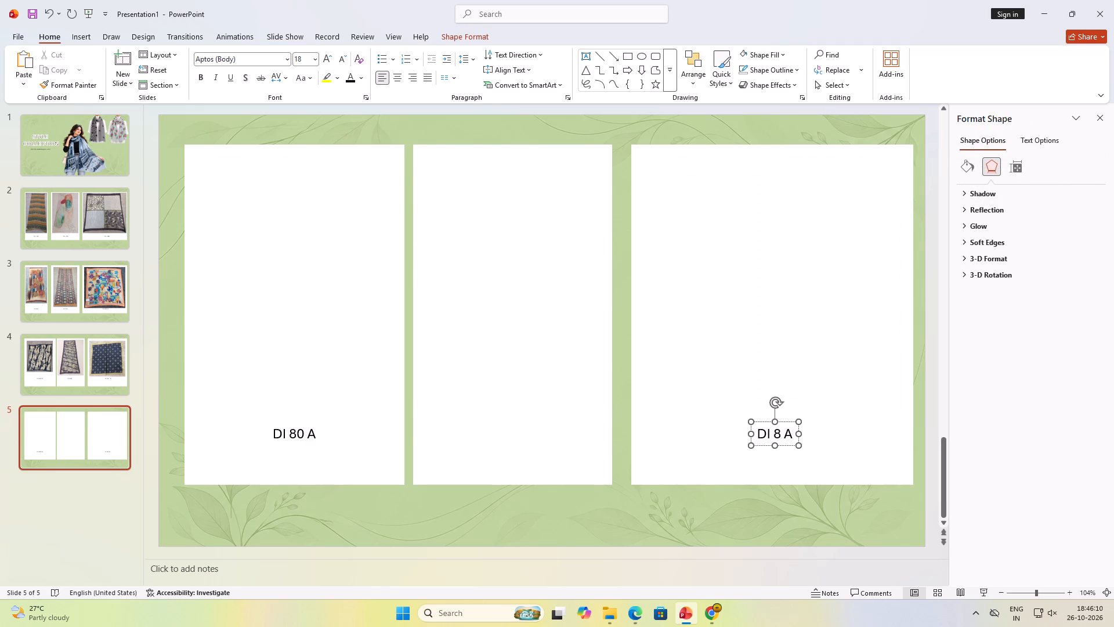
key("Delete")
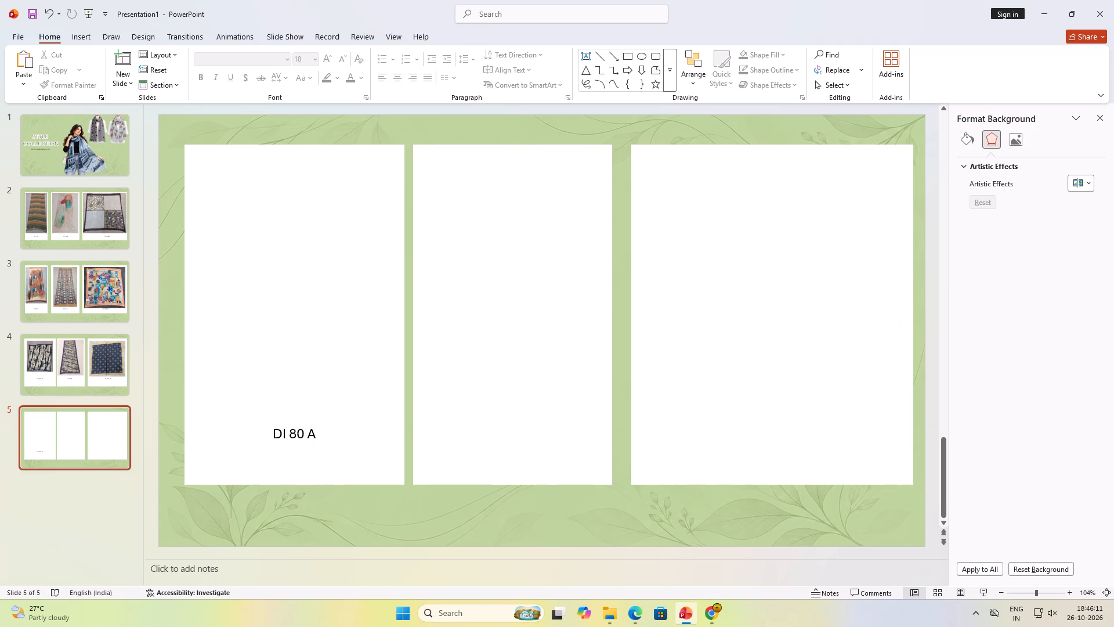
Delete the remaining DI 80 A caption from slide 5's left white frame.
left_click(301, 434)
left_click(310, 421)
key("Delete")
left_click(89, 504)
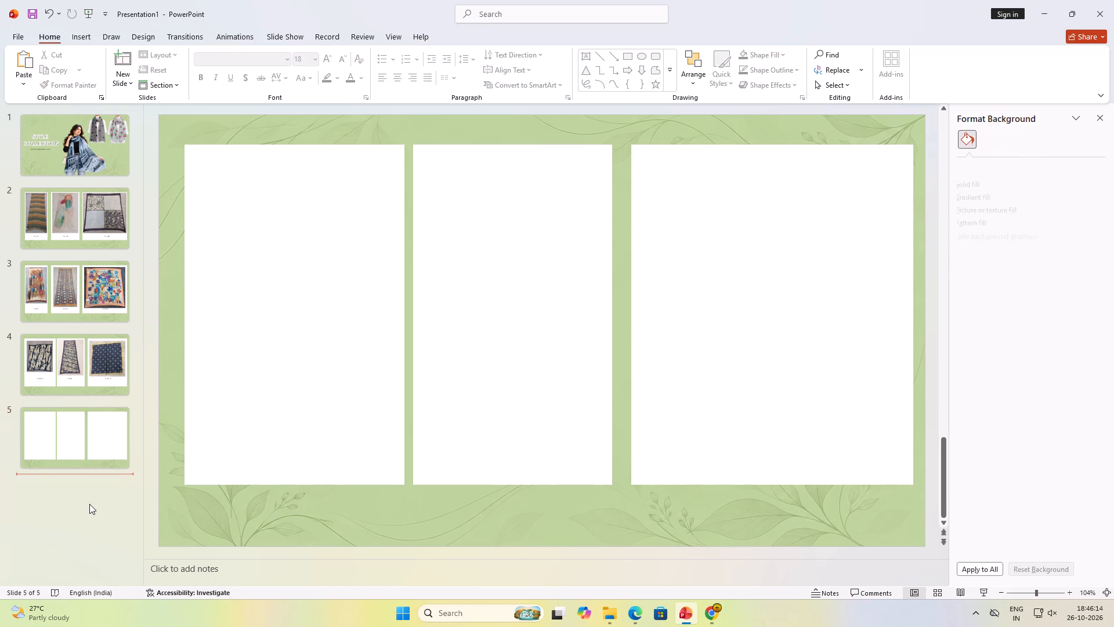
left_click(85, 509)
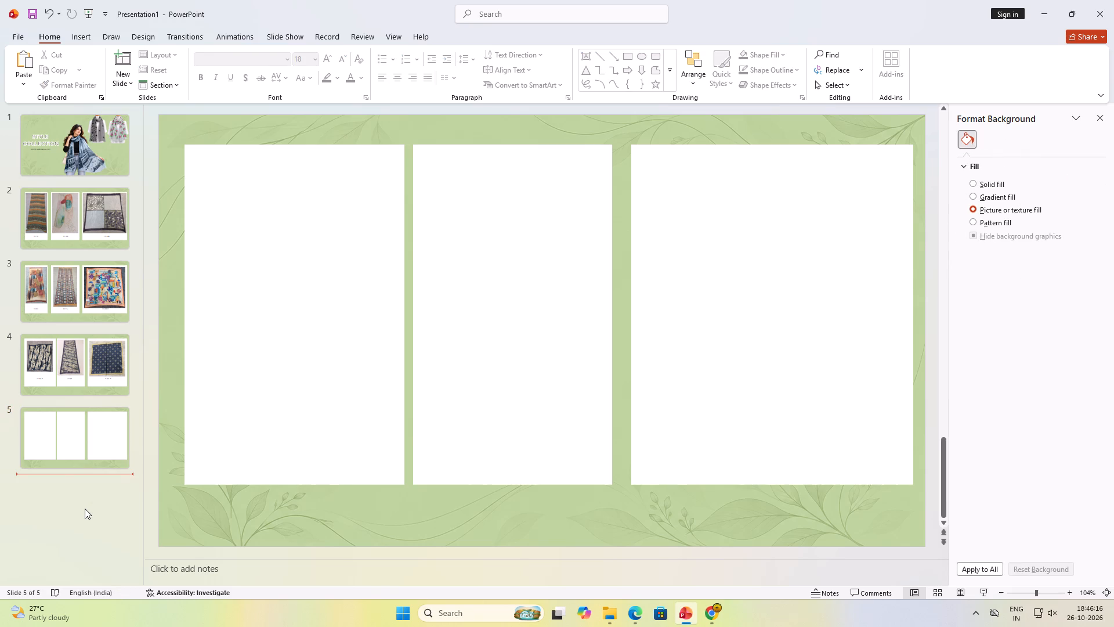
Insert the pictures DI-87, DI-96 and DI-106 from the YR folder onto slide 5.
left_click(70, 37)
left_click(190, 230)
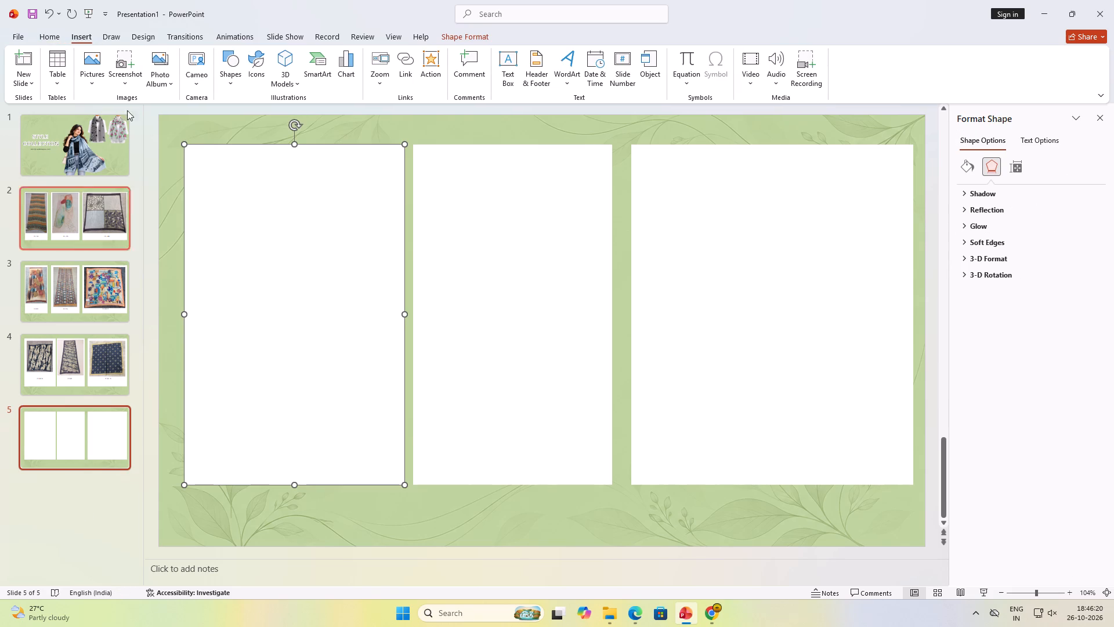
left_click(82, 80)
left_click(117, 122)
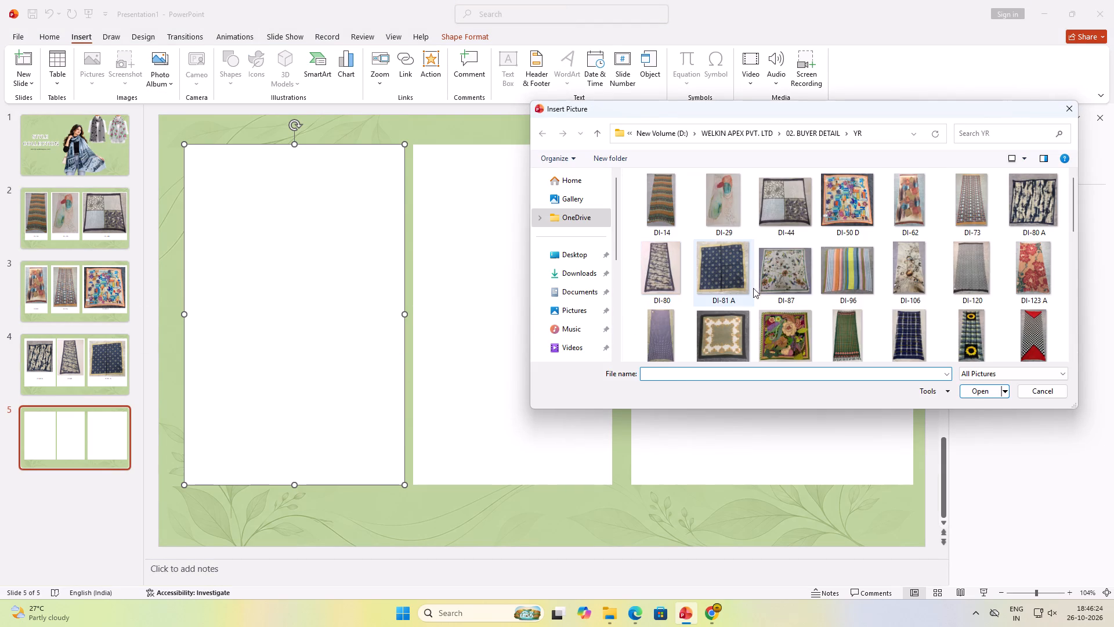
left_click(782, 279)
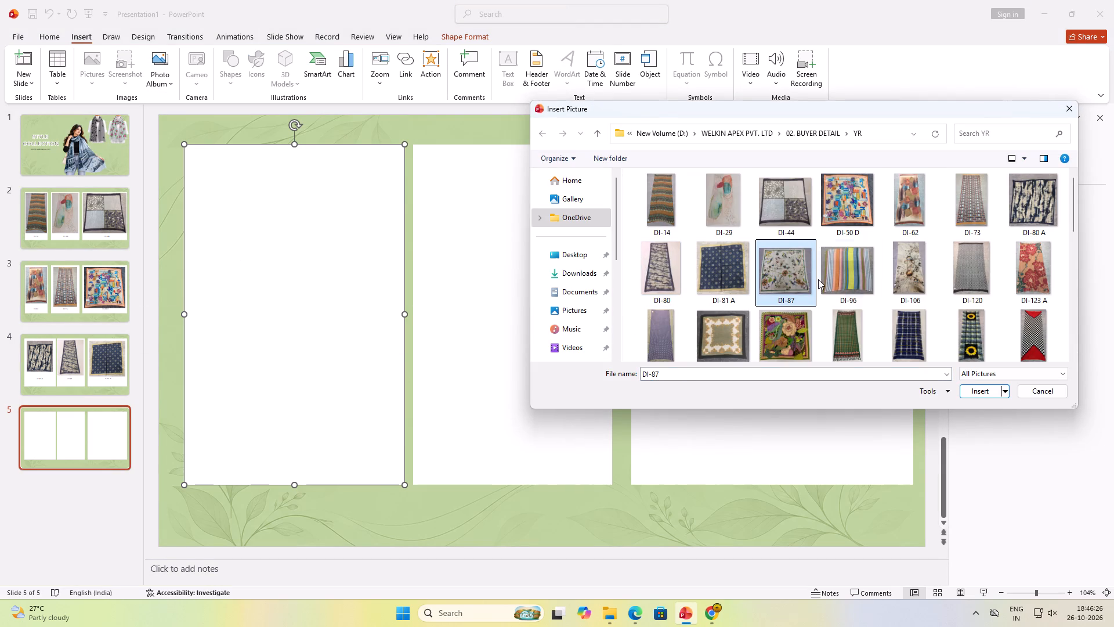
left_click(843, 279, "ctrl")
left_click(903, 277, "ctrl")
double_click(981, 393)
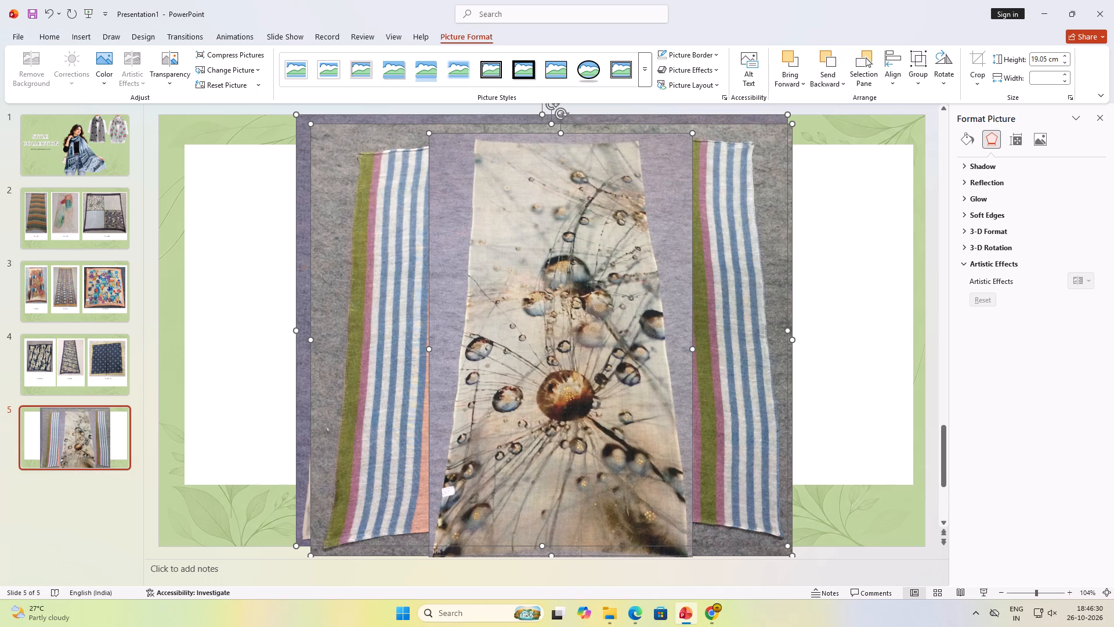
Scale the three inserted scarf pictures down together to about 11.17 cm high and move the stack over the middle of slide 5.
left_click(793, 124)
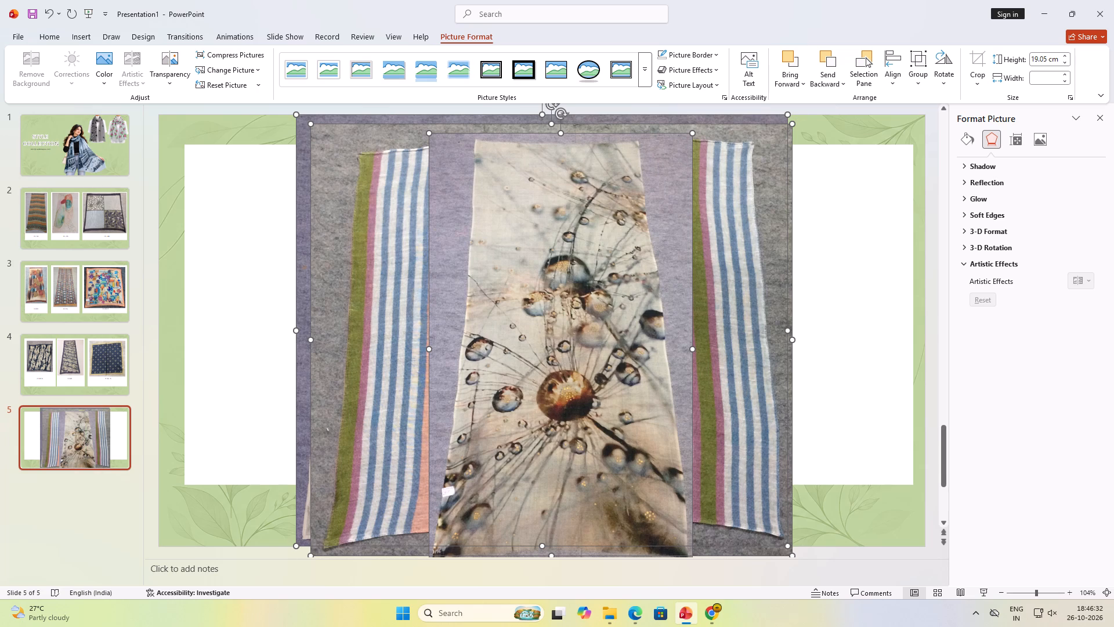
left_click(632, 309)
left_click(792, 124)
left_click_drag(767, 141, 758, 149)
left_click_drag(758, 149, 688, 179)
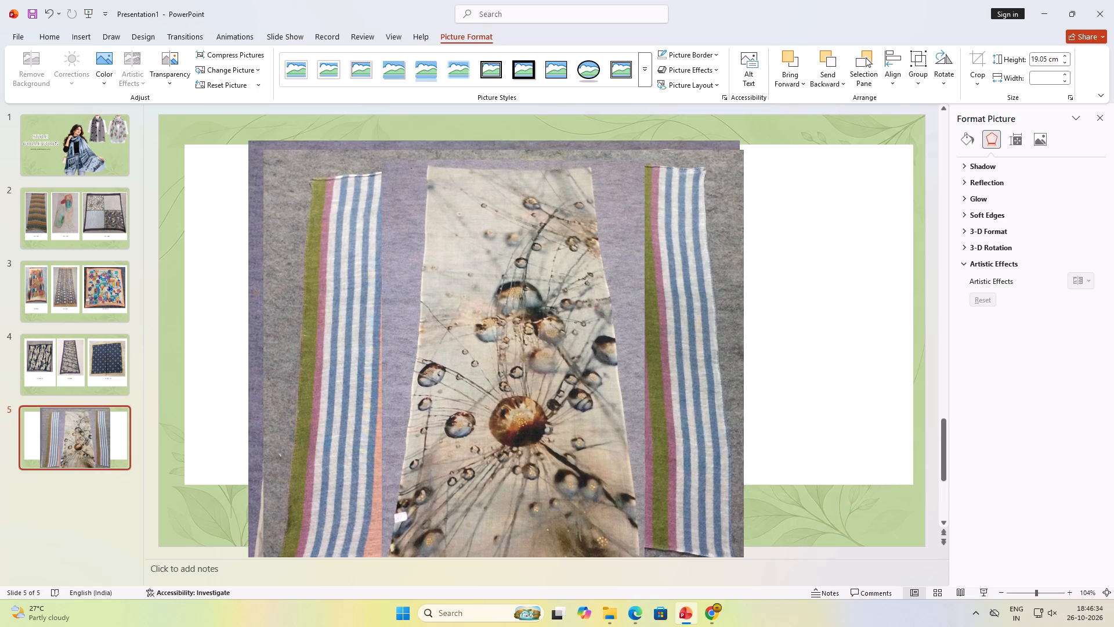
left_click_drag(688, 179, 754, 172)
left_click(754, 172)
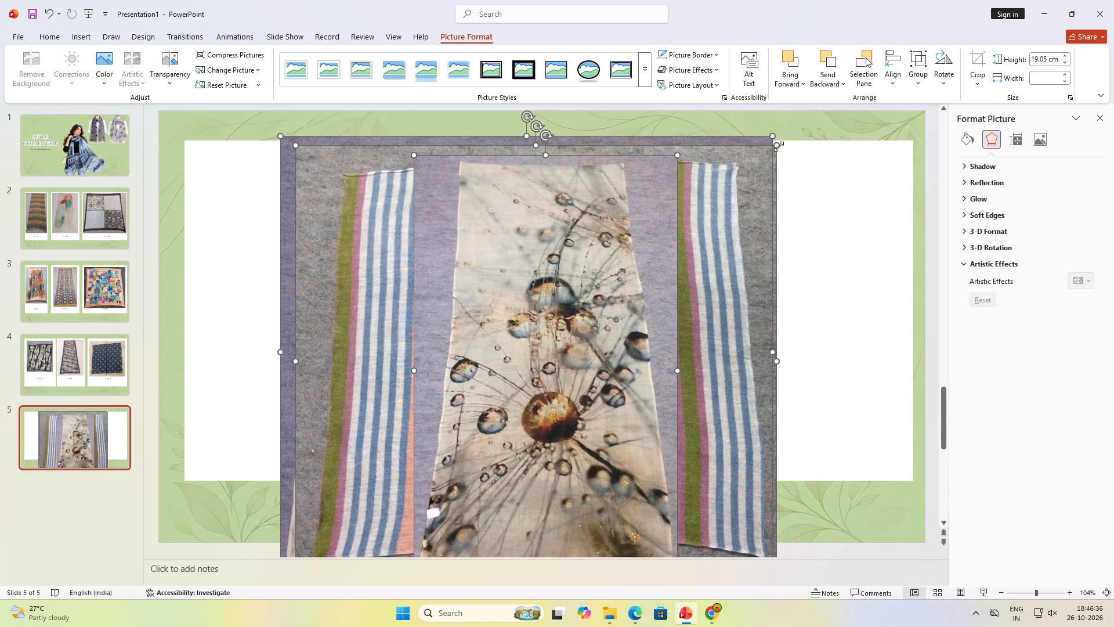
left_click_drag(776, 146, 578, 353)
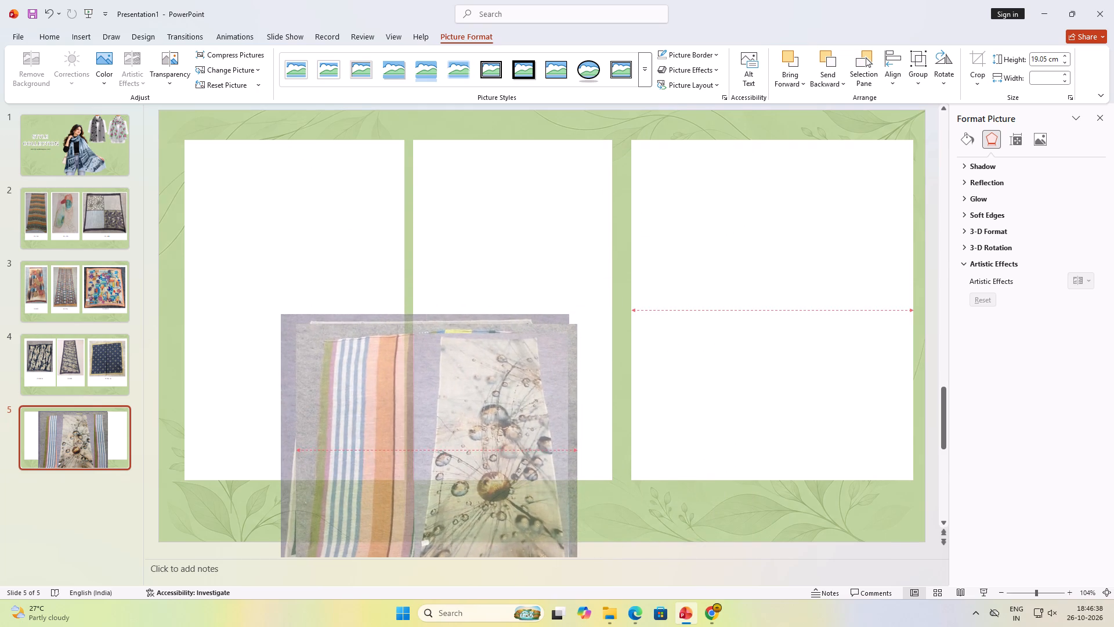
left_click_drag(482, 394, 489, 322)
left_click_drag(545, 302, 682, 296)
left_click(721, 296)
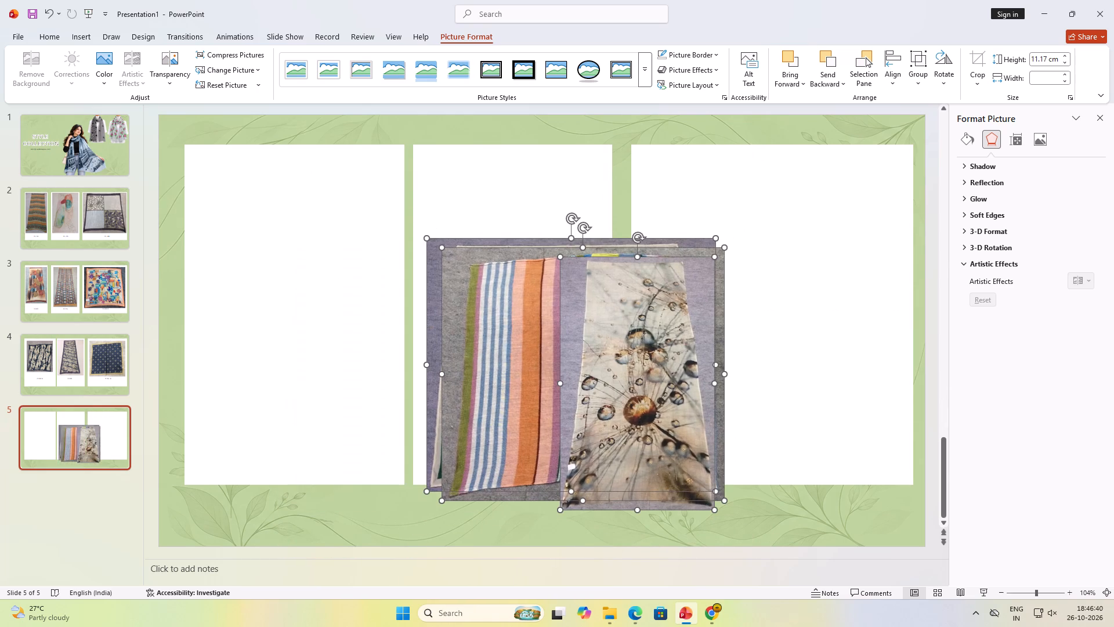
left_click(678, 327)
left_click(508, 333)
left_click(397, 355)
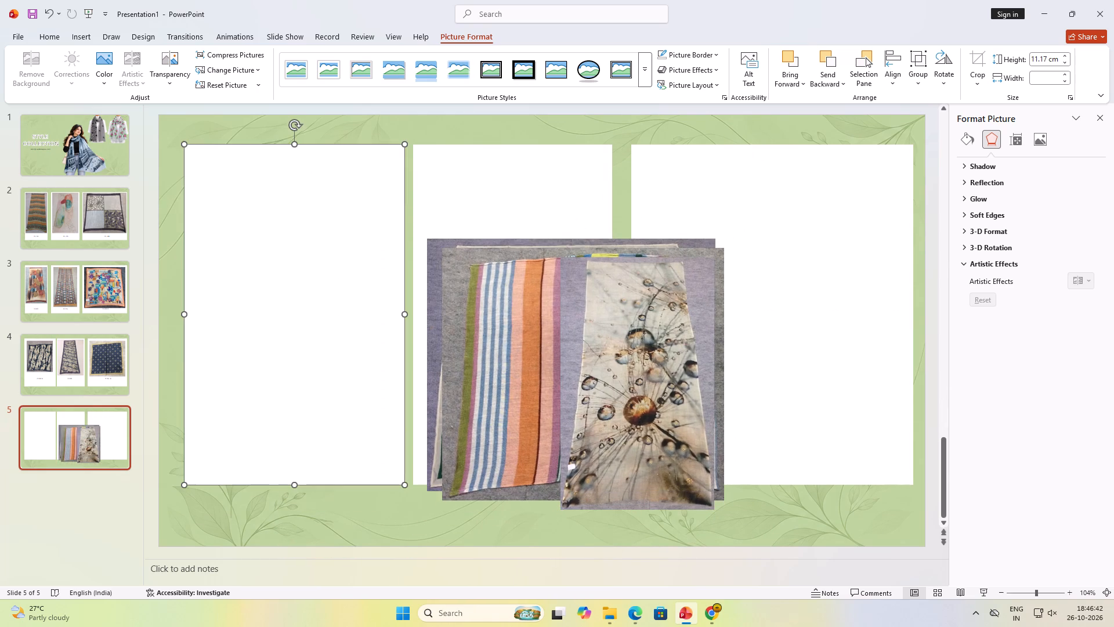
Spread the scarf pictures over the frames: striped on the left, dewdrop print in the middle, bird-and-flower print on the right.
left_click(484, 354)
left_click_drag(515, 356, 704, 282)
left_click(704, 282)
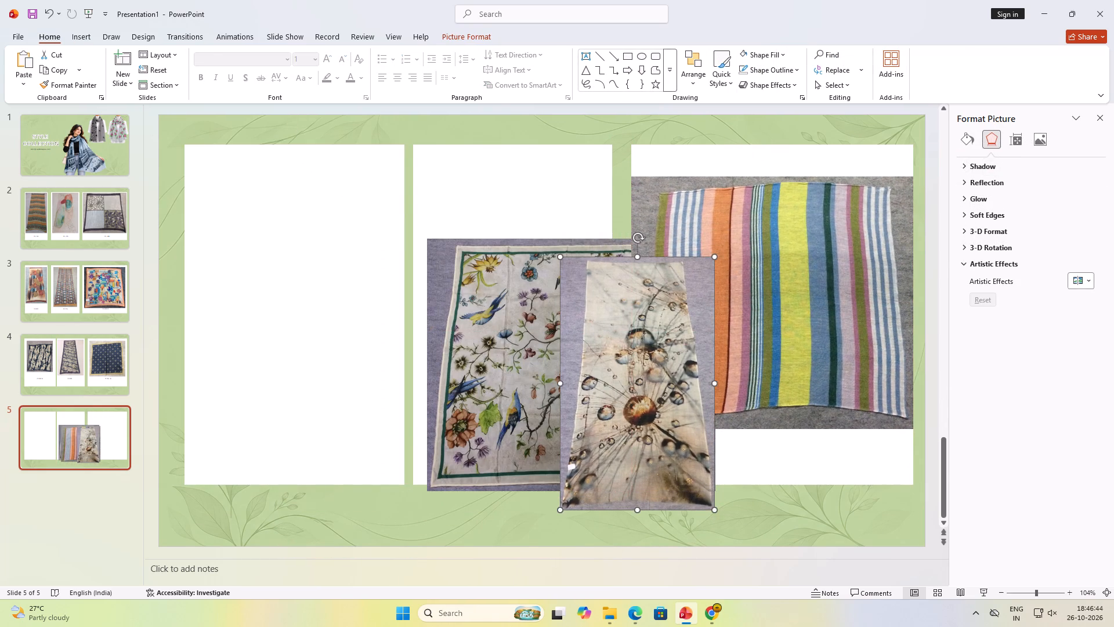
left_click_drag(624, 376, 459, 368)
left_click_drag(449, 366, 262, 276)
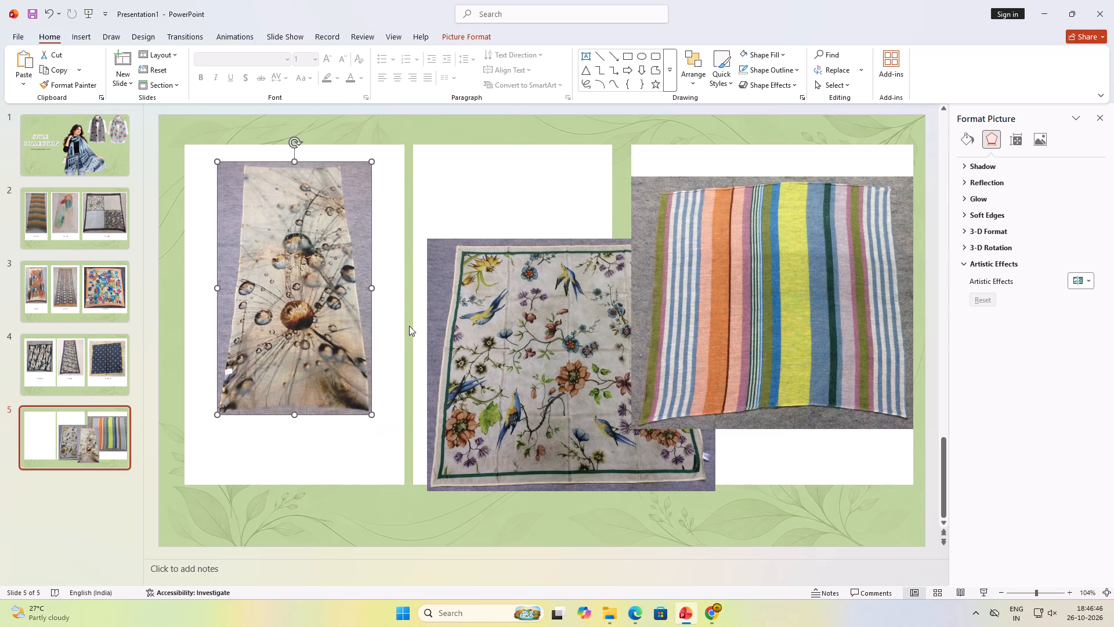
left_click_drag(311, 277, 536, 287)
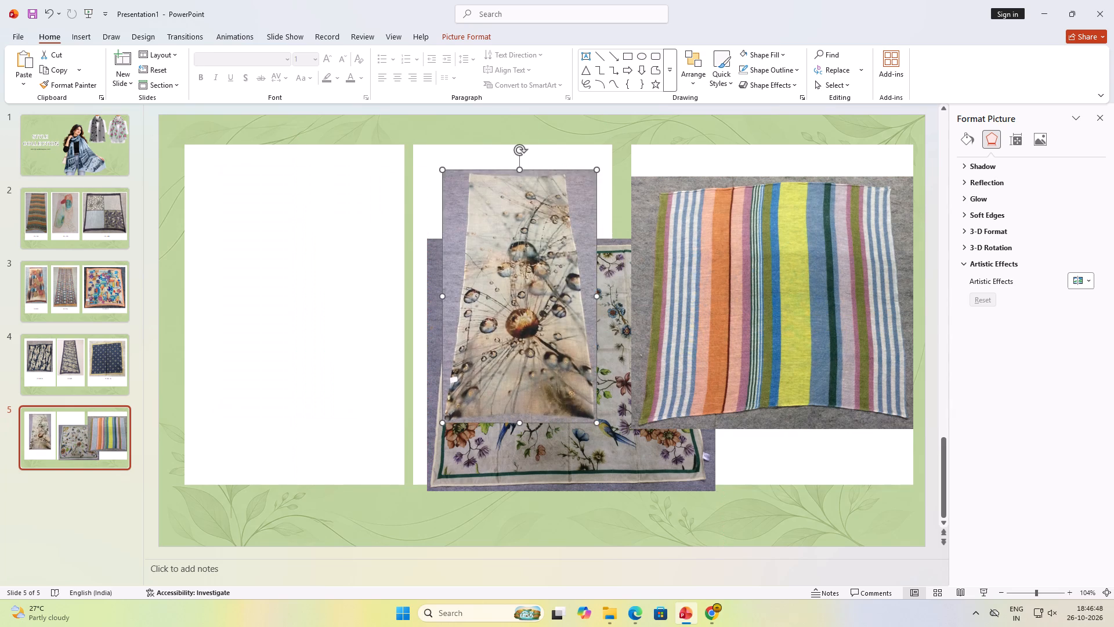
left_click_drag(781, 300, 354, 298)
left_click(354, 298)
left_click(630, 404)
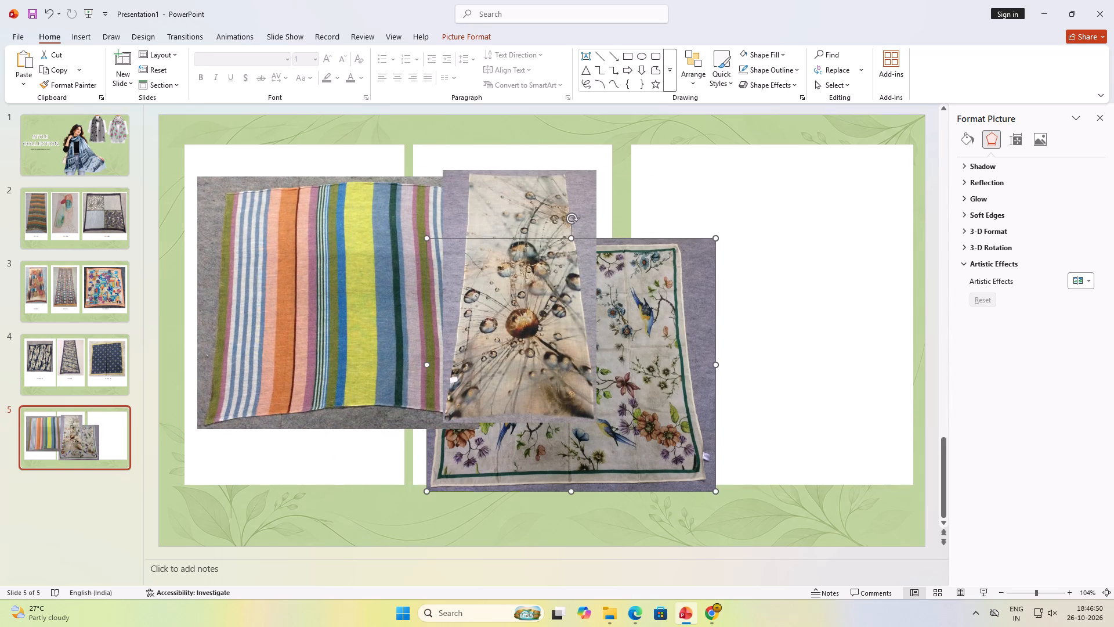
left_click_drag(636, 434, 818, 359)
left_click(818, 361)
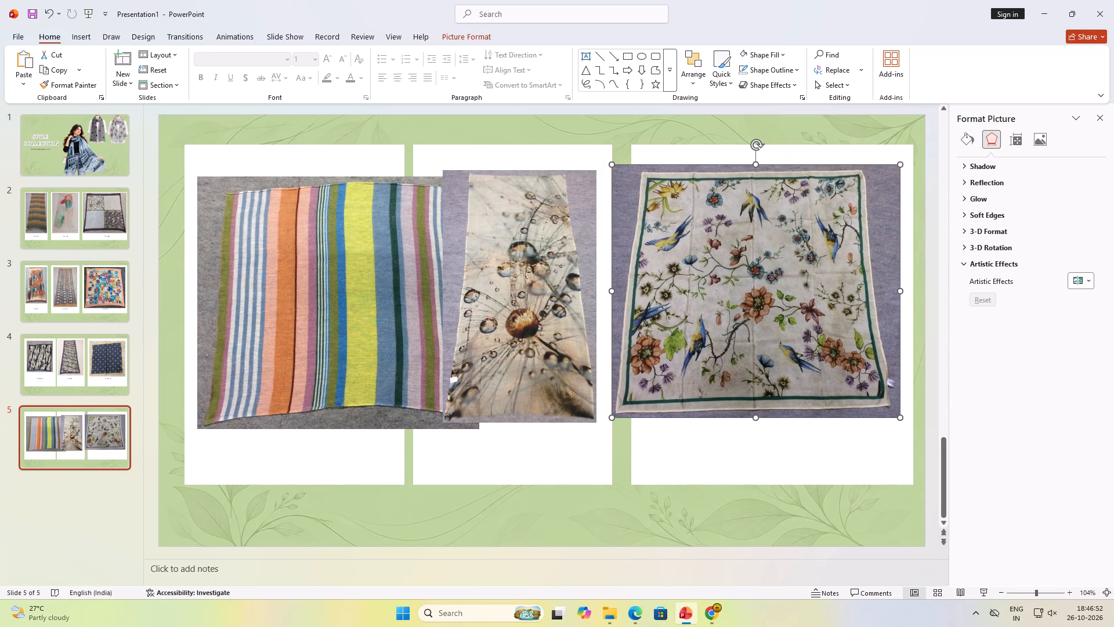
Shrink the bird-and-flower scarf picture proportionally and place it inside the upper part of the right white frame.
left_click_drag(614, 420, 681, 403)
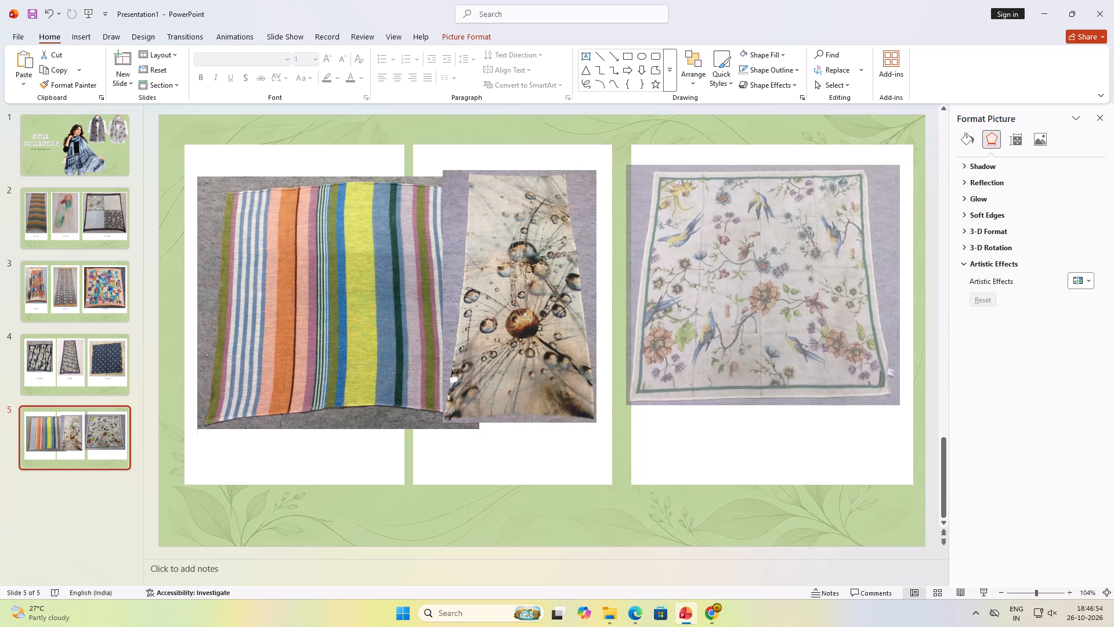
left_click_drag(681, 403, 697, 391)
left_click_drag(736, 343, 741, 336)
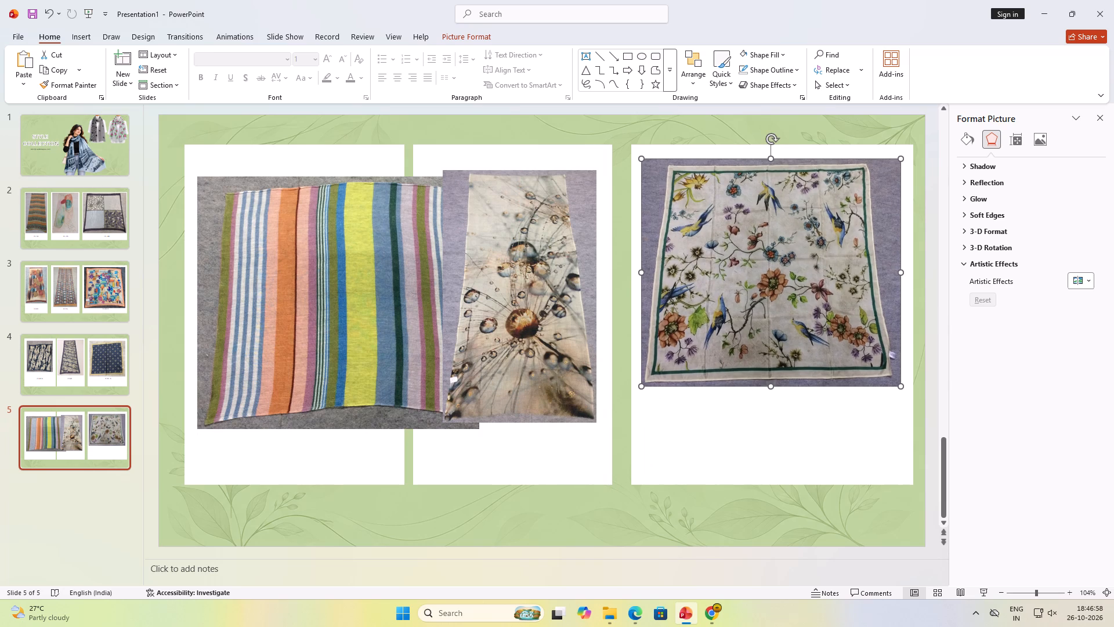
Move the dewdrop scarf picture up and slightly right so its top lines up with the bird-and-flower picture.
left_click_drag(507, 319, 513, 308)
left_click(513, 308)
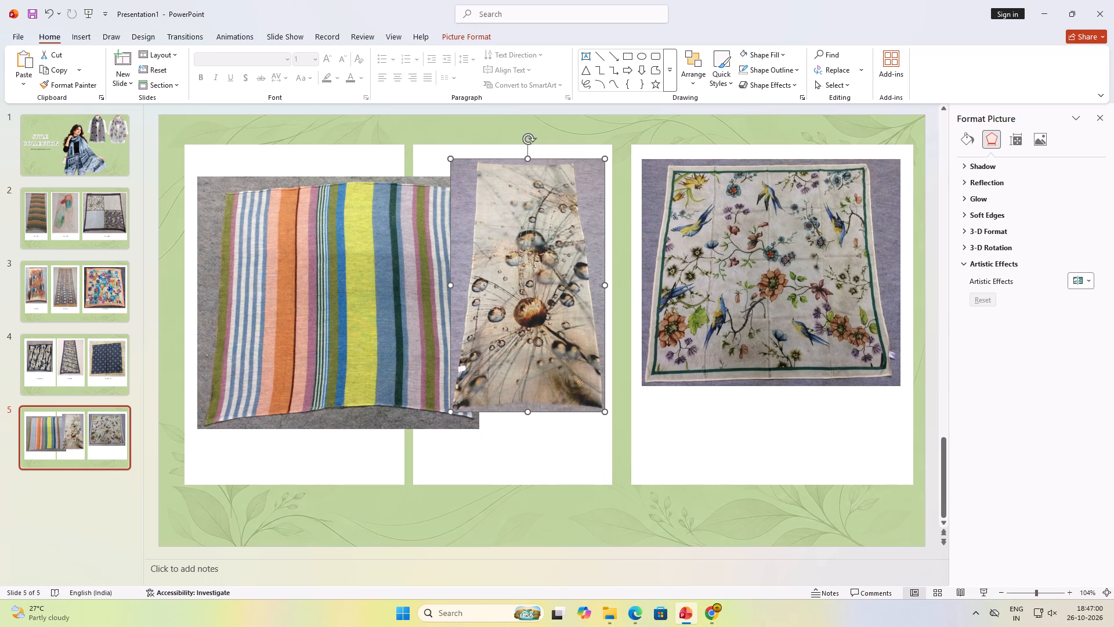
Move the striped picture aside, narrow the middle white frame from its left edge, and widen the left frame toward it.
left_click_drag(334, 296, 230, 350)
left_click(463, 347)
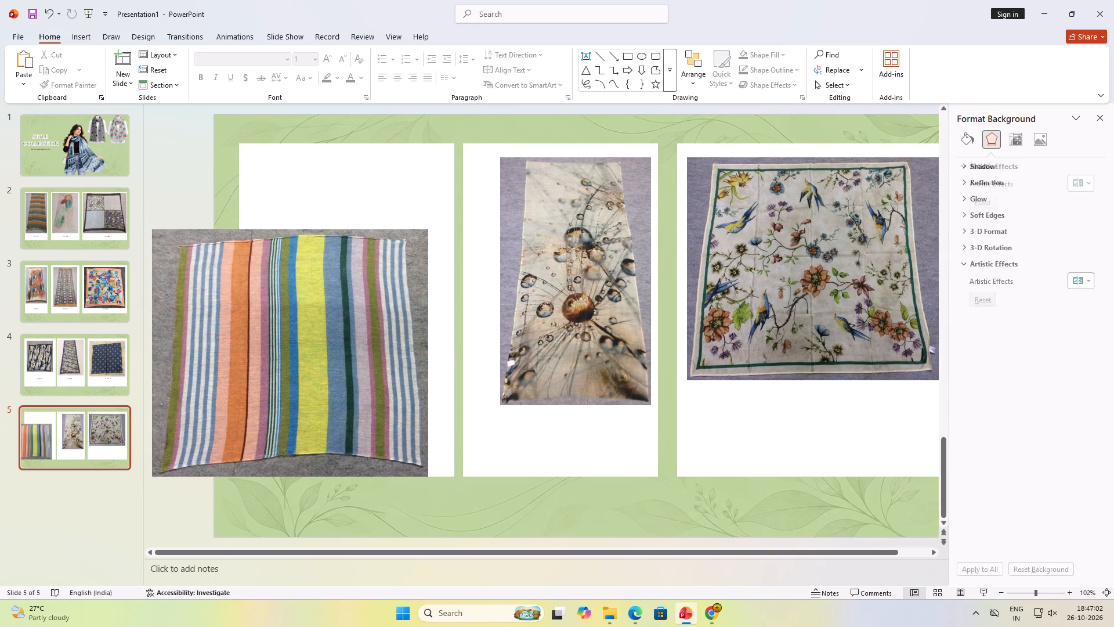
left_click(465, 347)
left_click_drag(465, 313, 490, 316)
left_click(417, 323)
left_click(446, 312)
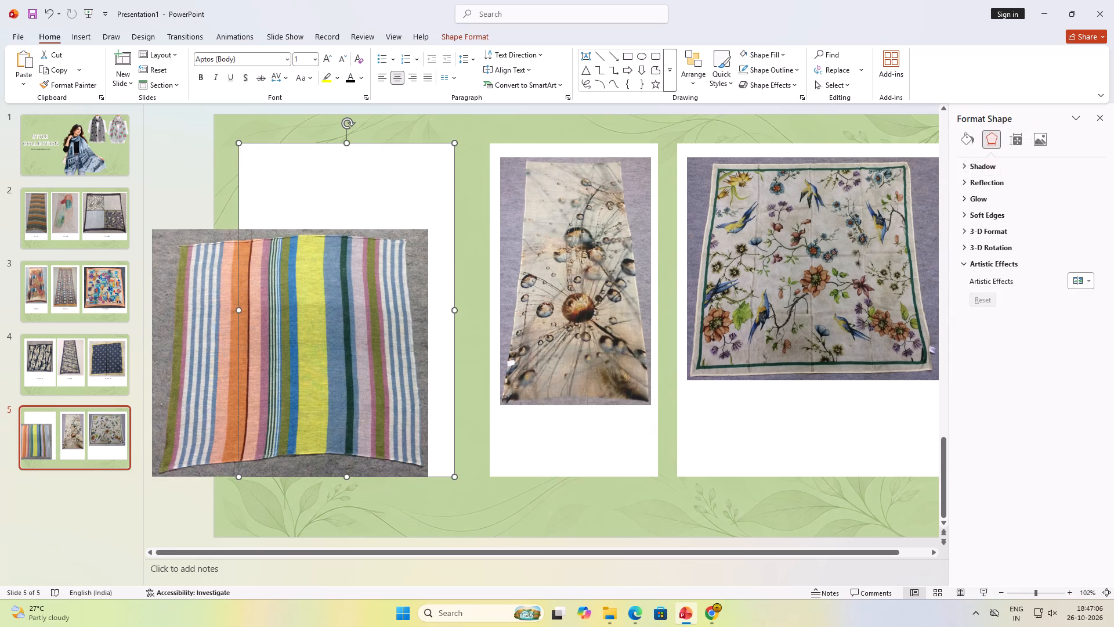
left_click_drag(454, 311, 480, 313)
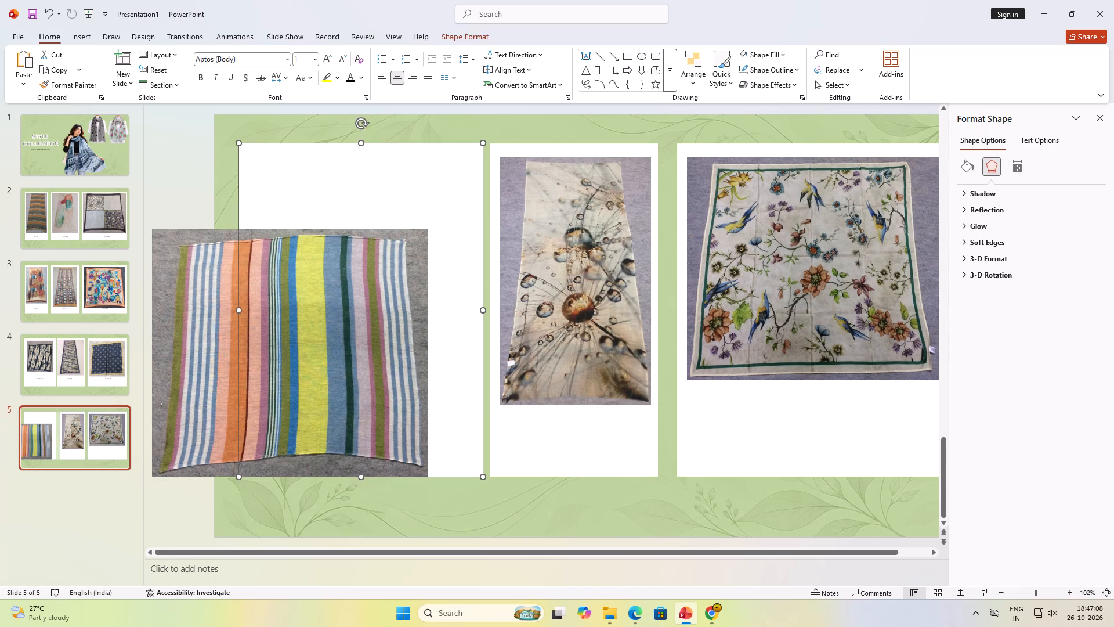
Shrink the striped scarf picture and centre it in the widened left frame, its top level with the other two pictures.
left_click_drag(301, 322, 373, 274)
left_click(373, 274)
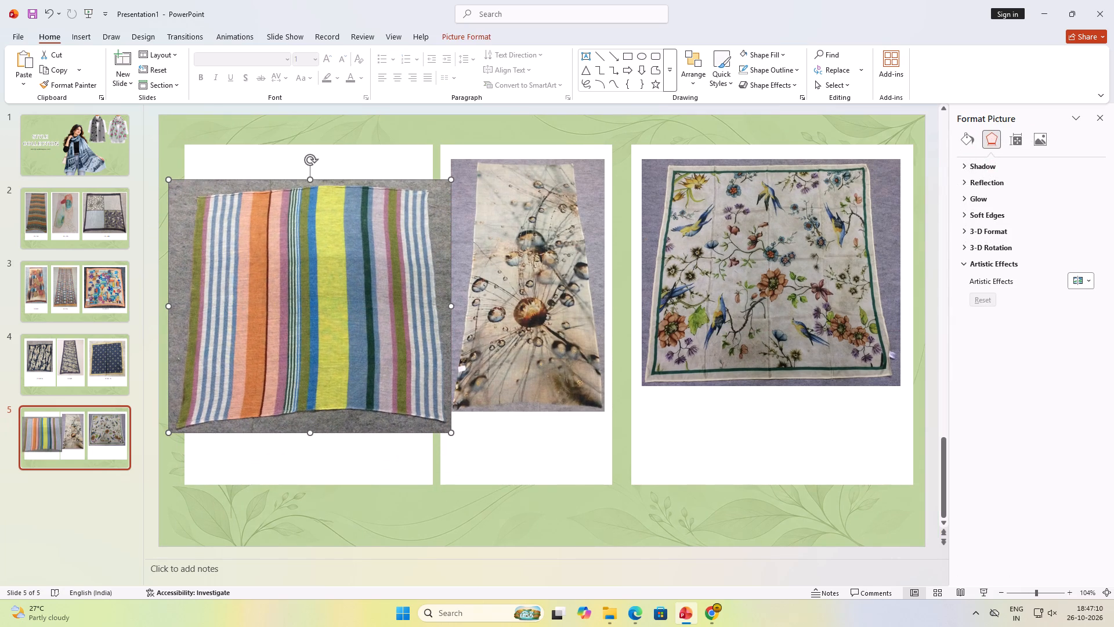
left_click_drag(450, 433, 407, 391)
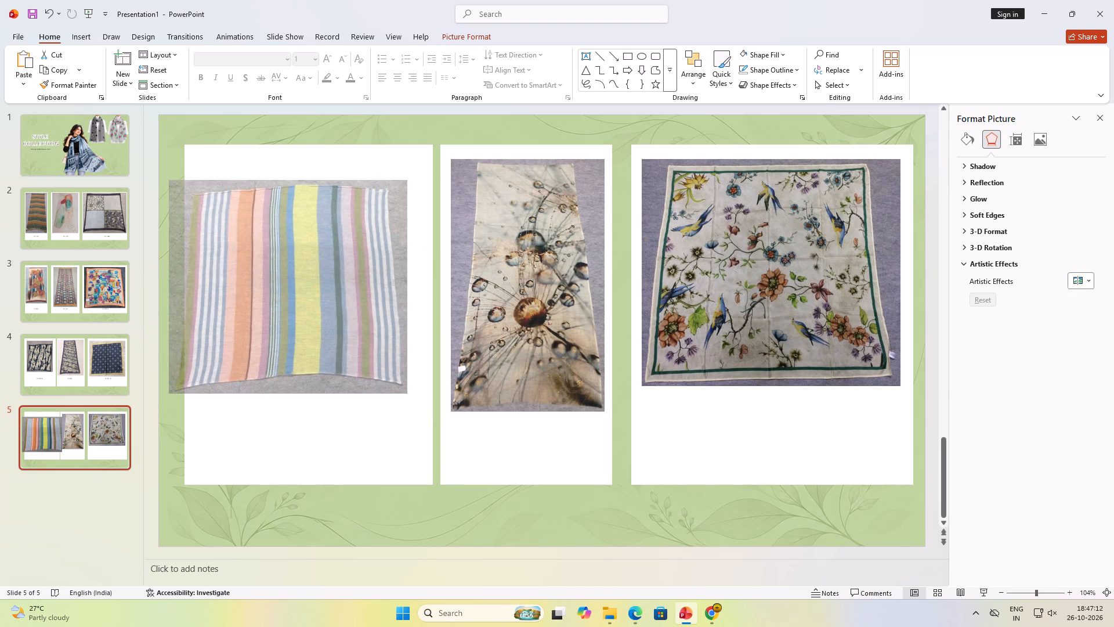
left_click_drag(407, 391, 402, 383)
left_click(402, 383)
left_click_drag(371, 331, 385, 327)
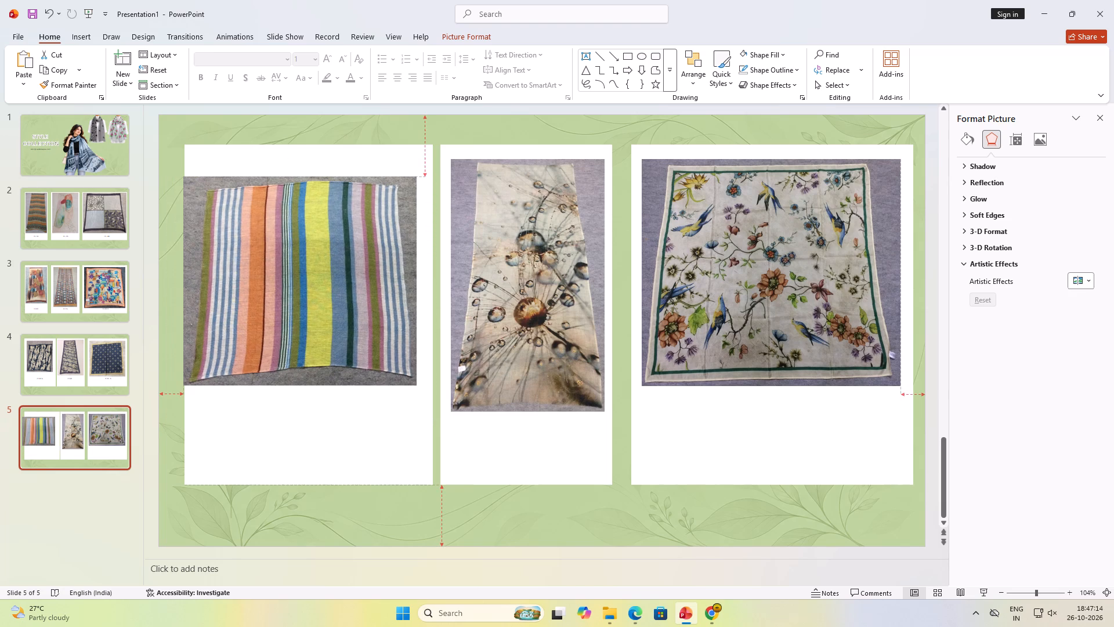
left_click_drag(385, 327, 394, 323)
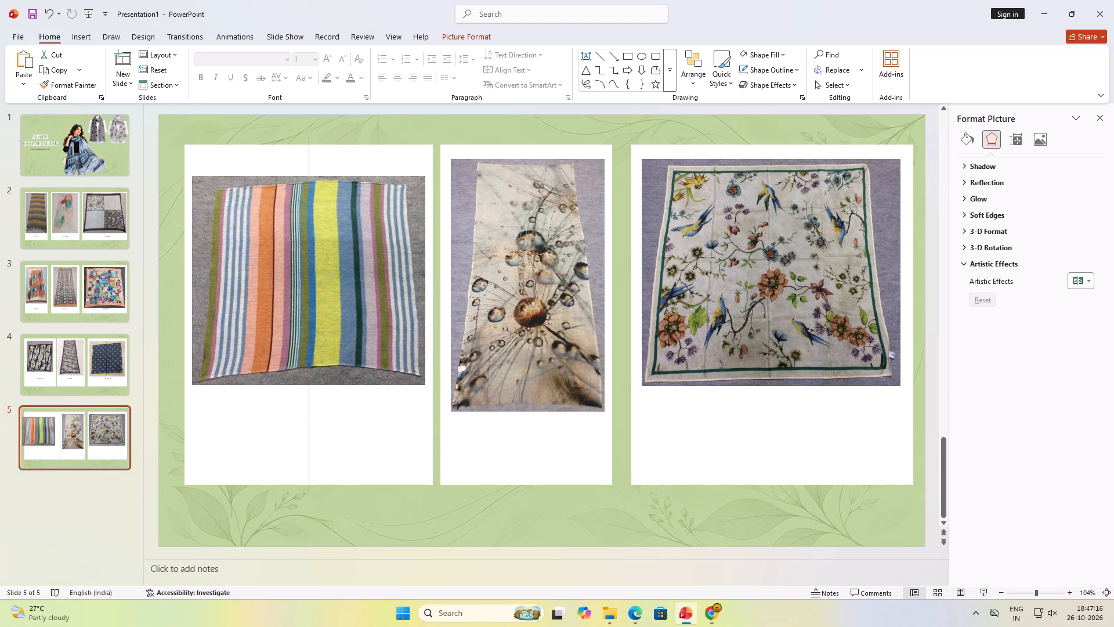
left_click_drag(394, 323, 395, 312)
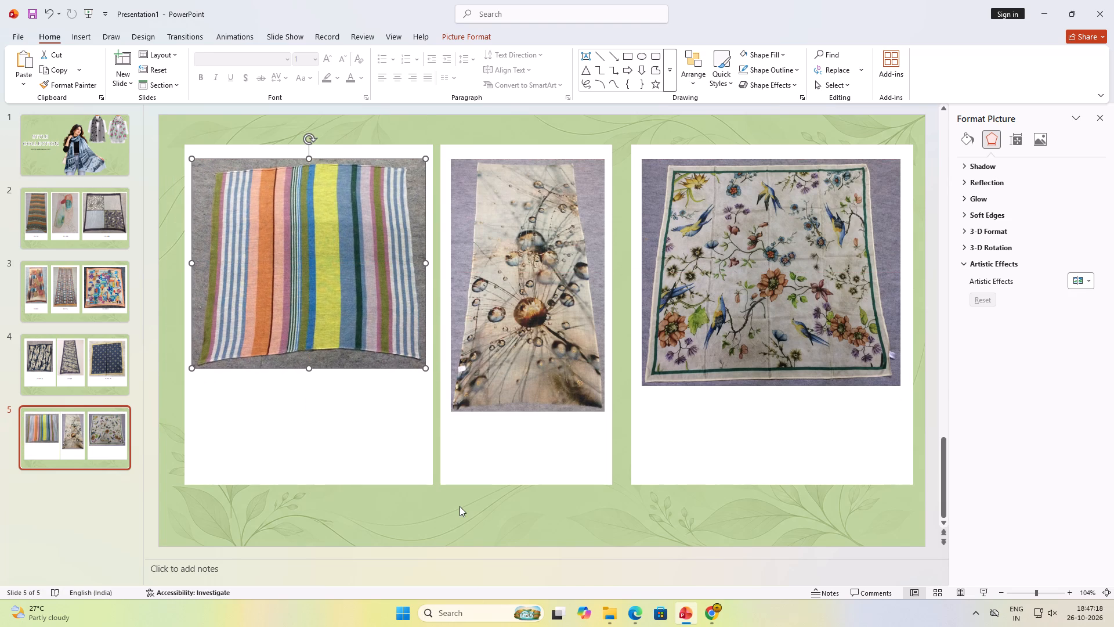
left_click(460, 506)
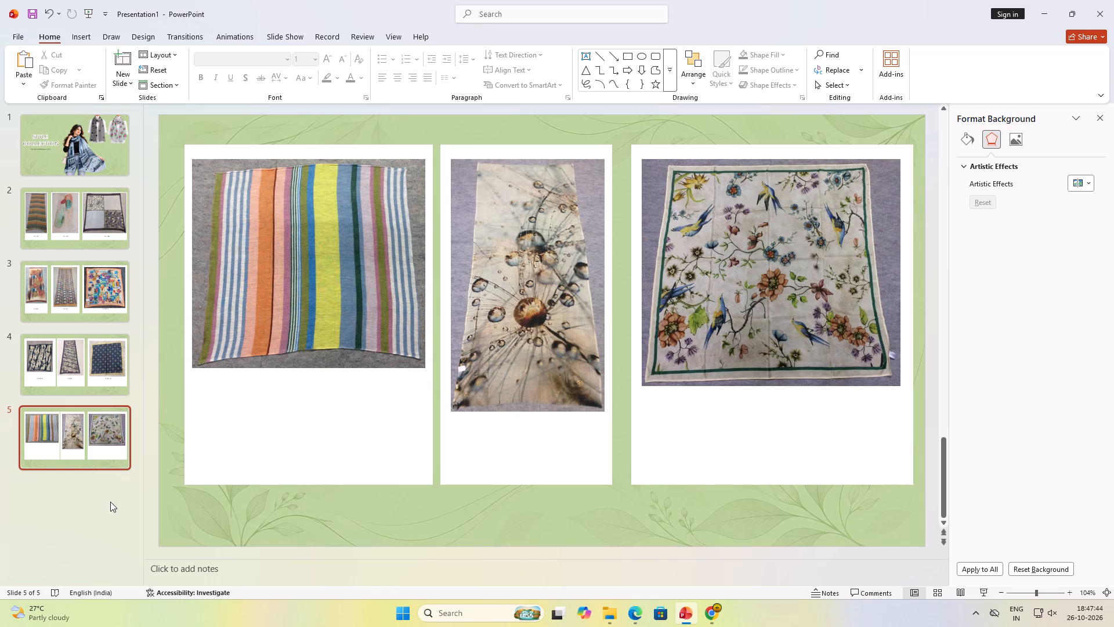
Add an empty text box on the green background below slide 5's left white frame.
left_click(238, 340)
left_click(115, 505)
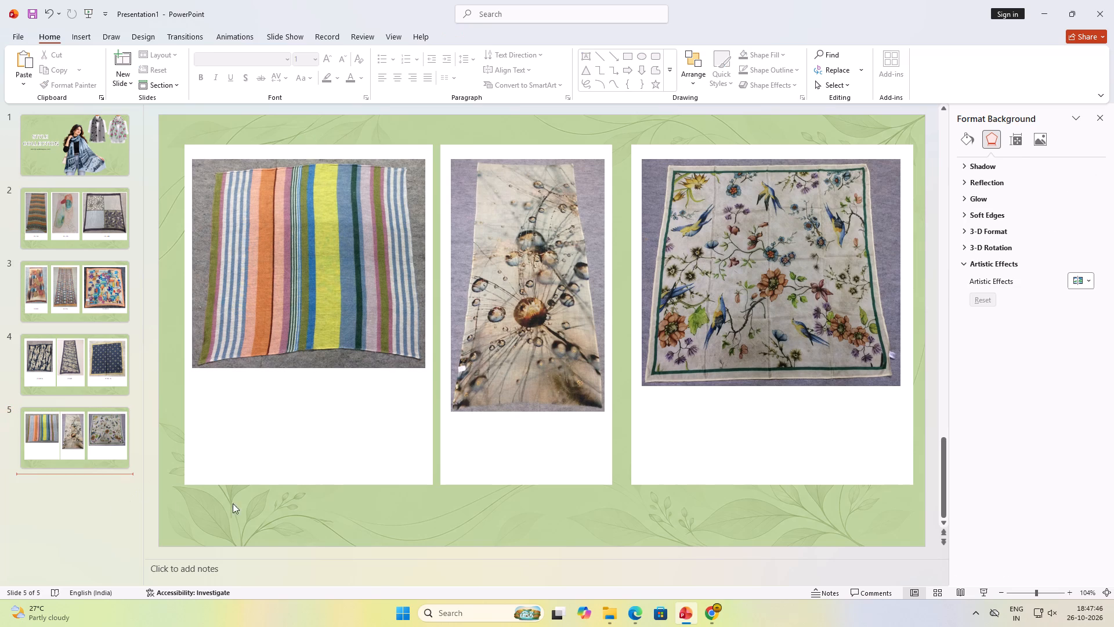
left_click(77, 31)
left_click(94, 74)
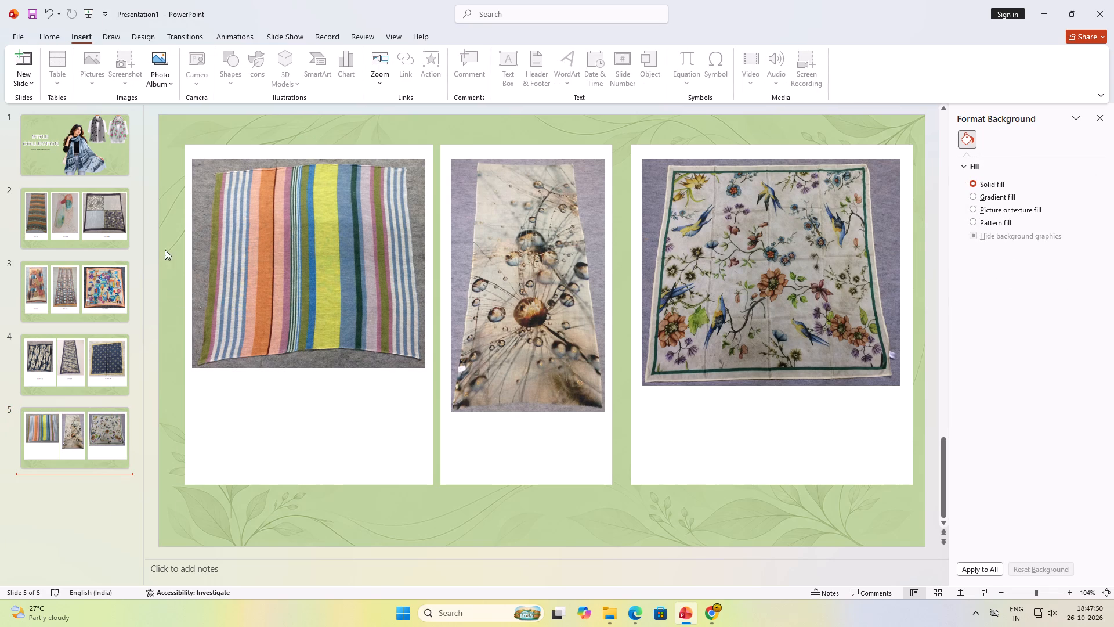
left_click(236, 434)
double_click(272, 512)
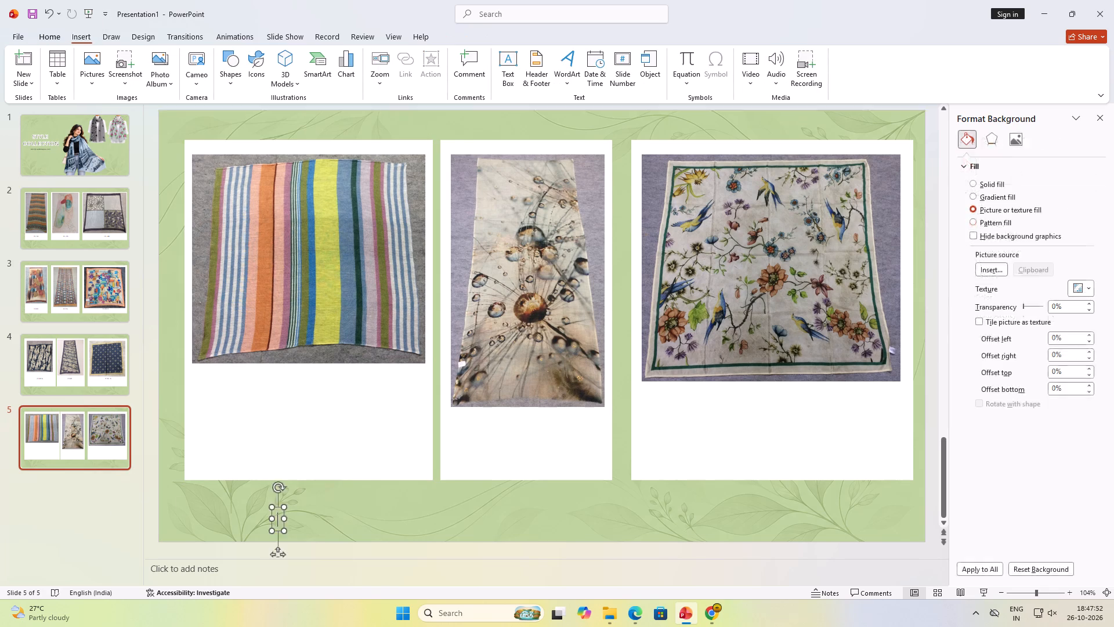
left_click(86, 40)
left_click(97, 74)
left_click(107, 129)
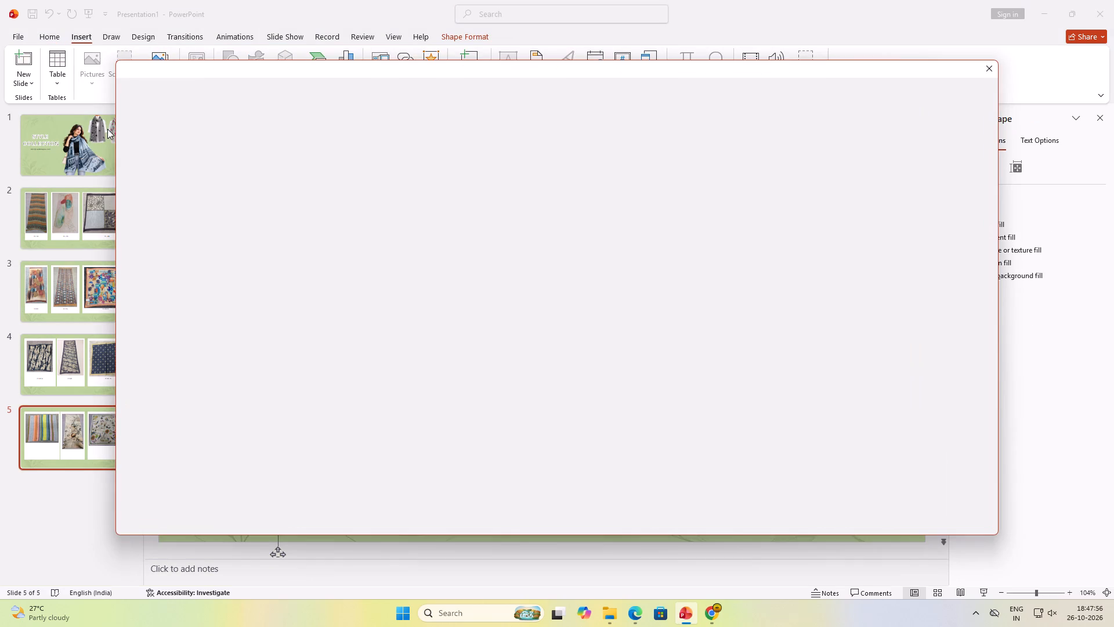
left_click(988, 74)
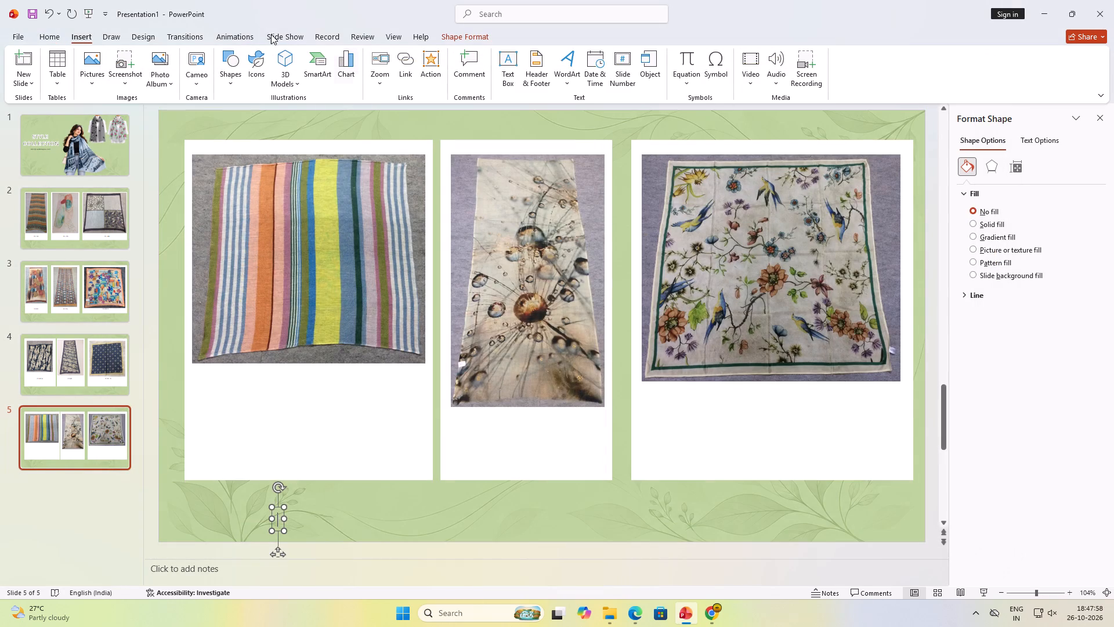
Look up the scarf design numbers in the YR picture folder and enter DI 87 in the empty text box.
left_click(93, 70)
left_click(104, 113)
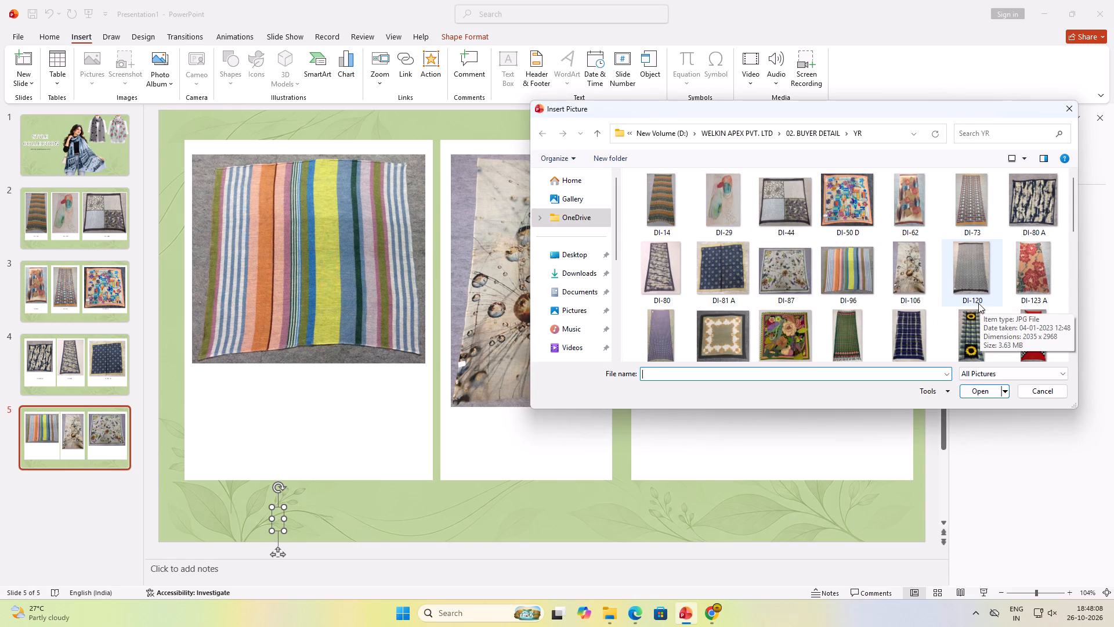
left_click_drag(840, 110, 847, 210)
left_click_drag(847, 198, 847, 177)
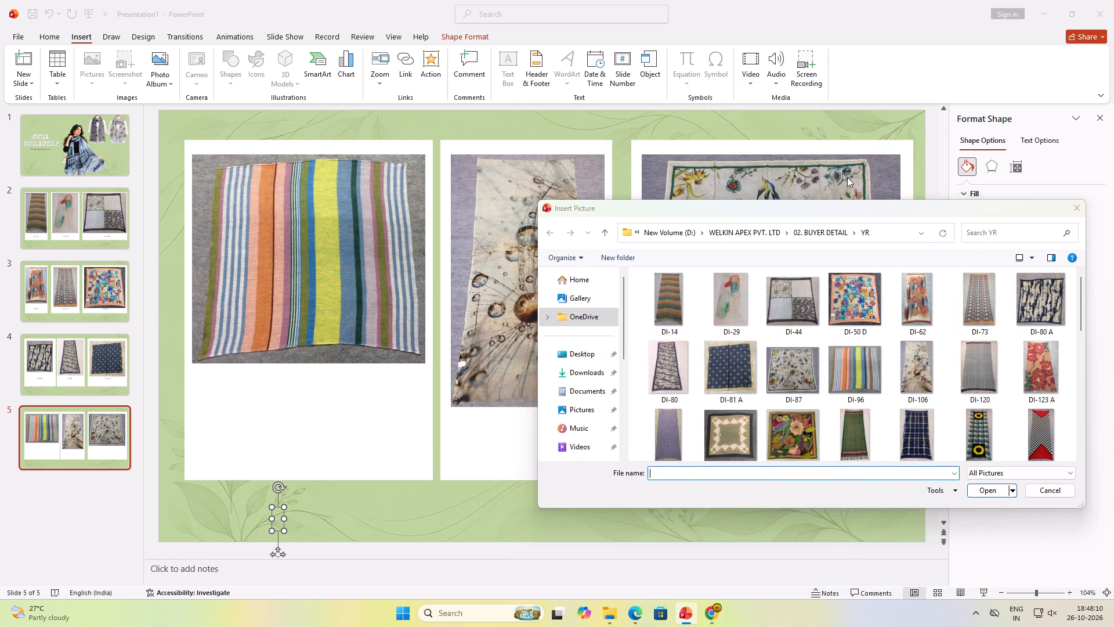
left_click_drag(847, 177, 848, 146)
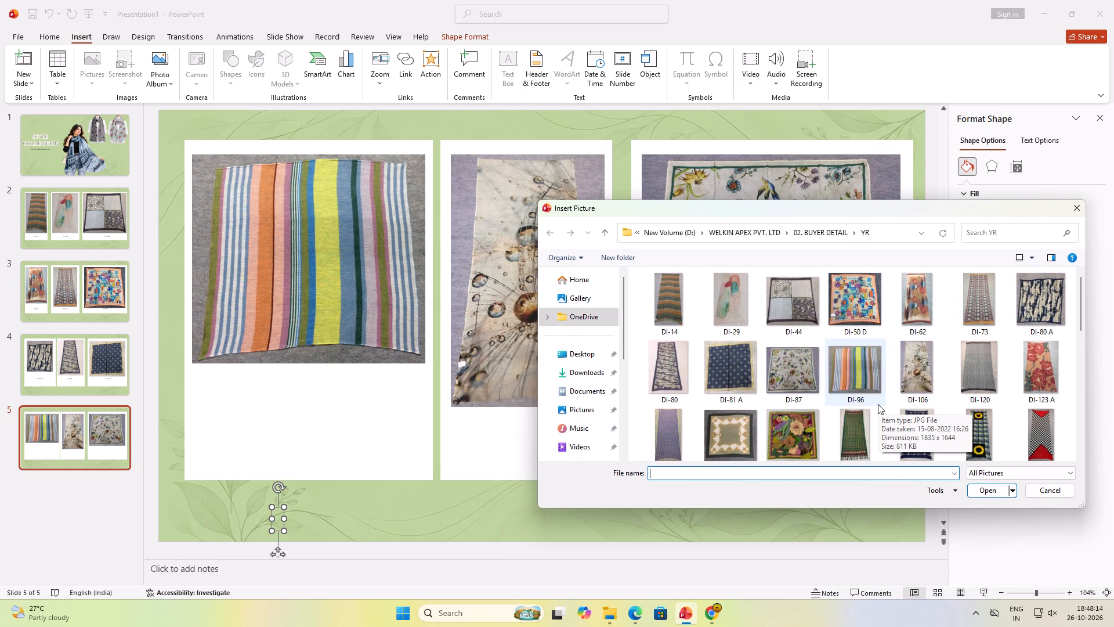
left_click(1046, 488)
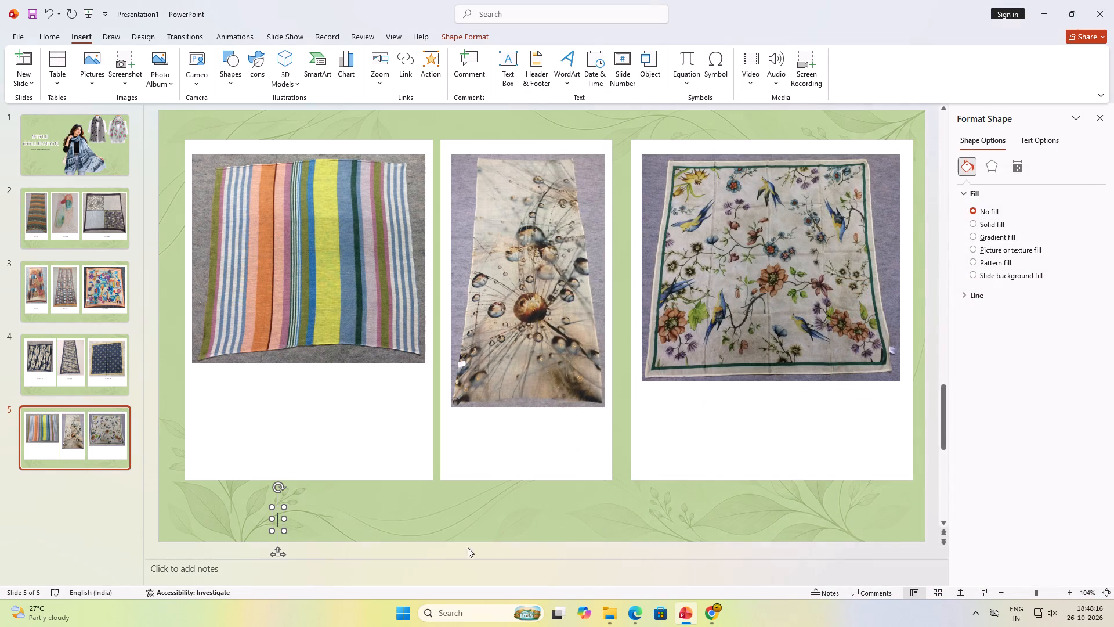
type("DI")
key("space")
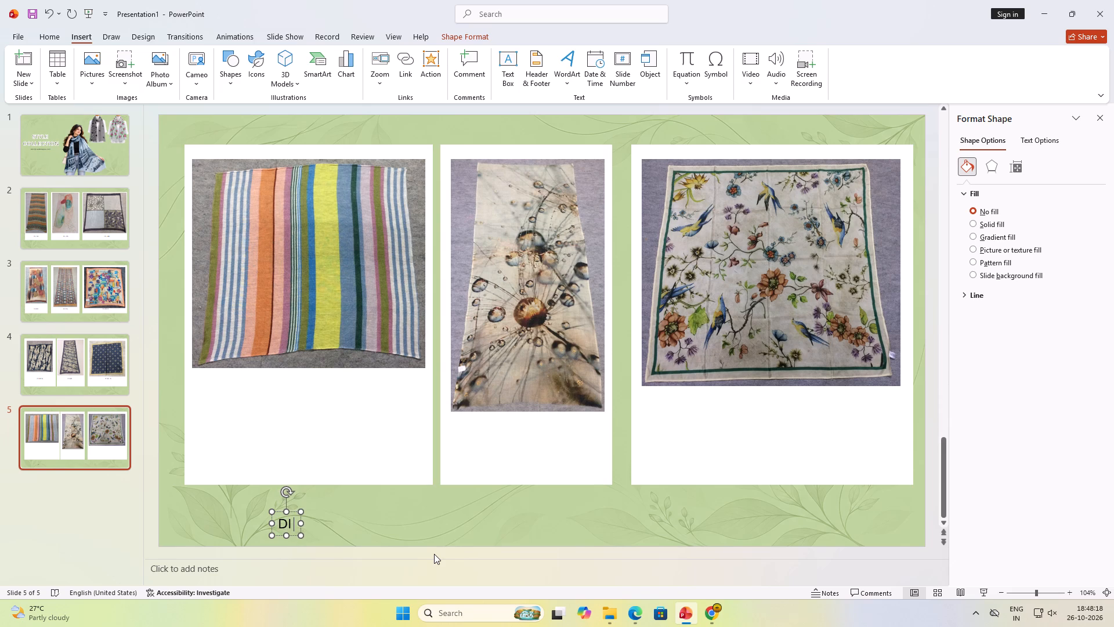
type("87")
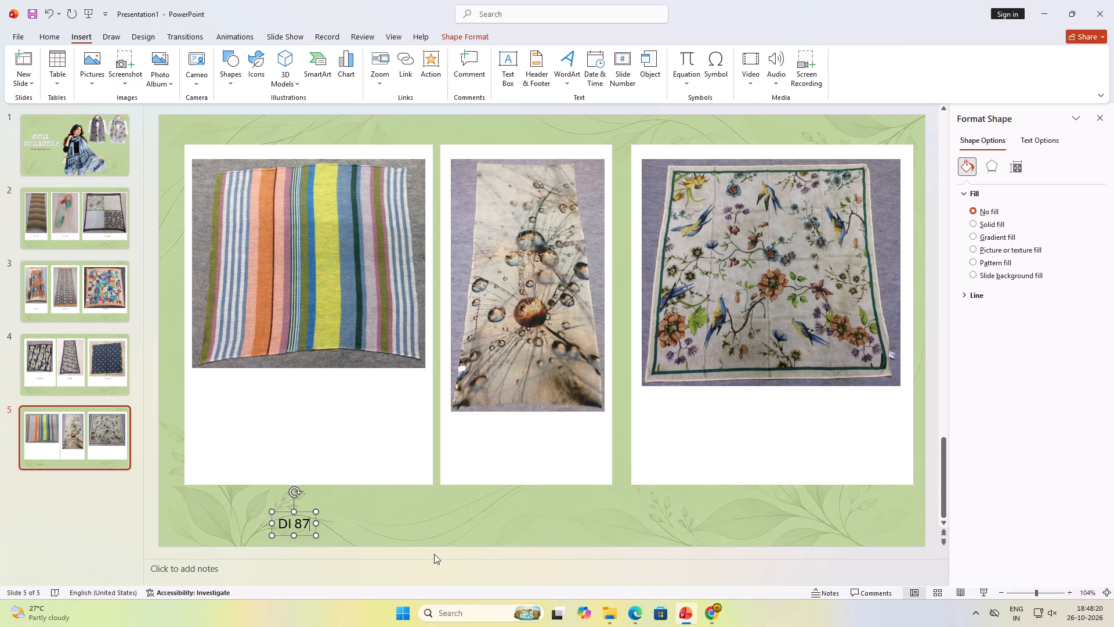
Place a copy of the DI 87 caption in the right white frame, centred below the bird-and-flower scarf.
left_click_drag(302, 510, 317, 507)
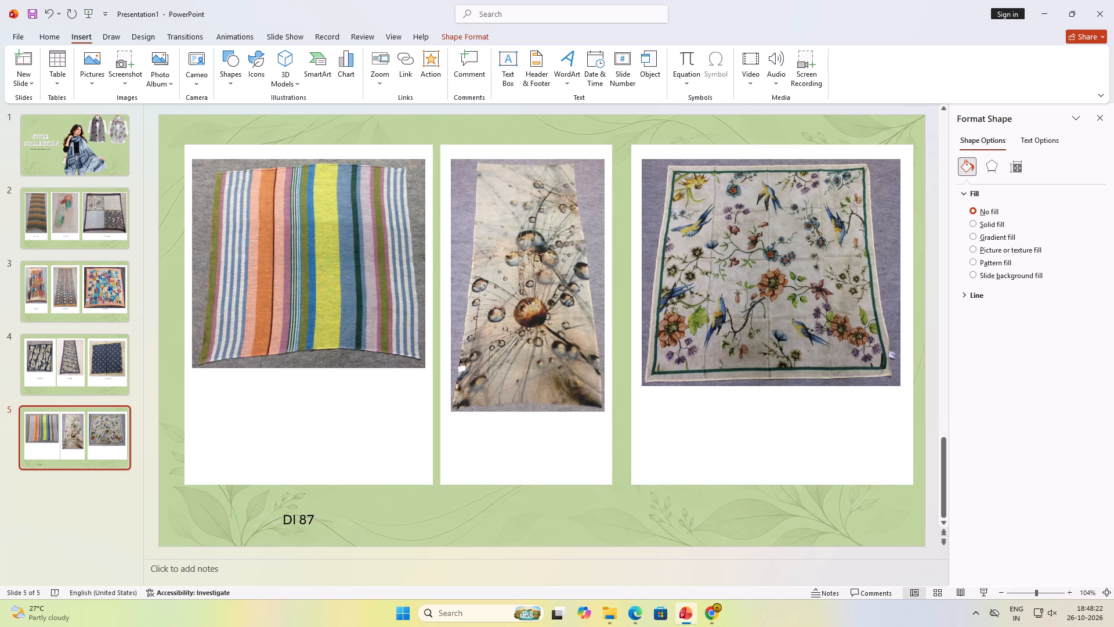
left_click_drag(317, 507, 802, 431)
right_click(782, 419)
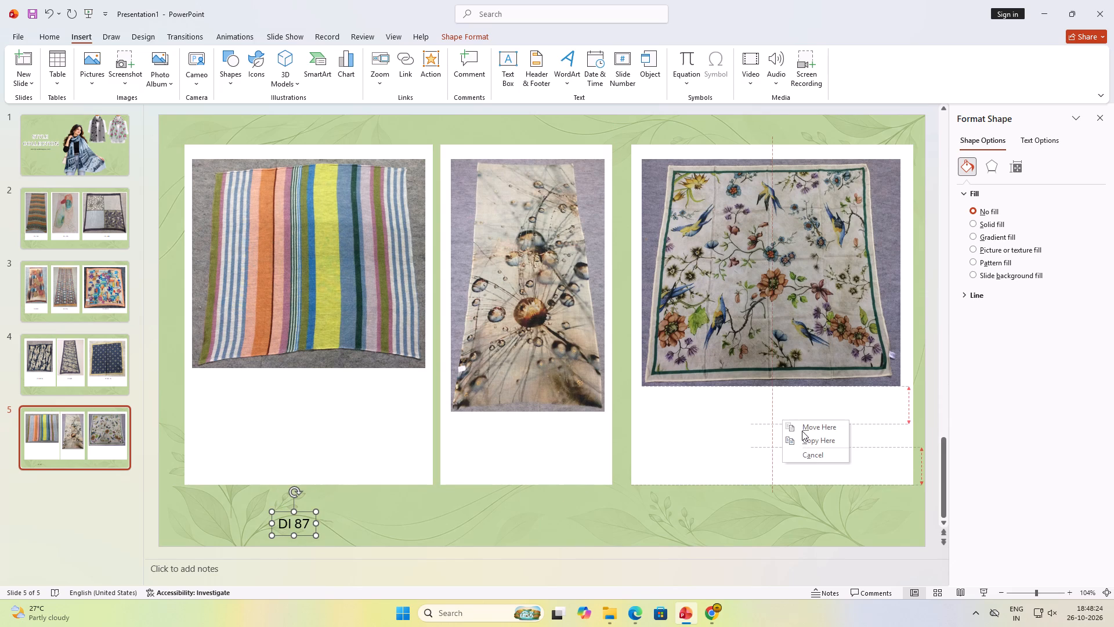
left_click_drag(802, 431, 804, 439)
right_click(804, 439)
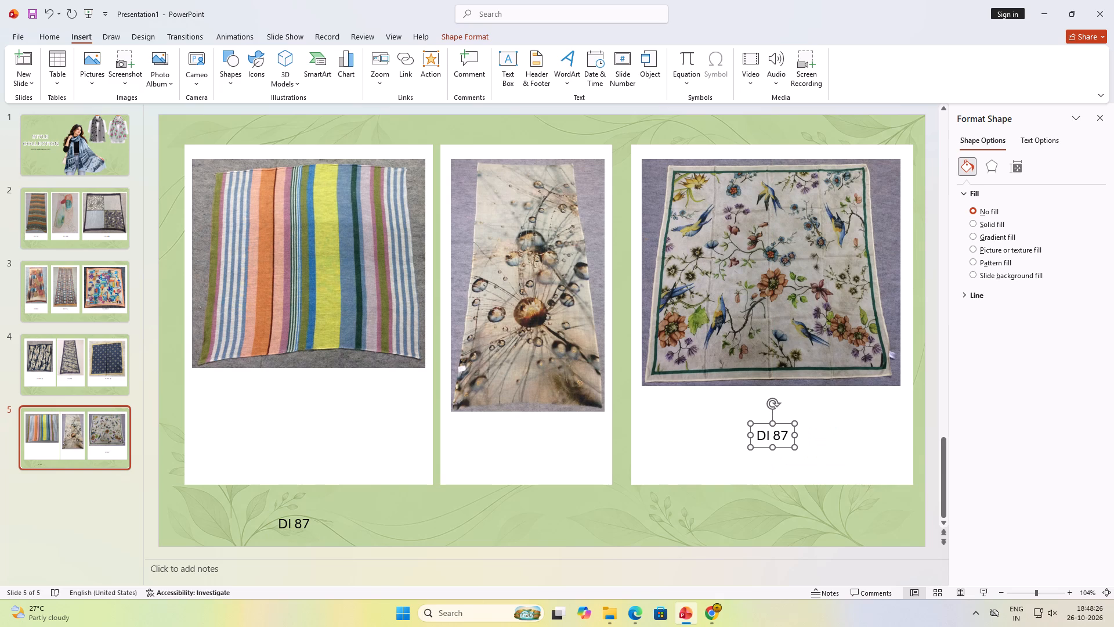
Change the original caption on the green background to DI 96 and move it into the left frame below the striped scarf.
left_click(287, 526)
left_click_drag(307, 525, 305, 525)
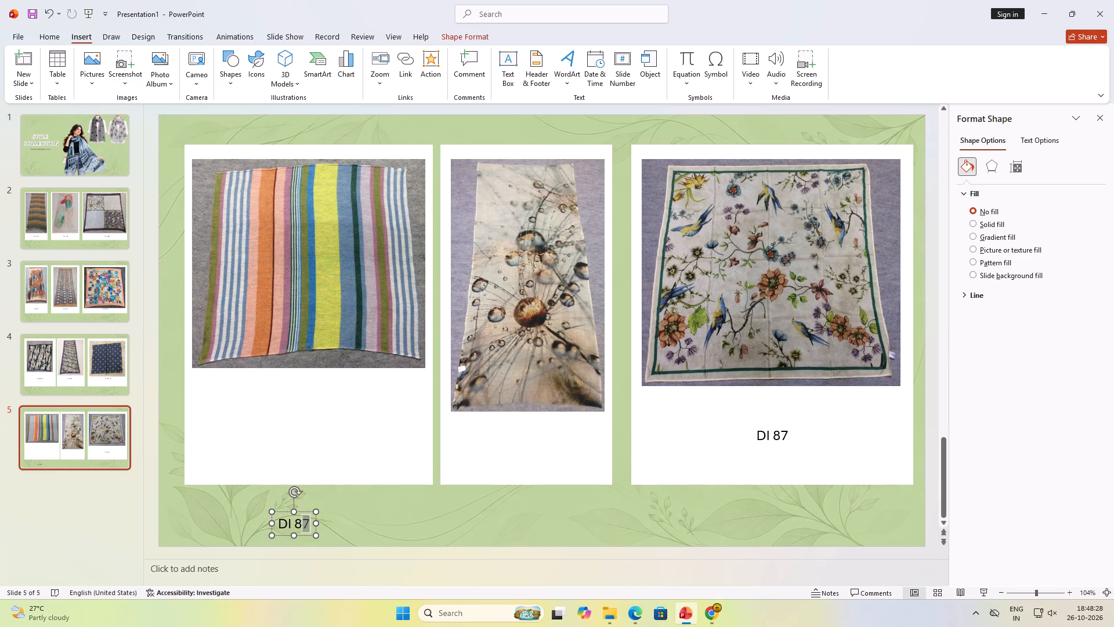
left_click_drag(305, 525, 297, 524)
type("96")
left_click_drag(306, 509, 303, 416)
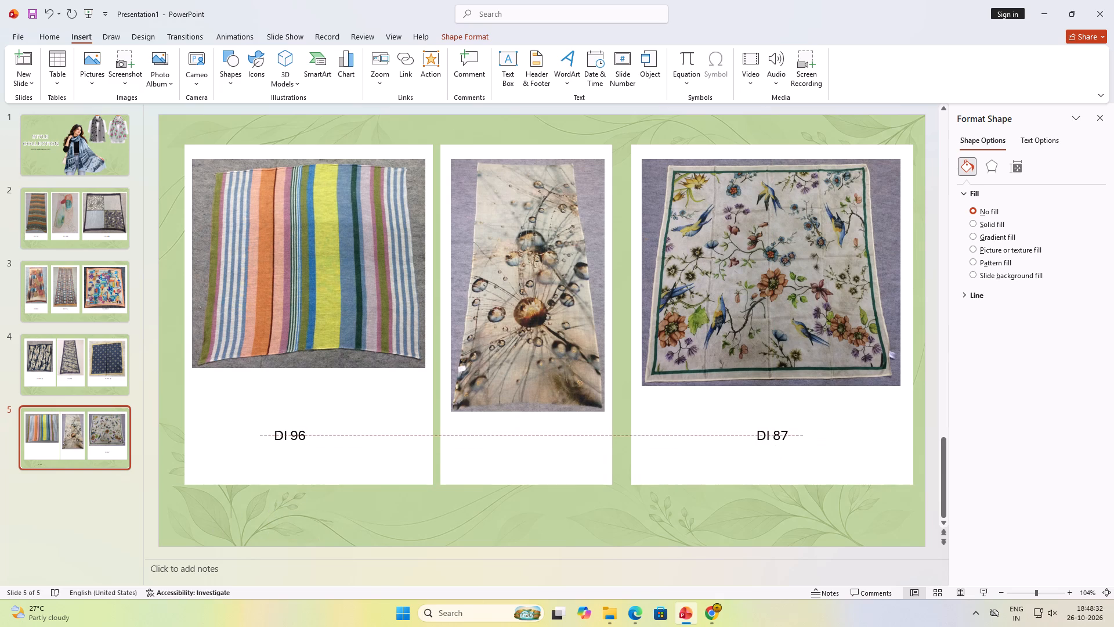
left_click_drag(303, 416, 313, 408)
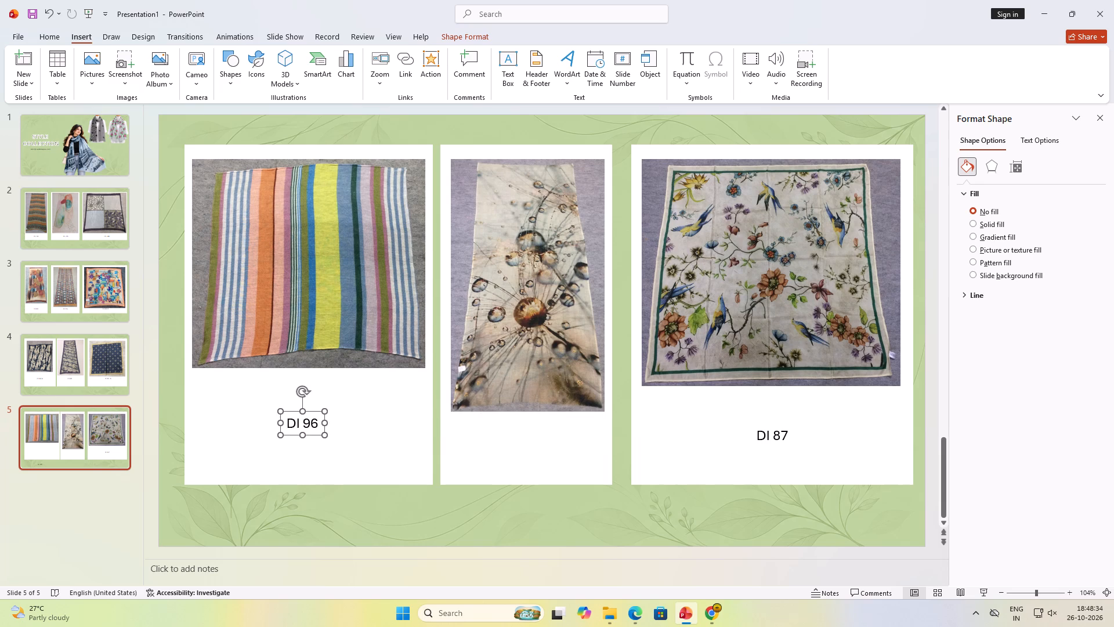
Place a copy of the DI 96 caption in the middle white frame below the dewdrop scarf.
double_click(309, 410)
left_click_drag(312, 411, 482, 426)
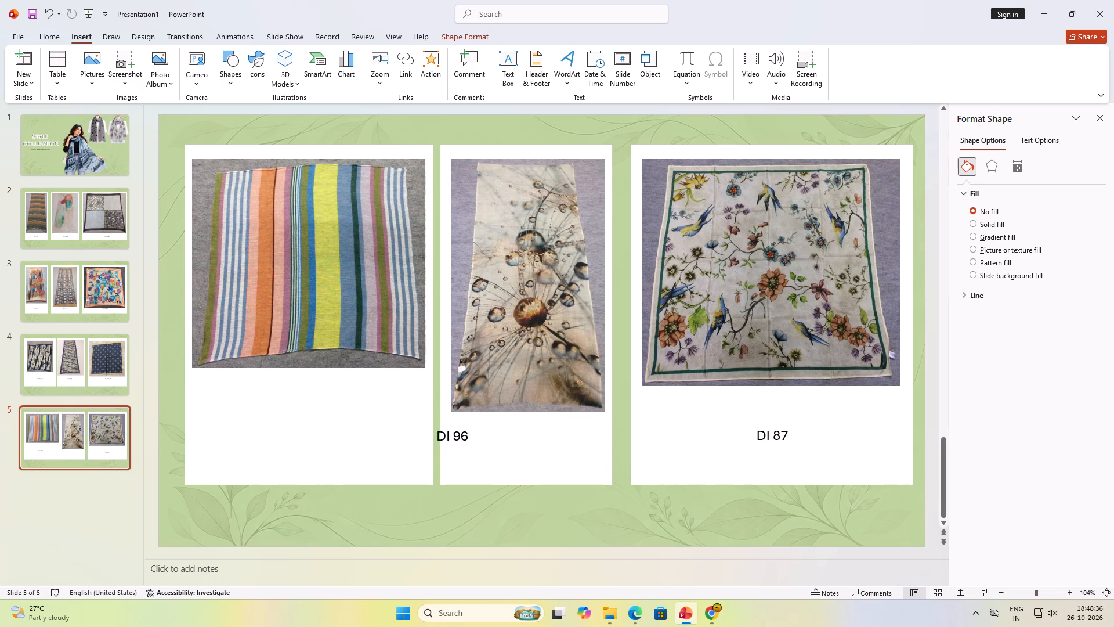
left_click_drag(482, 426, 536, 433)
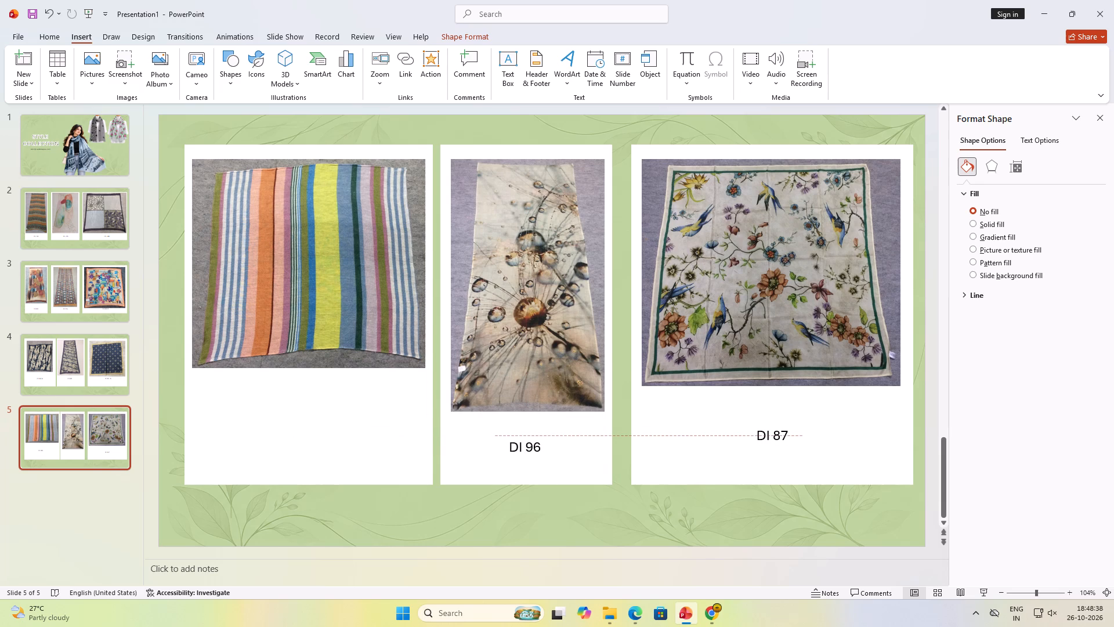
left_click_drag(536, 433, 555, 447)
right_click(536, 430)
left_click(555, 447)
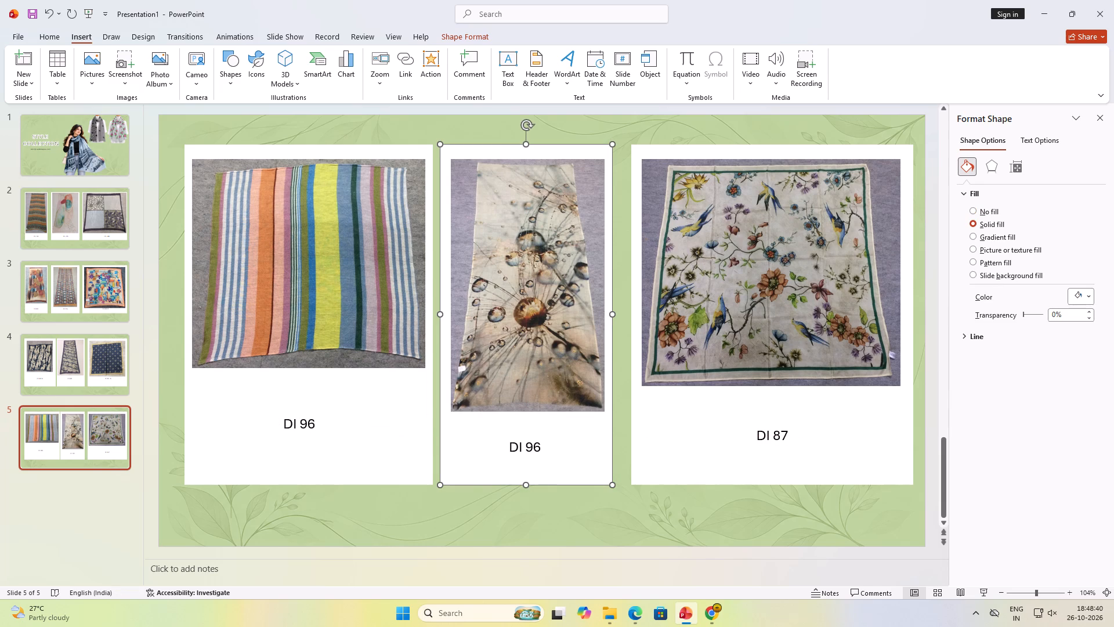
Change the caption below the dewdrop scarf to DI 106.
left_click_drag(527, 448, 538, 448)
left_click(538, 448)
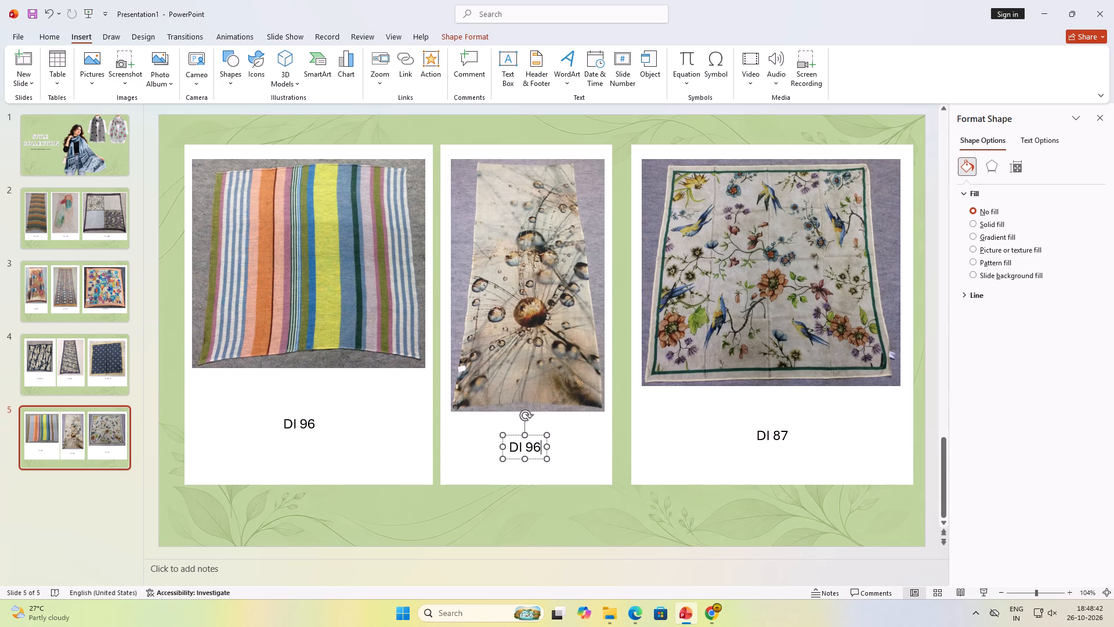
type("106")
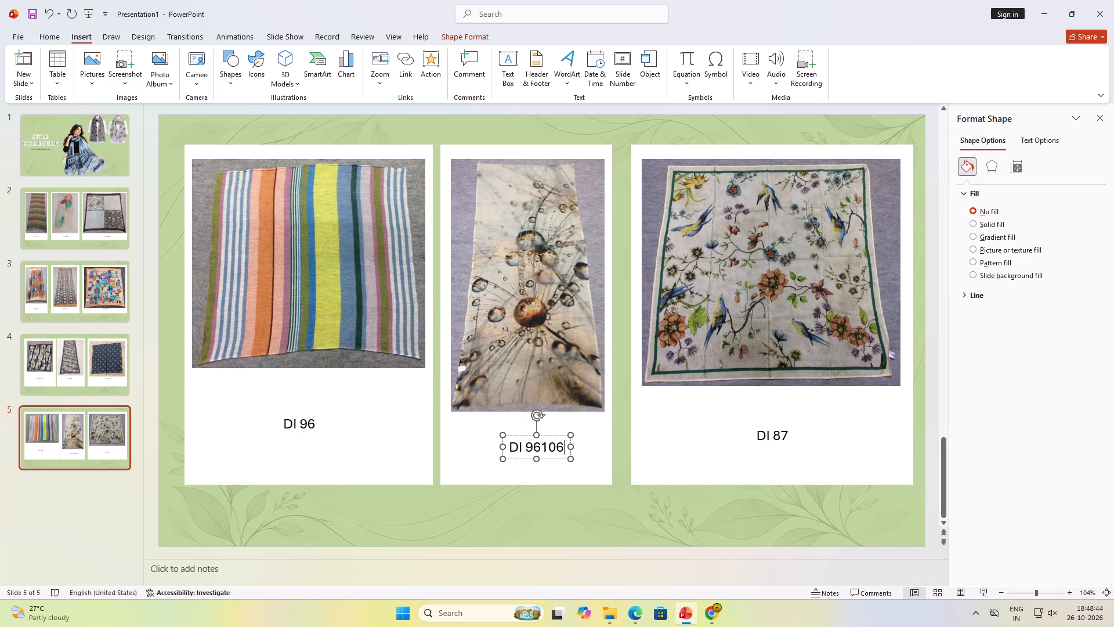
left_click(540, 445)
key("BackSpace")
key("BackSpace")
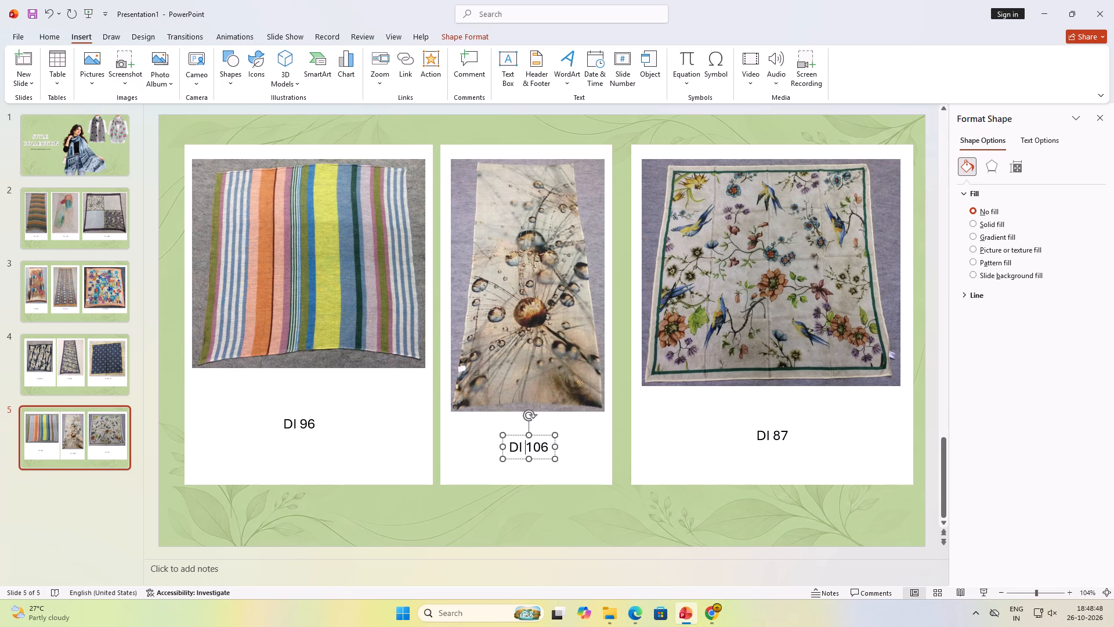
left_click(449, 496)
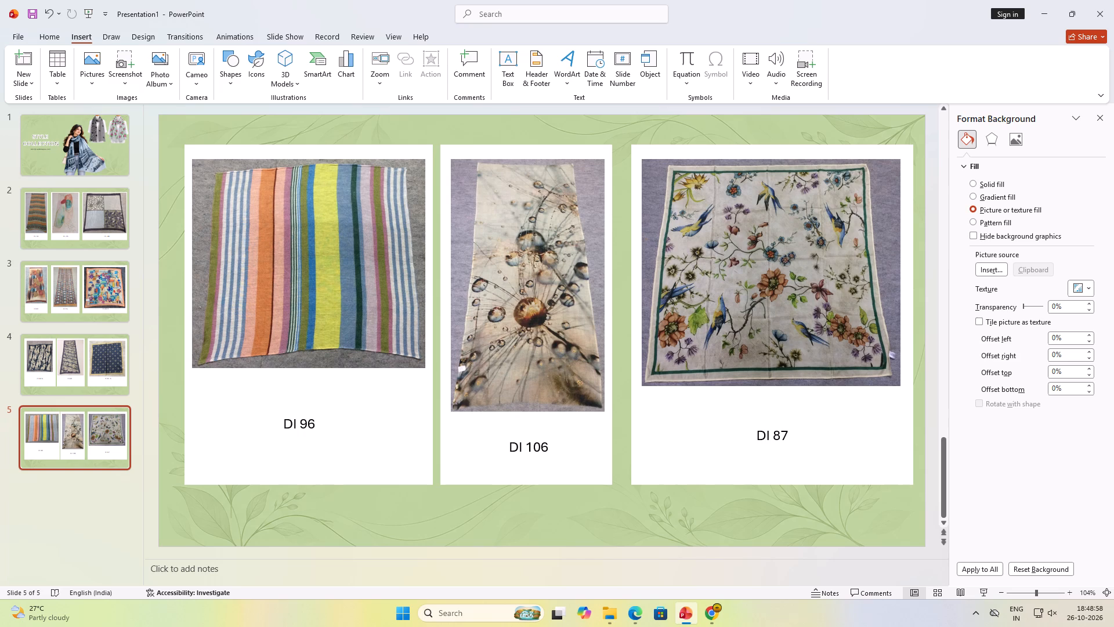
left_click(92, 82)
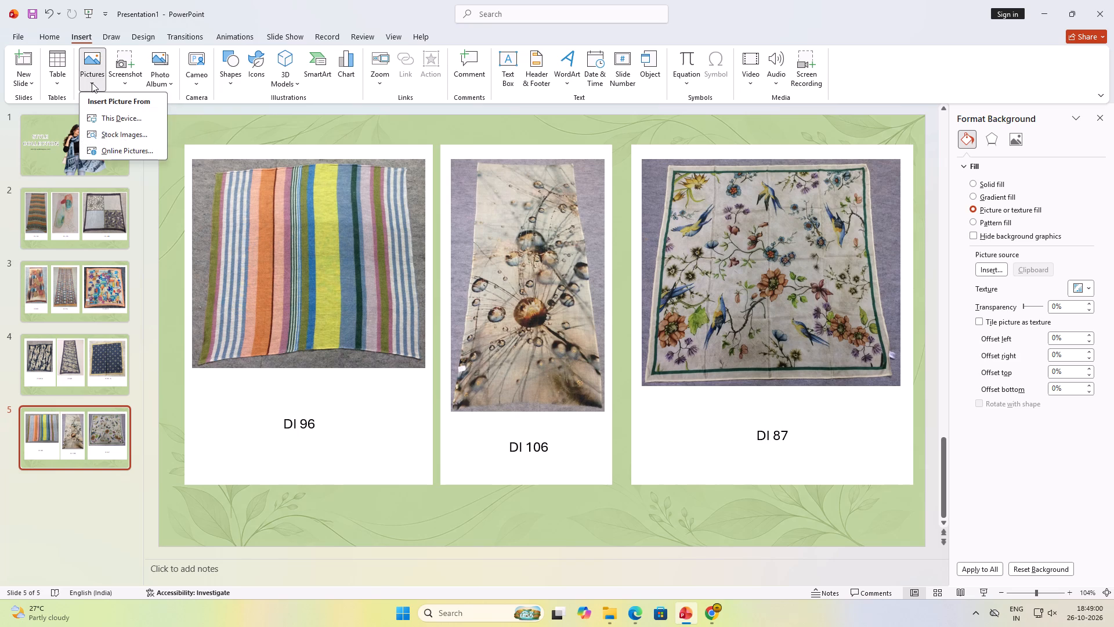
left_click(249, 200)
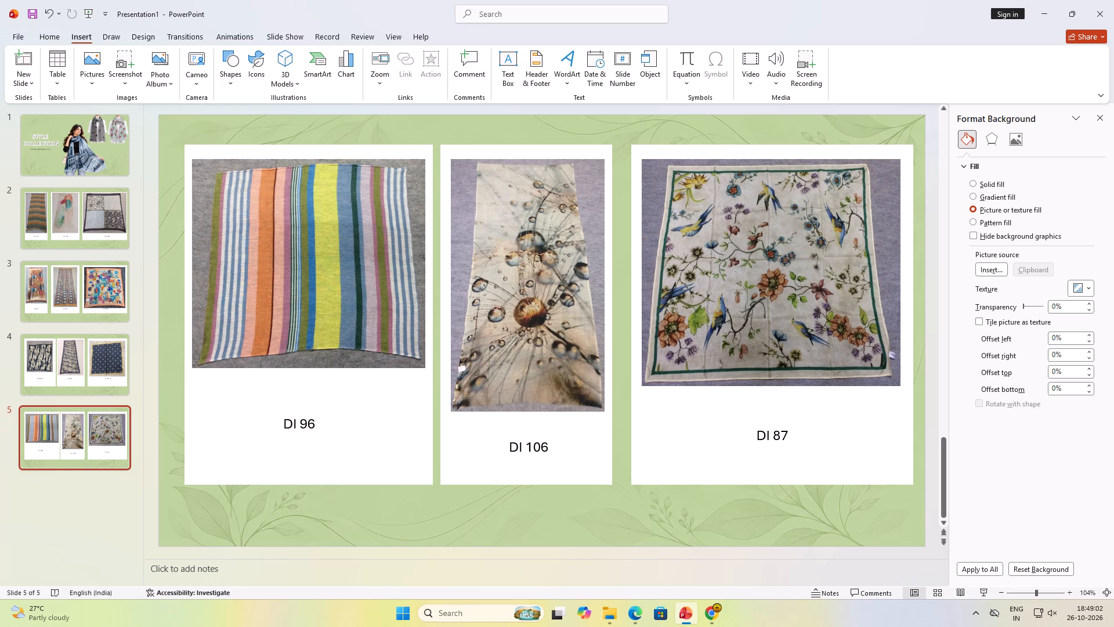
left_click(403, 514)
Duplicate slide 5 to create slide 6.
left_click(86, 442)
right_click(86, 442)
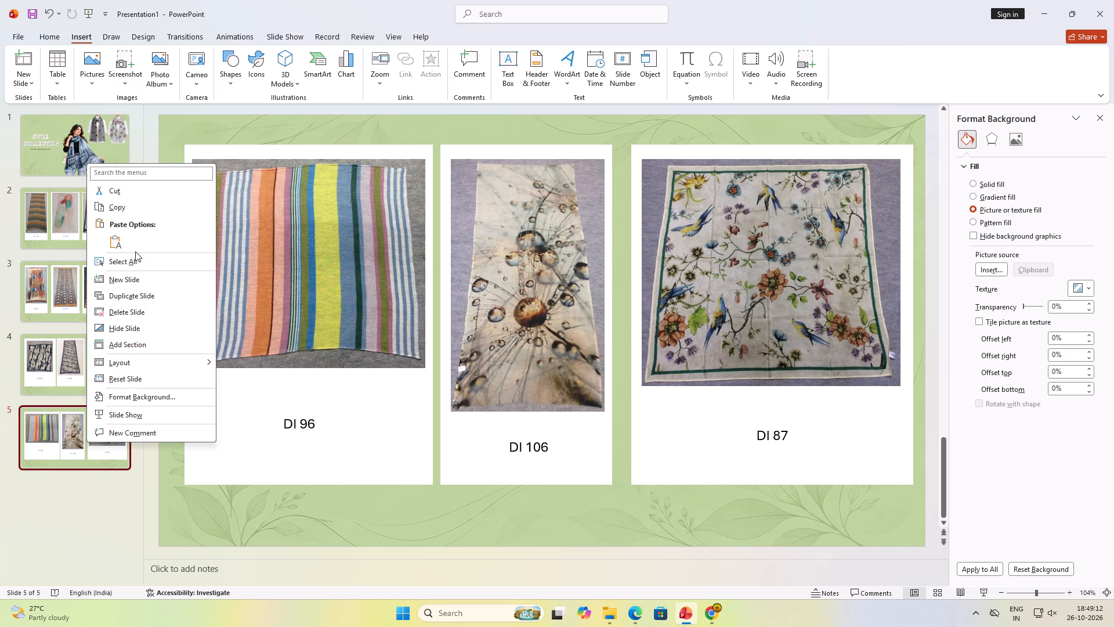
left_click(119, 298)
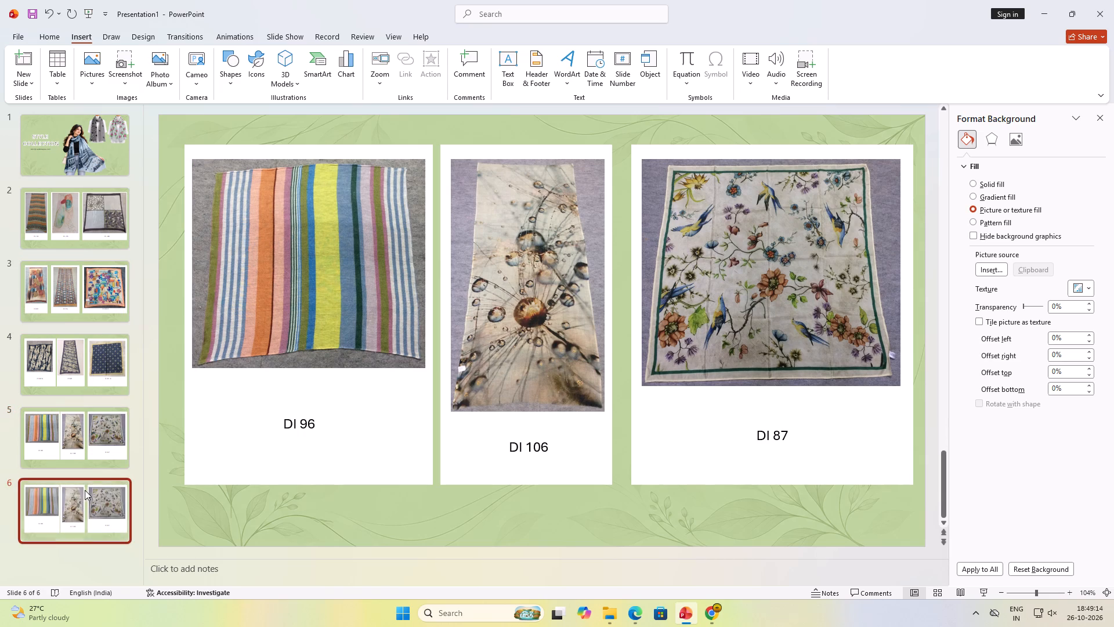
Delete the striped, dewdrop and bird-and-flower scarf pictures from slide 6, keeping the white frames and captions.
left_click(85, 490)
left_click(295, 327)
key("Delete")
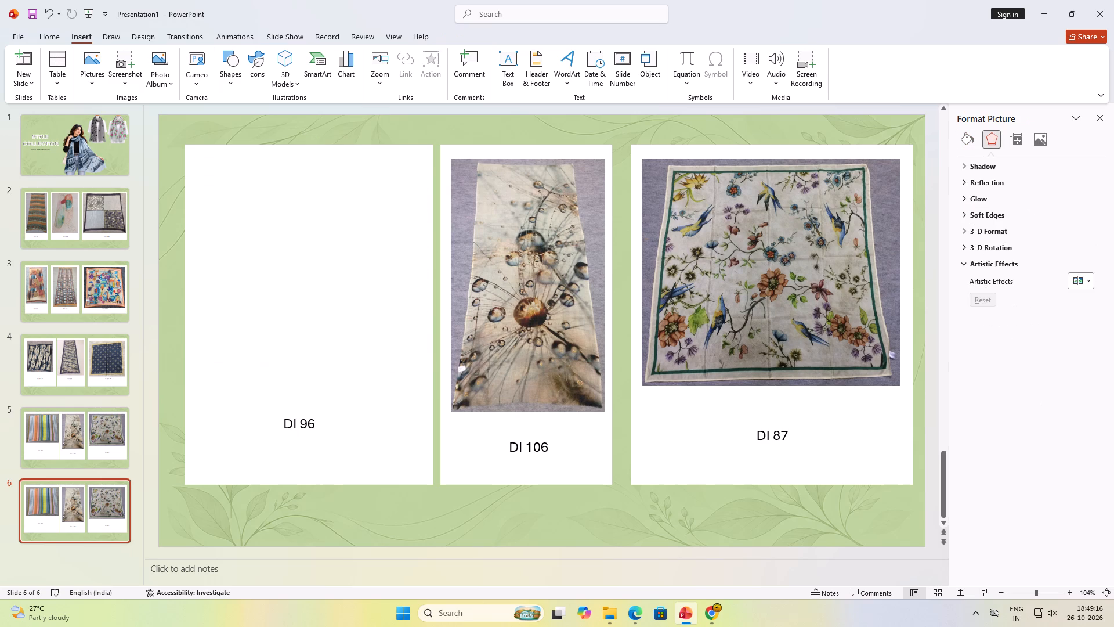
left_click(439, 284)
left_click(480, 283)
key("Delete")
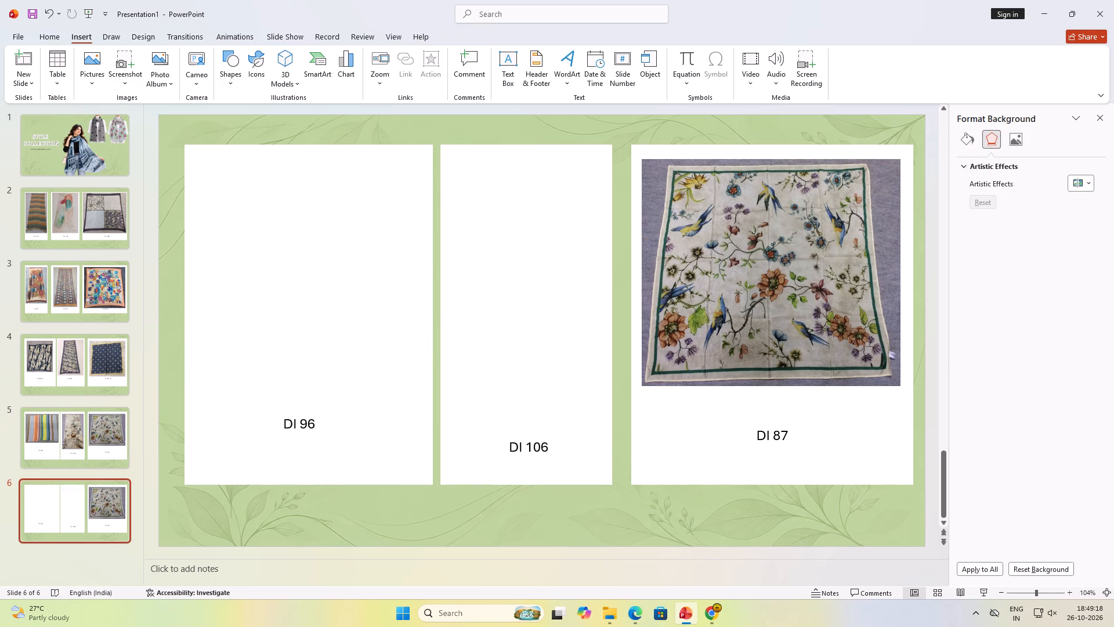
left_click(700, 279)
key("Delete")
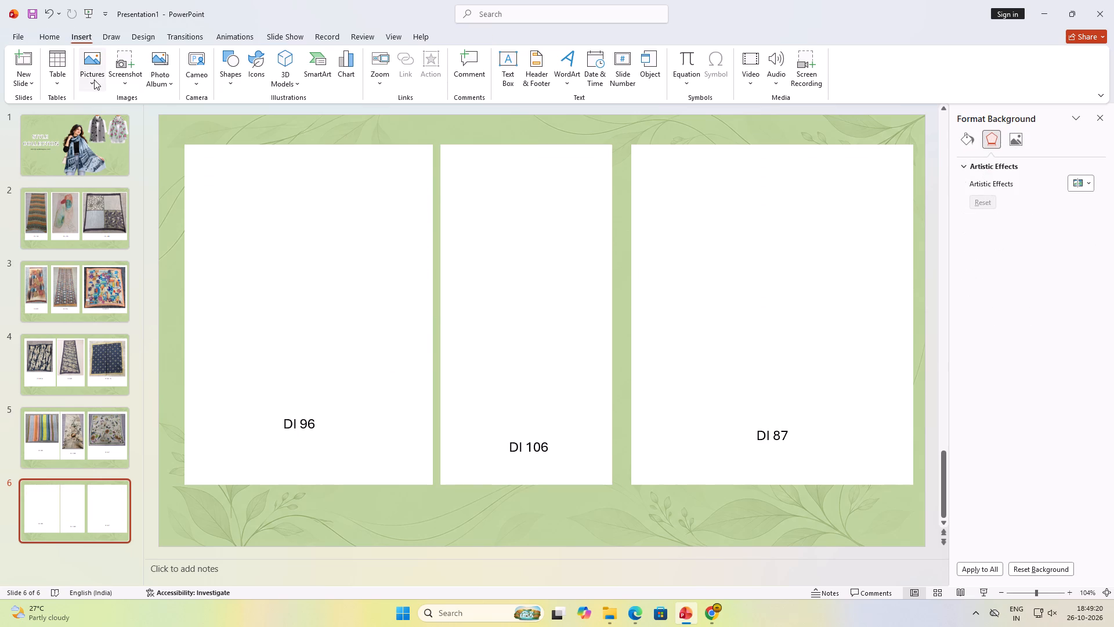
Insert the DI-120, DI-123 A and purple-checked scarf pictures from the YR folder on slide 6.
left_click(94, 80)
left_click(126, 120)
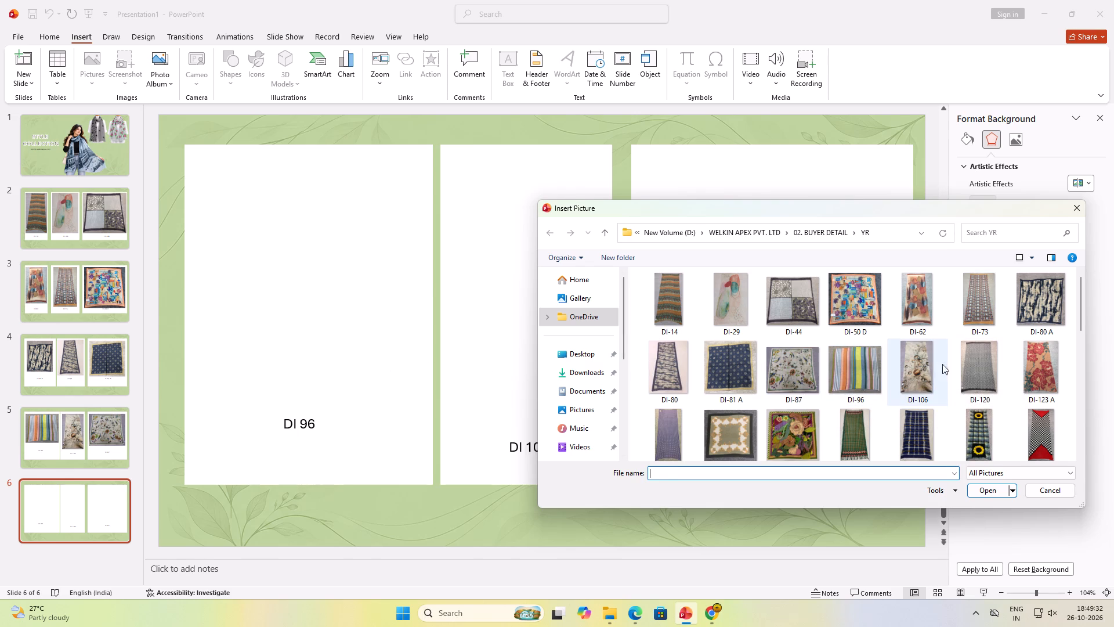
left_click(968, 365)
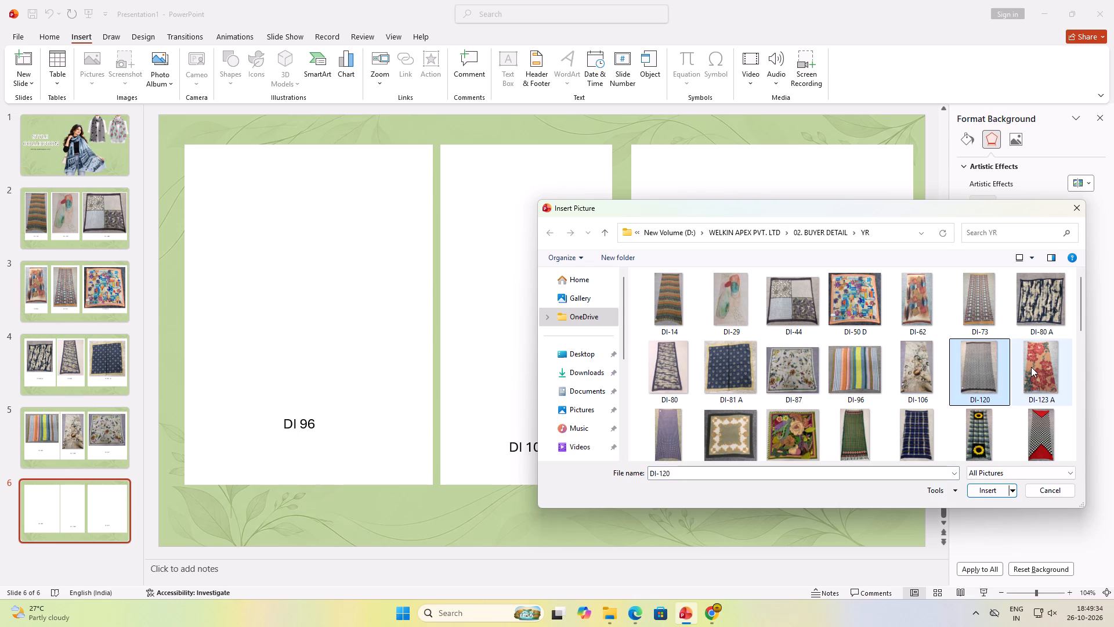
left_click(1031, 367, "ctrl")
left_click(677, 427, "ctrl")
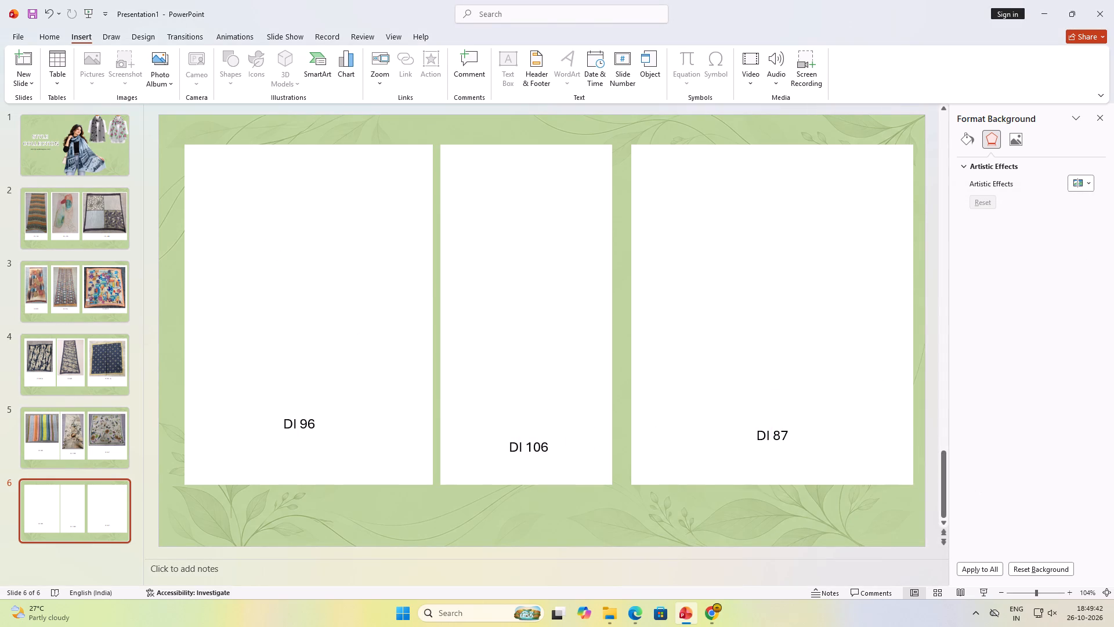
Shrink the three inserted scarf pictures together from their top-right corner.
left_click_drag(693, 123, 679, 147)
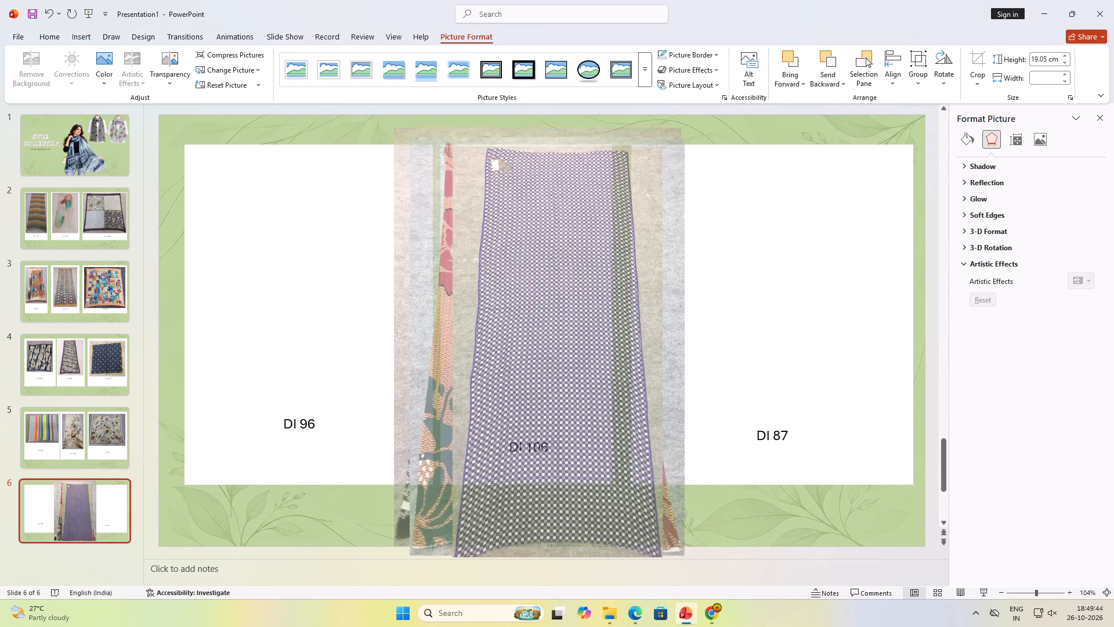
left_click_drag(679, 147, 638, 194)
Narrow slide 6's right white frame from its right edge and shift the frame slightly to the right.
left_click(755, 208)
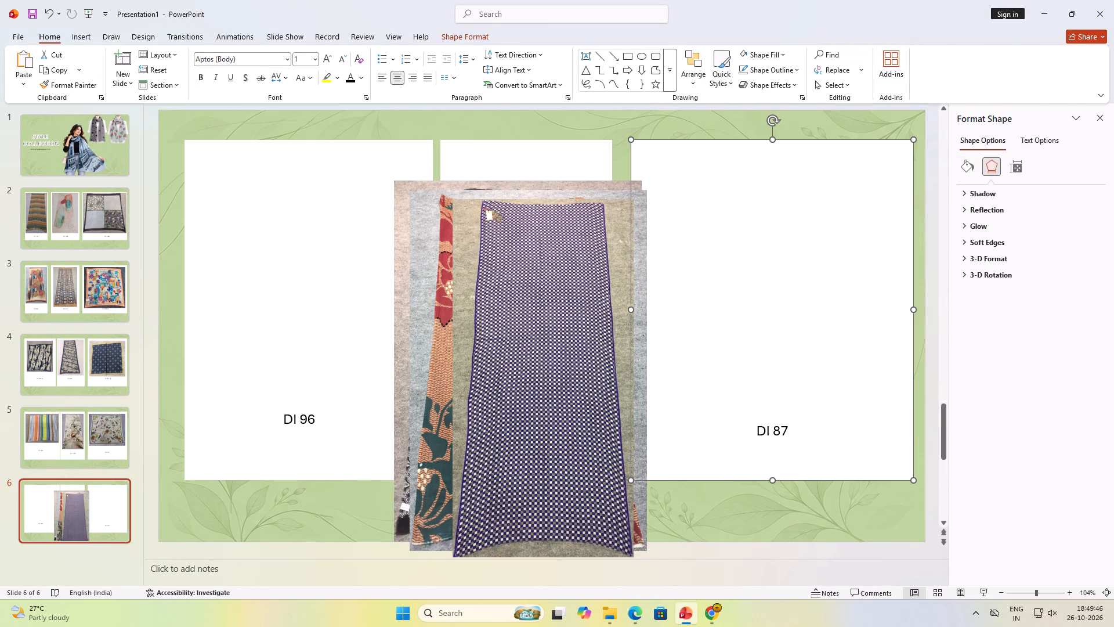
left_click_drag(913, 312, 867, 320)
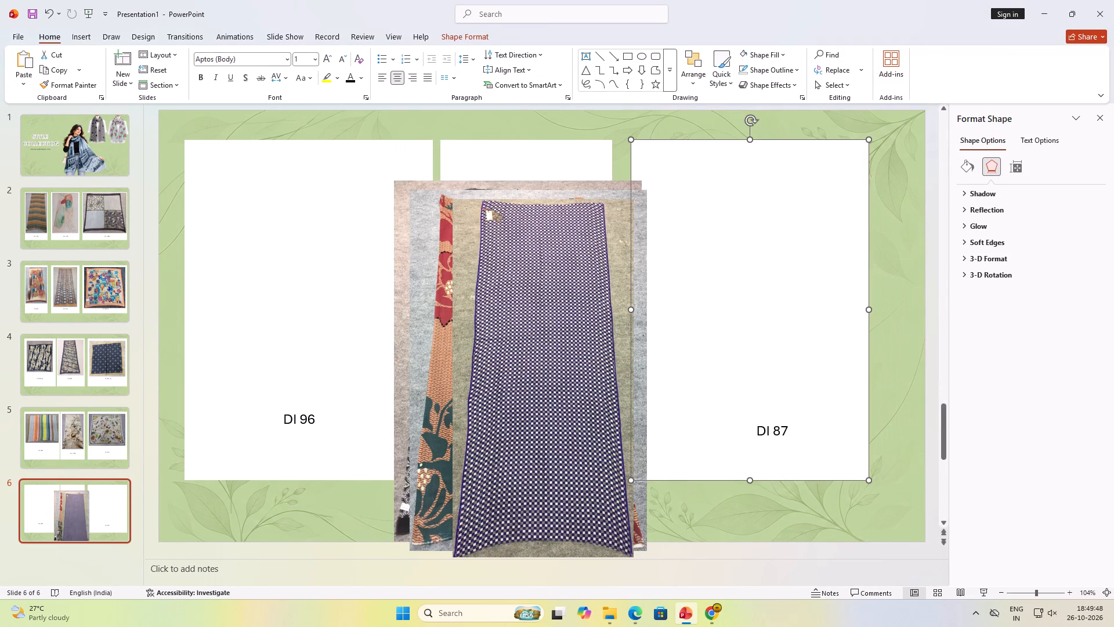
left_click_drag(772, 258, 805, 258)
left_click(805, 258)
Move the purple-checked scarf picture onto slide 6's right white frame and shrink it from its bottom-right corner.
left_click(570, 363)
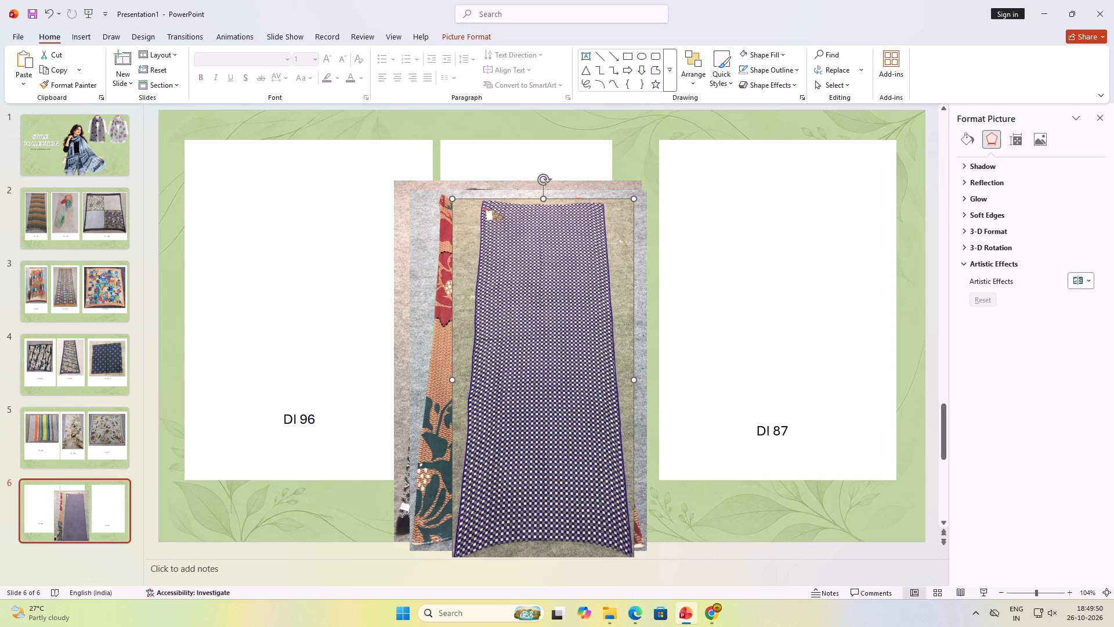
left_click(512, 366)
left_click_drag(505, 361, 693, 318)
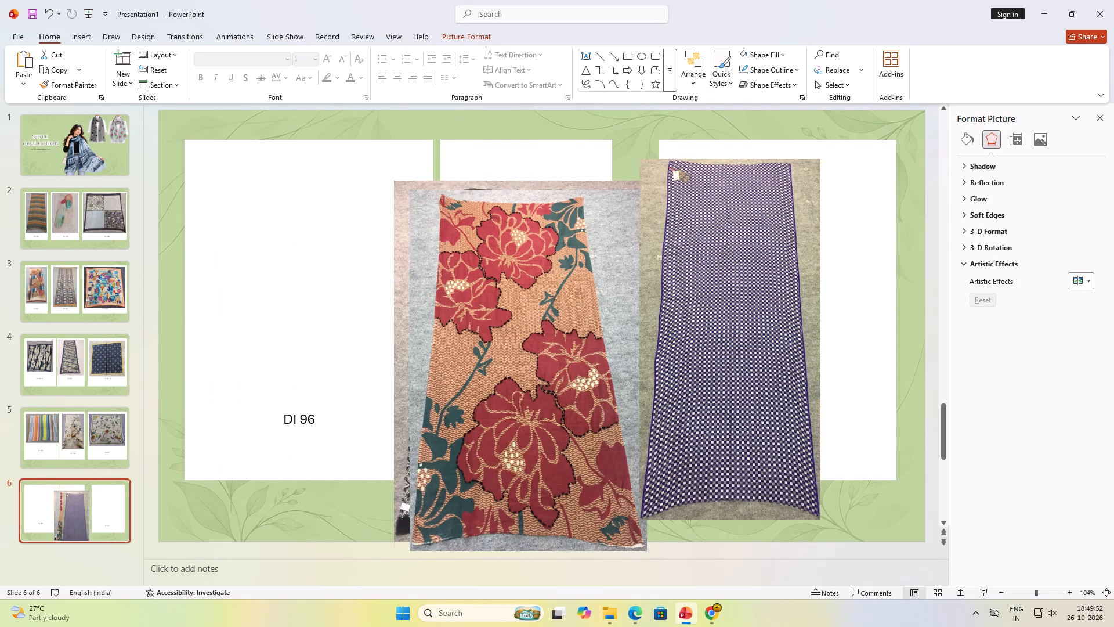
left_click_drag(693, 318, 738, 308)
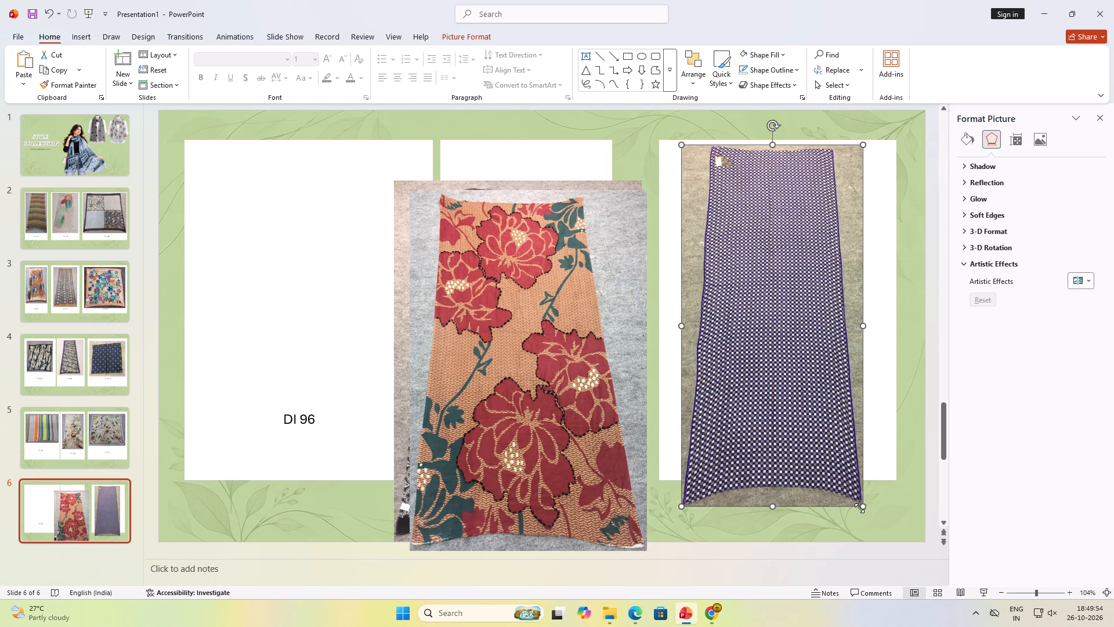
left_click_drag(862, 509, 845, 457)
left_click_drag(786, 349, 806, 345)
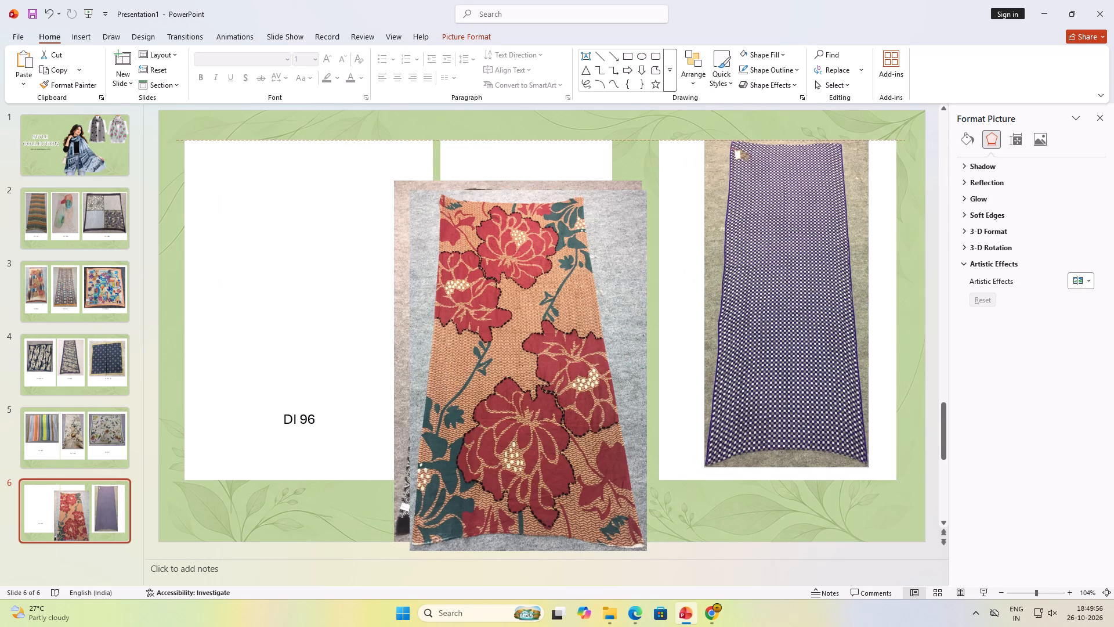
left_click_drag(806, 345, 826, 350)
left_click_drag(826, 350, 808, 345)
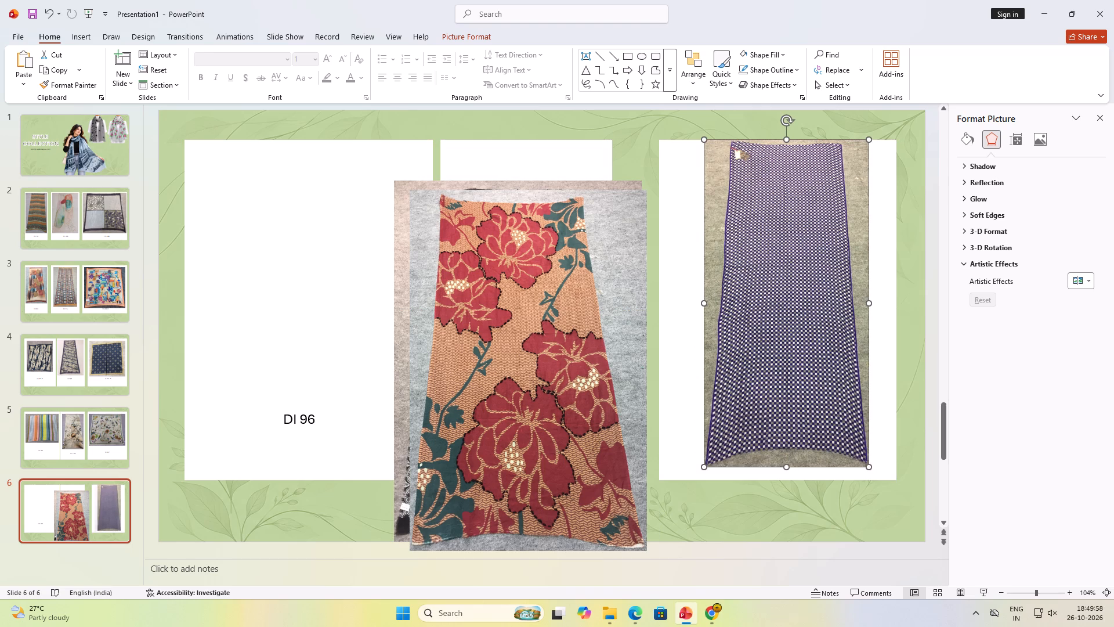
Lengthen slide 6's right white frame downward, narrow it slightly, and shift it right around the purple-checked scarf.
left_click(889, 469)
left_click_drag(895, 480, 907, 529)
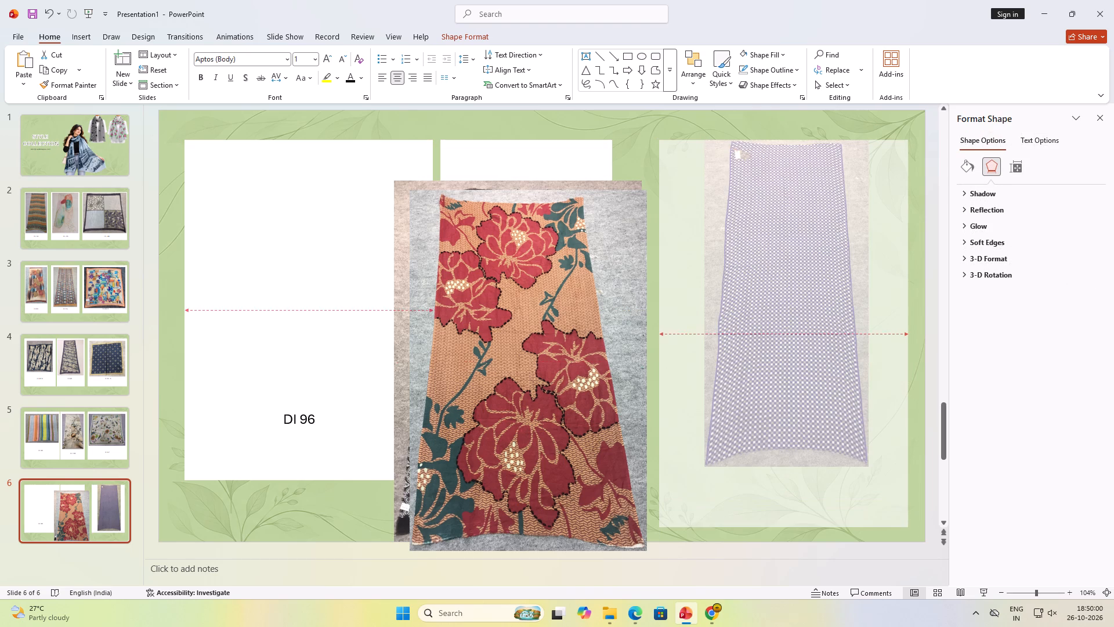
left_click_drag(907, 529, 907, 526)
left_click_drag(907, 525, 889, 514)
left_click_drag(818, 497, 831, 492)
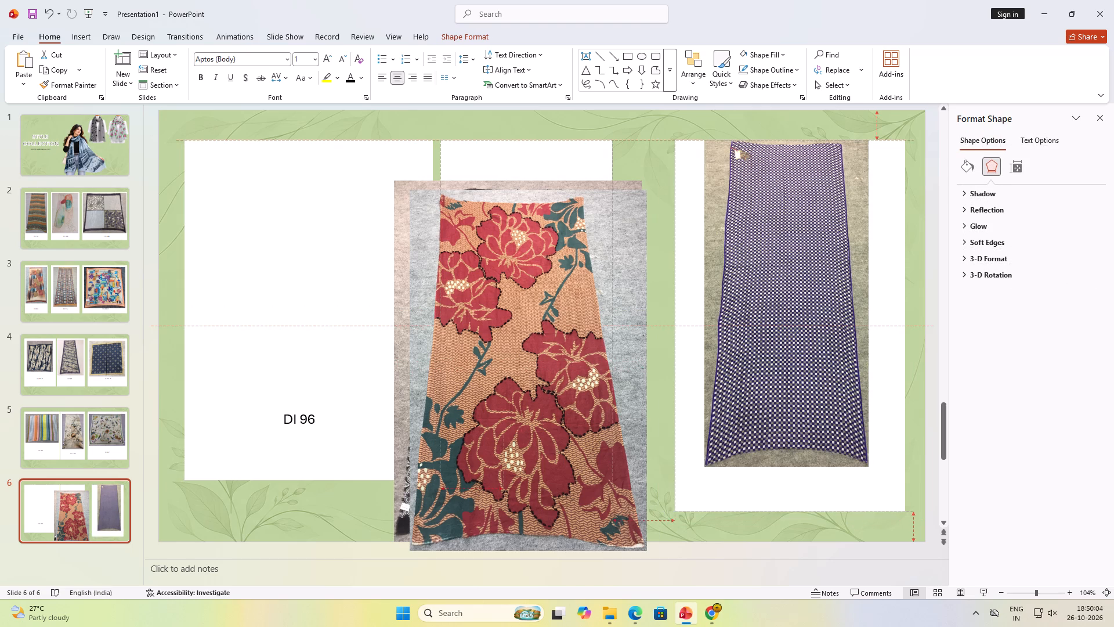
left_click_drag(831, 492, 831, 493)
left_click_drag(831, 493, 831, 495)
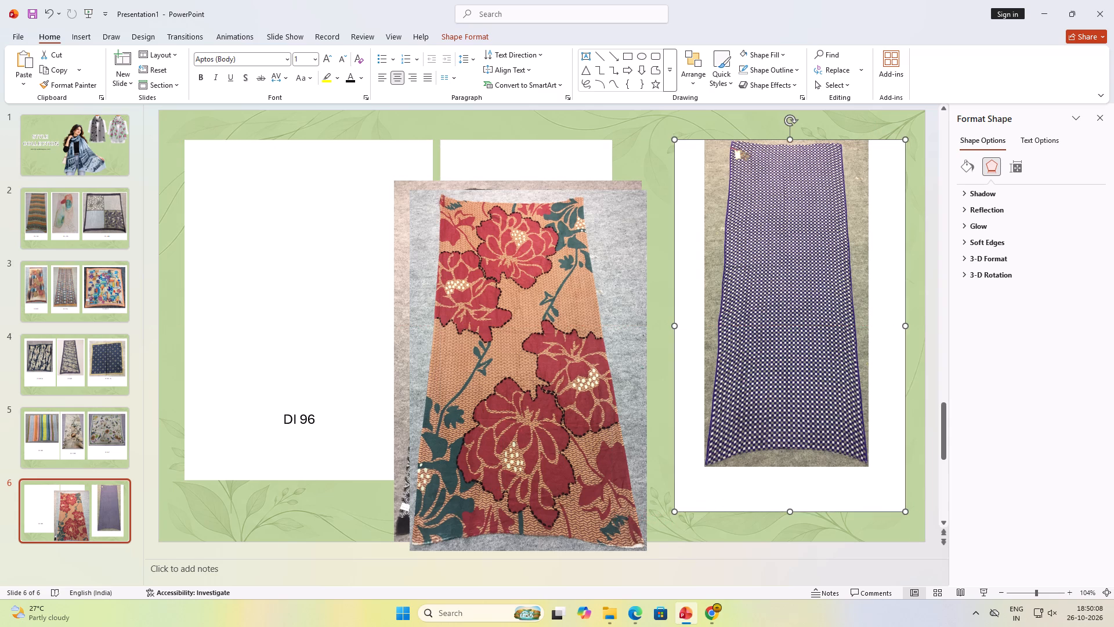
Place the DI 87 caption near the bottom of the right frame, with the purple-checked scarf picture directly above it.
left_click_drag(809, 378, 807, 365)
left_click_drag(787, 358, 791, 261)
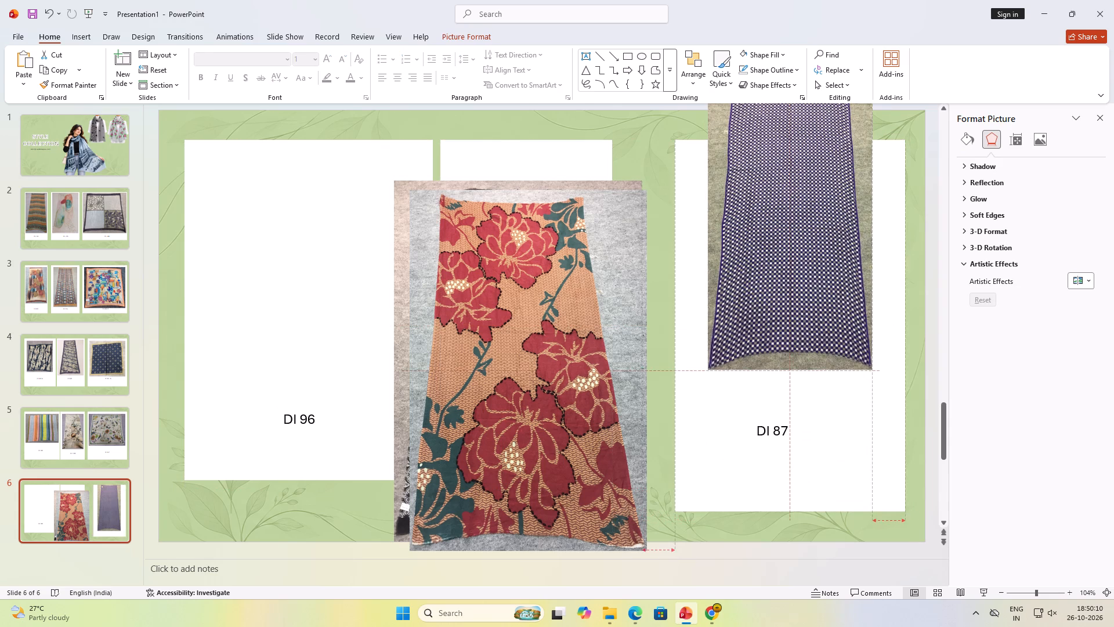
left_click_drag(791, 261, 791, 260)
double_click(790, 272)
left_click(782, 435)
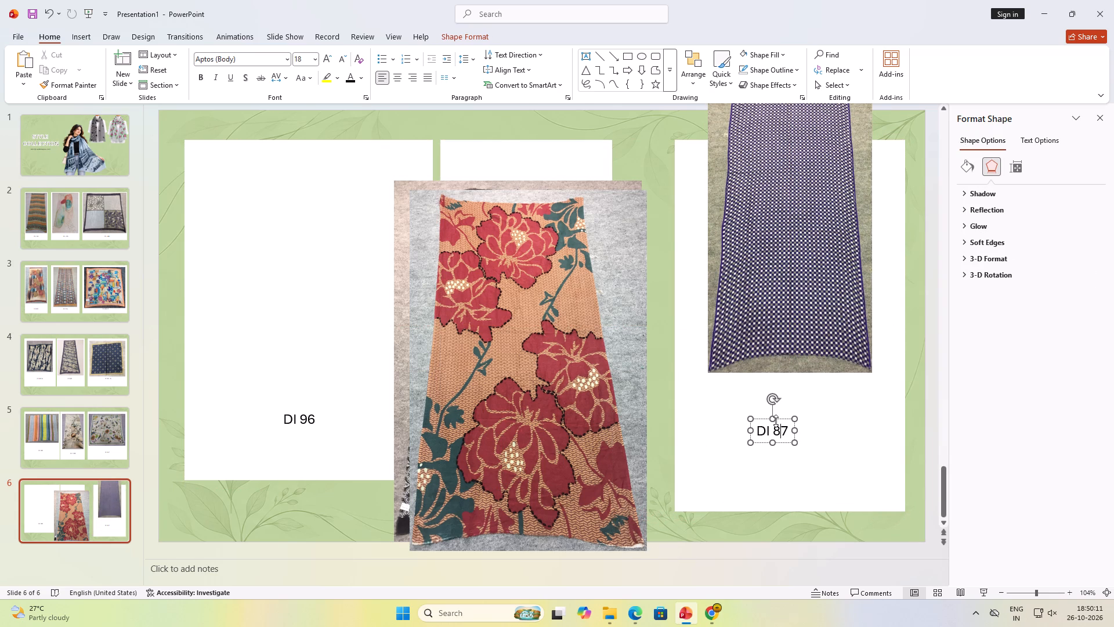
left_click_drag(780, 419, 795, 463)
left_click_drag(777, 273, 774, 367)
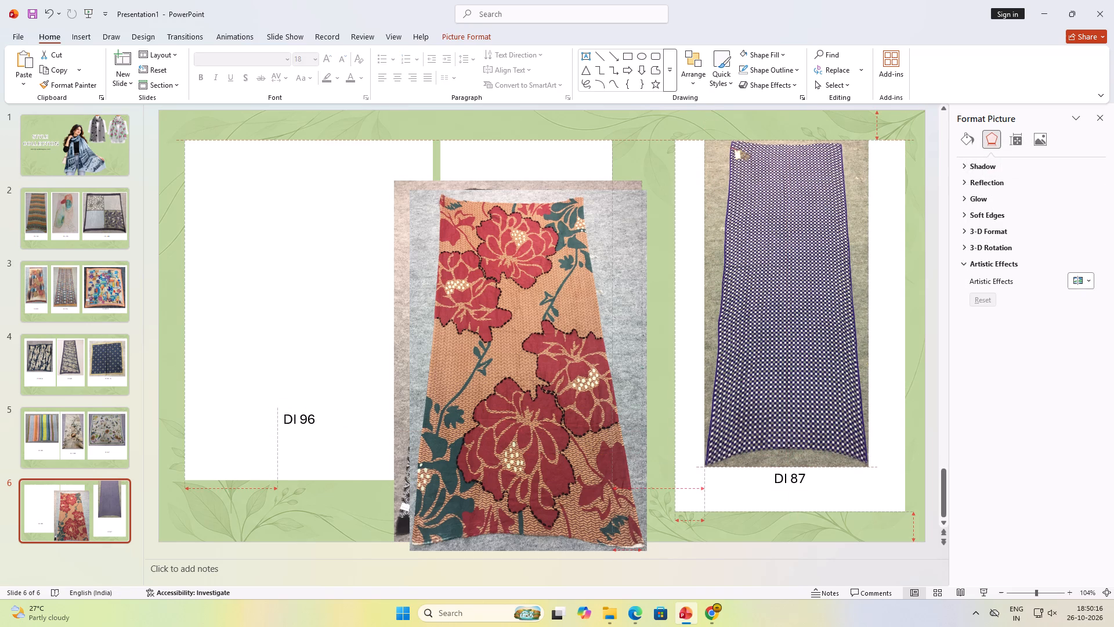
left_click_drag(774, 367, 775, 371)
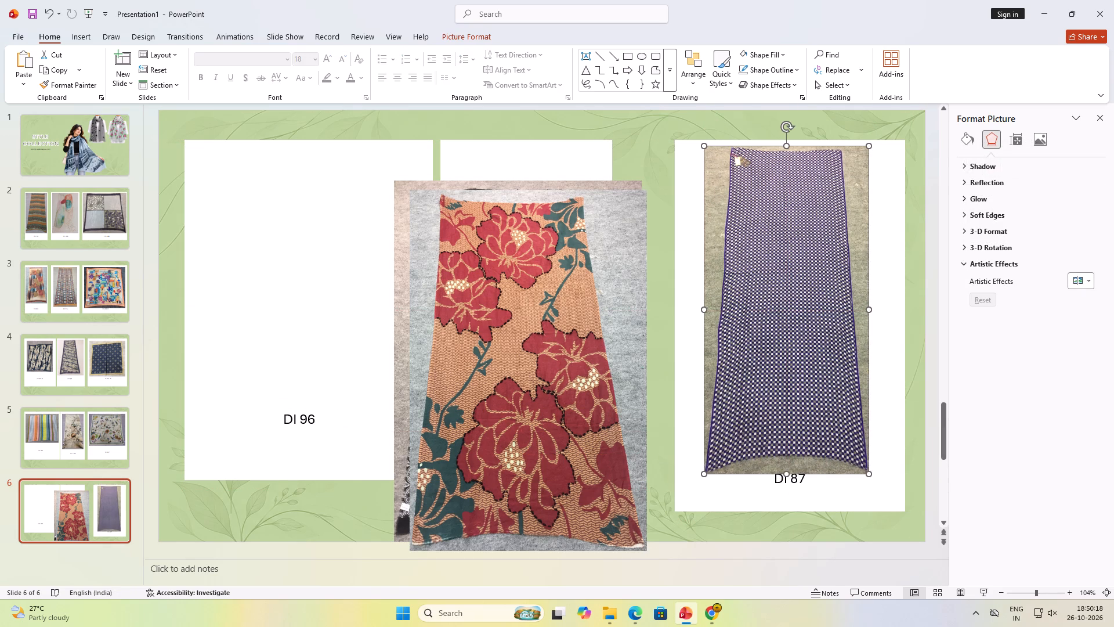
left_click(799, 482)
left_click_drag(801, 465, 801, 480)
left_click(799, 392)
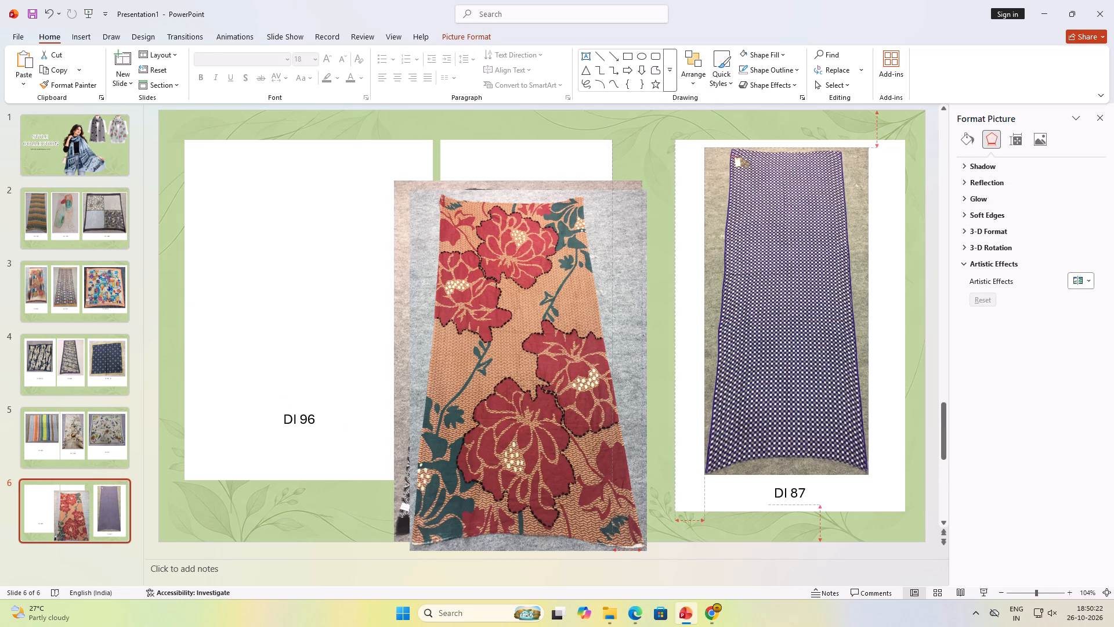
Move the red floral scarf picture aside to the right and extend slide 6's left white frame downward.
left_click(557, 423)
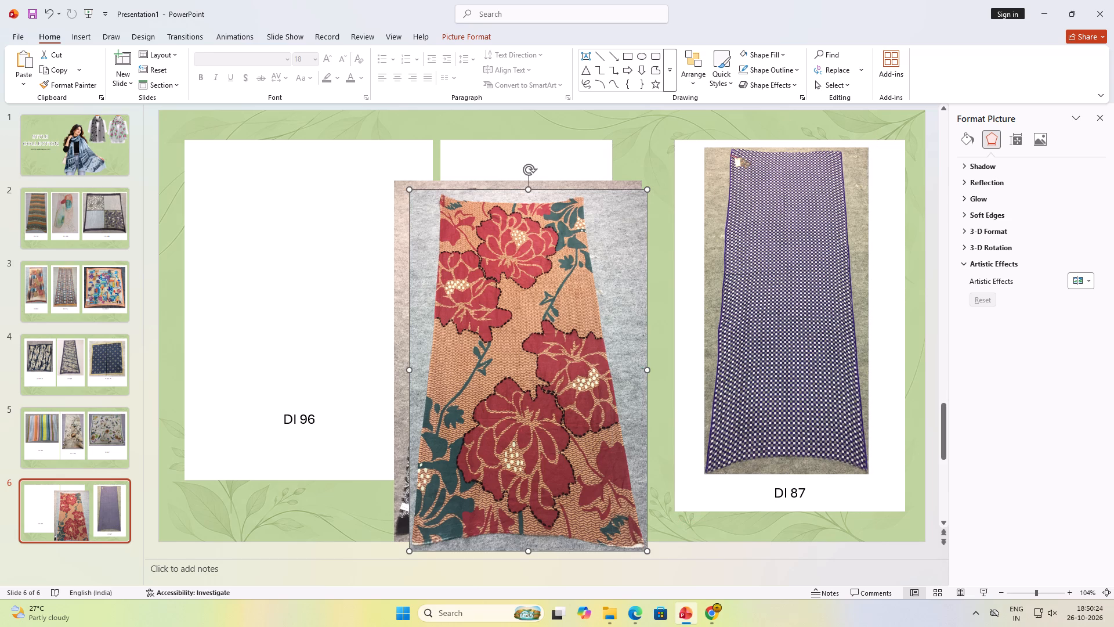
left_click_drag(578, 402, 686, 380)
left_click(419, 373)
left_click(300, 382)
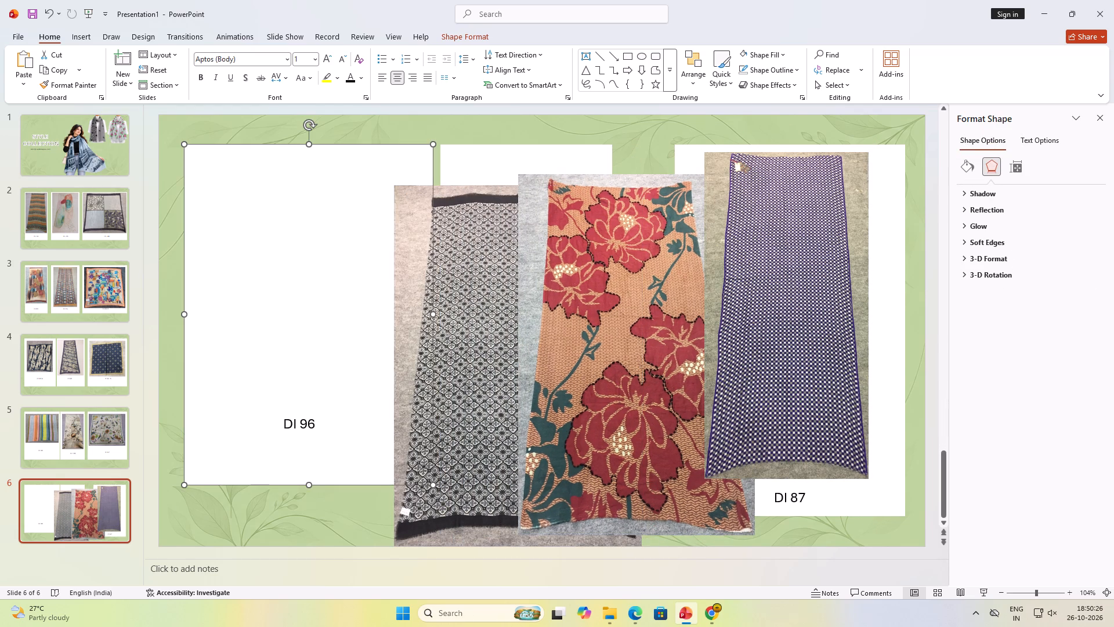
left_click_drag(308, 482, 306, 532)
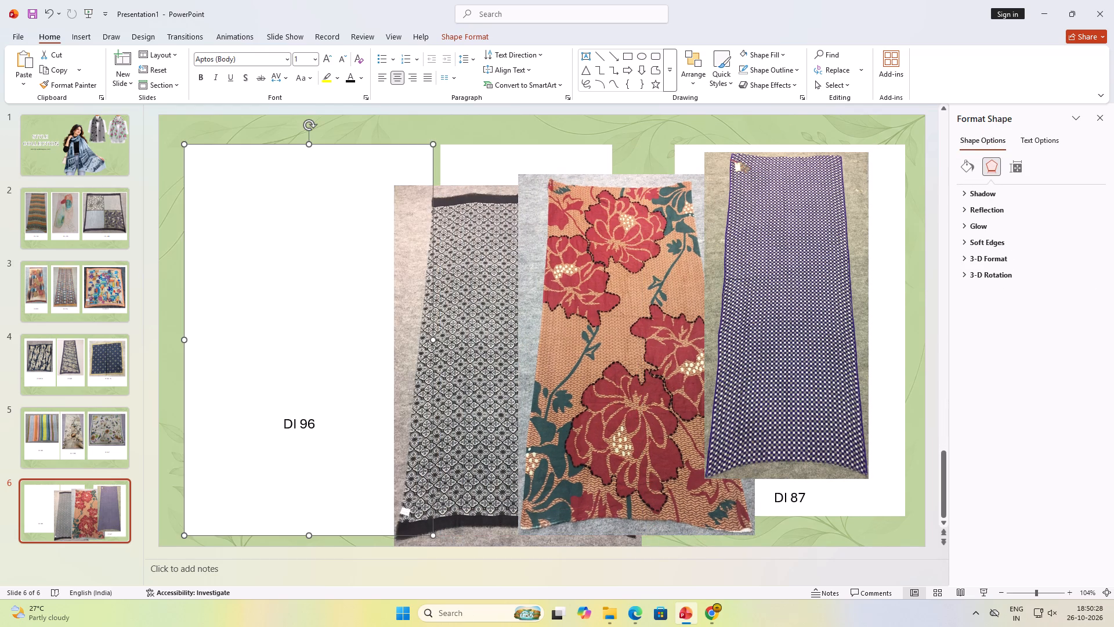
Move the black-and-white patterned scarf picture over the left white frame and shrink it from its bottom-right corner.
left_click_drag(455, 389, 251, 341)
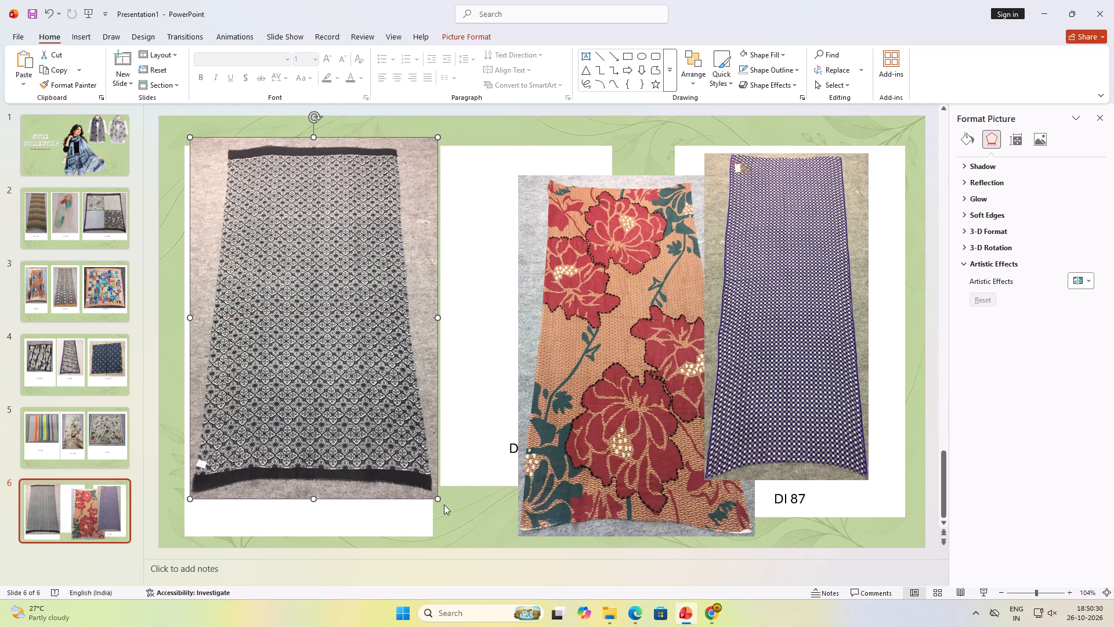
left_click_drag(437, 498, 387, 445)
left_click(396, 454)
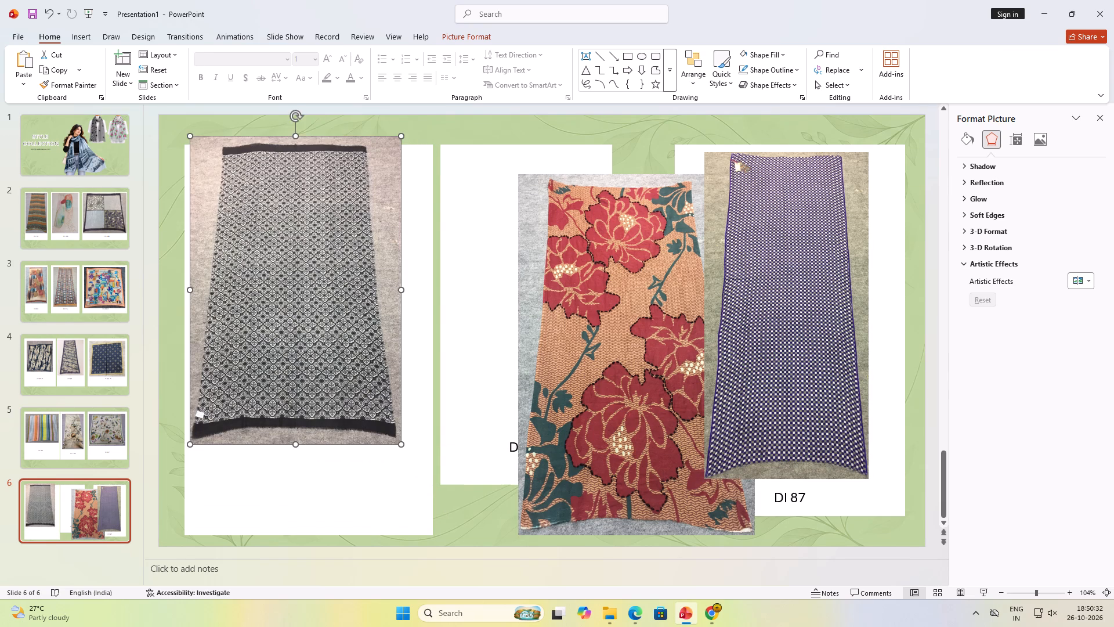
left_click_drag(327, 358, 360, 326)
left_click(360, 326)
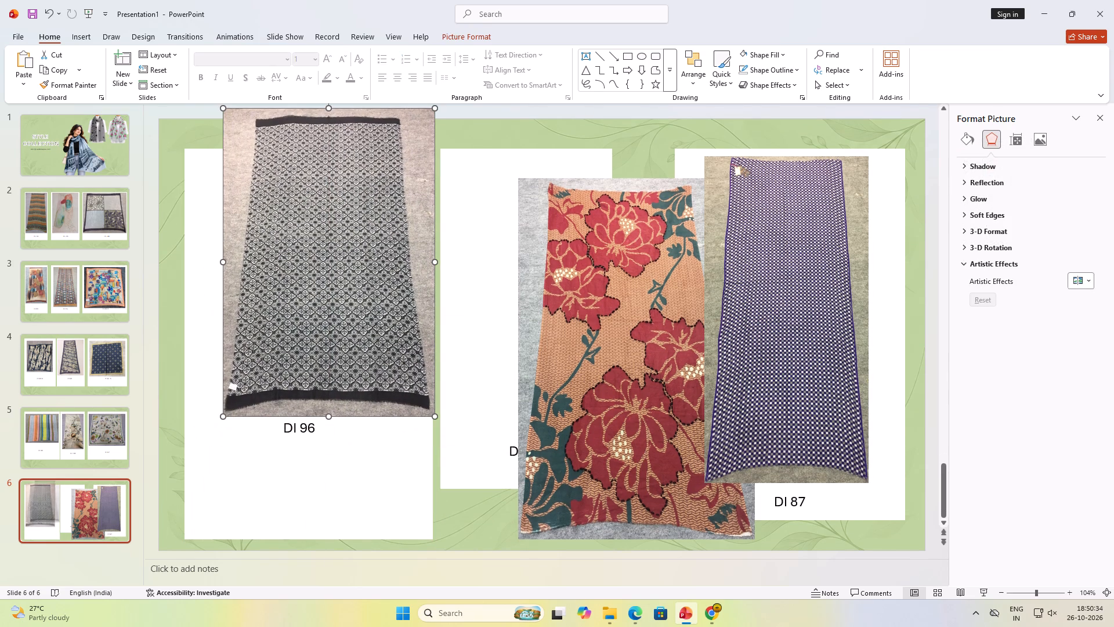
Move the DI 96 caption to the lower part of the left frame, level with DI 87, and centre the patterned scarf picture above it.
left_click(306, 432)
left_click_drag(311, 413, 309, 413)
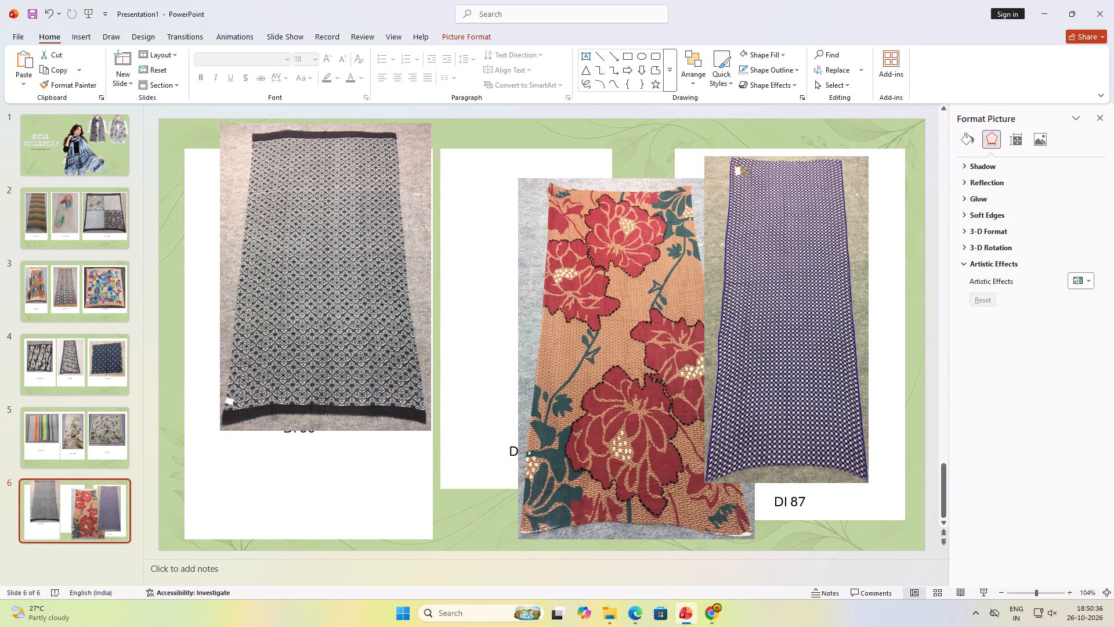
left_click_drag(309, 413, 310, 399)
left_click(293, 434)
left_click_drag(312, 417, 303, 497)
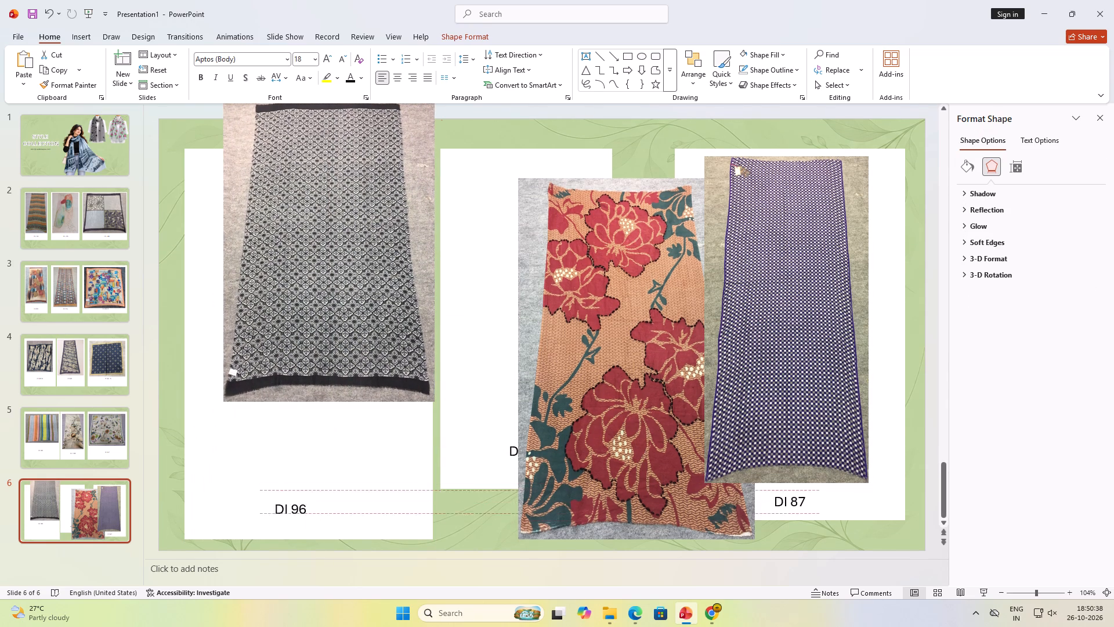
left_click_drag(303, 497, 310, 490)
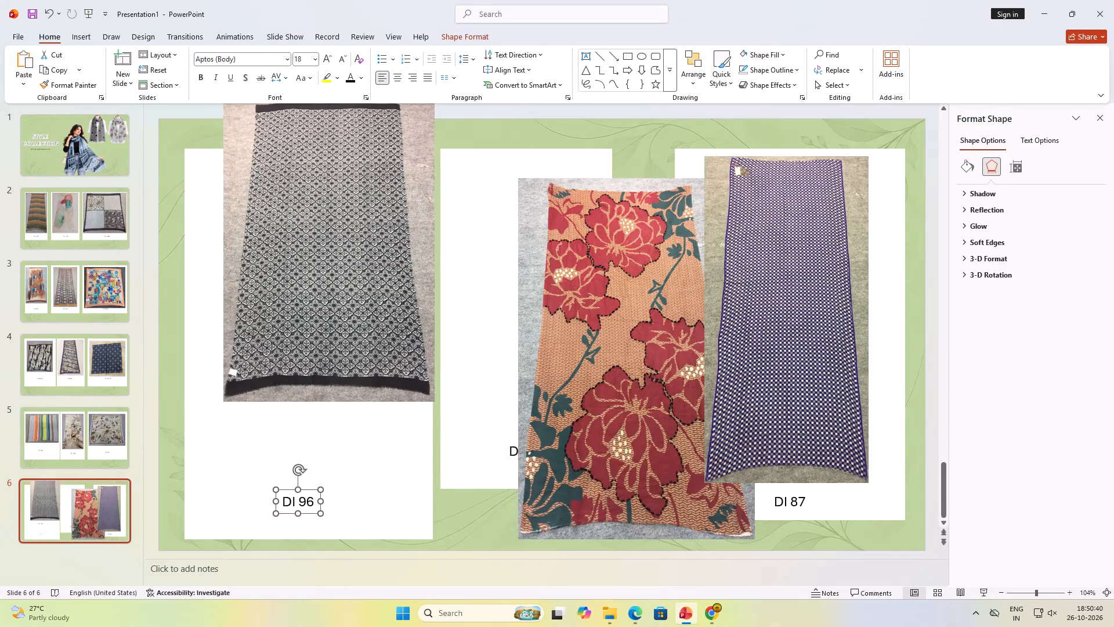
left_click(330, 374)
left_click_drag(342, 341, 323, 408)
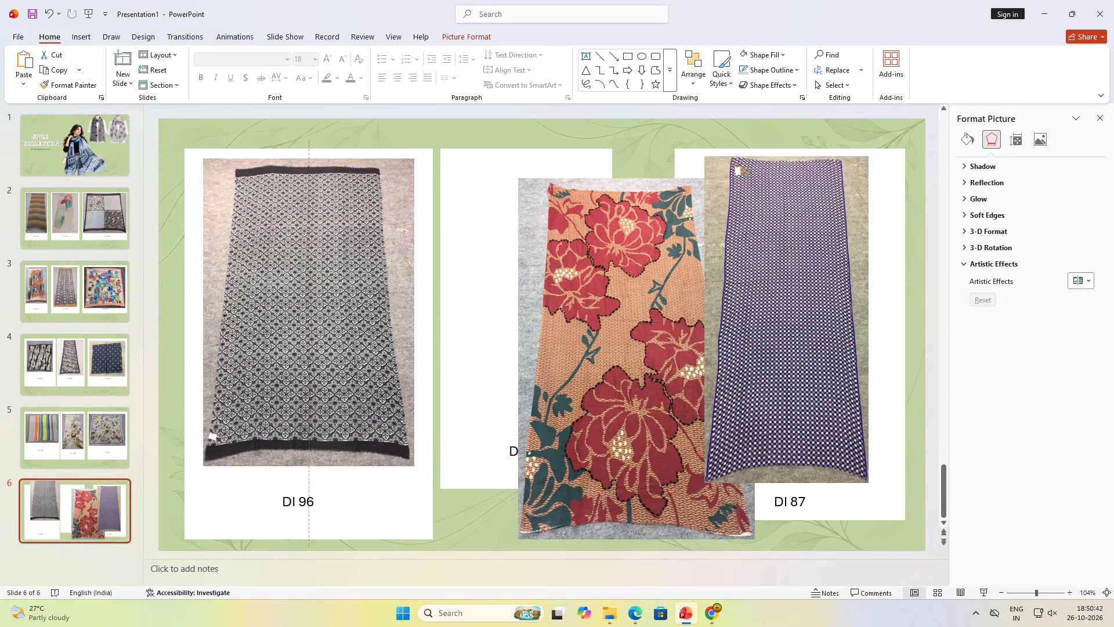
left_click_drag(323, 408, 323, 410)
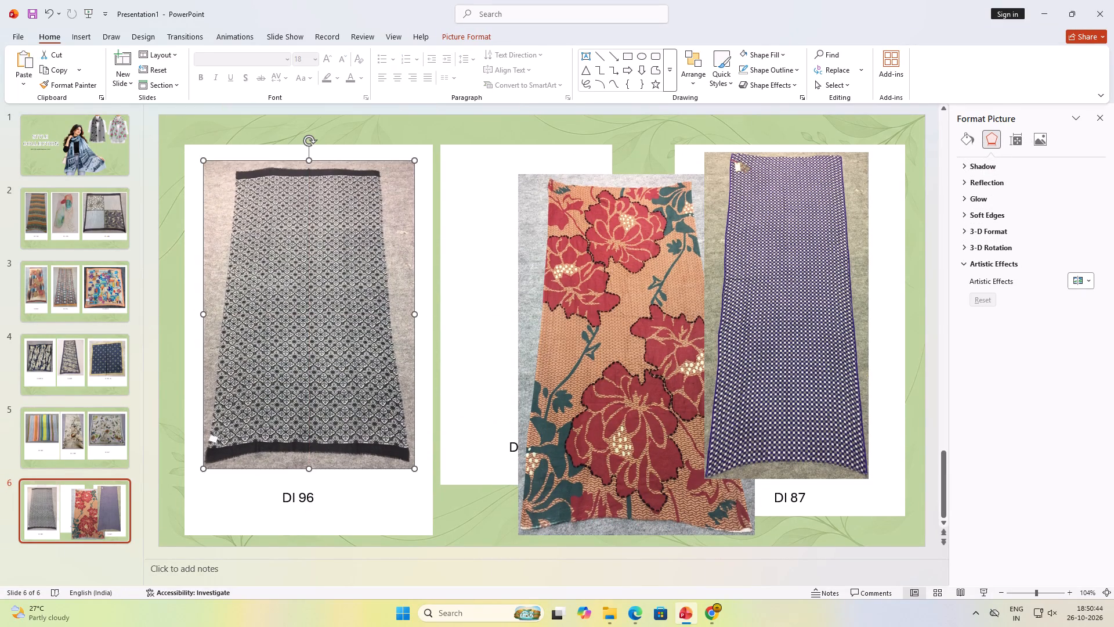
Shift the left white frame, its patterned scarf picture and the DI 96 caption together toward the slide's left edge.
left_click(592, 392)
left_click(454, 367)
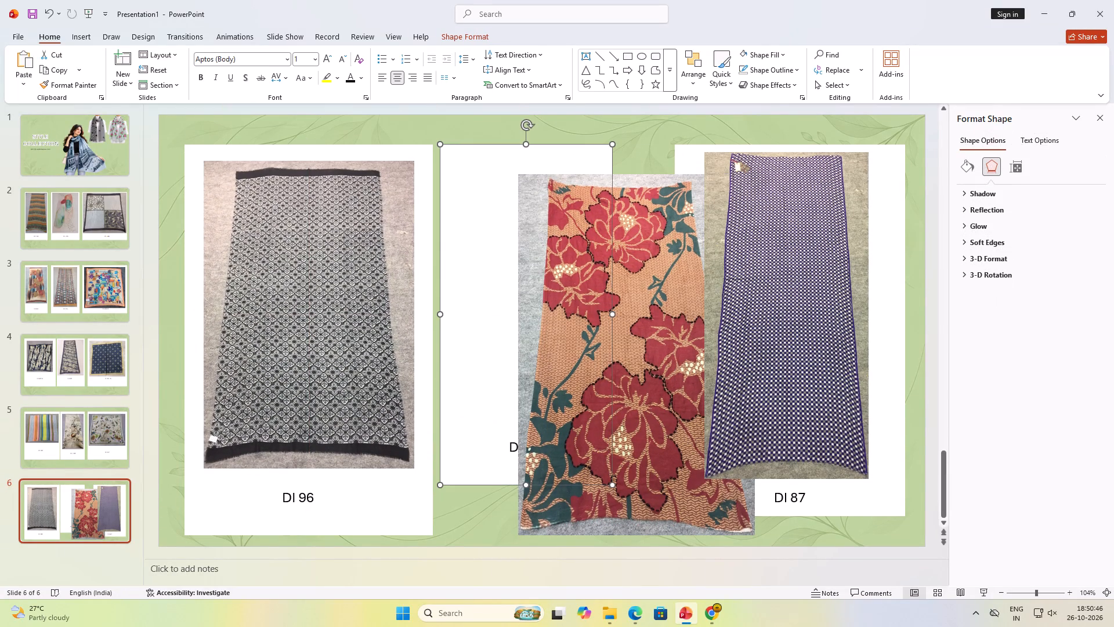
left_click(356, 302)
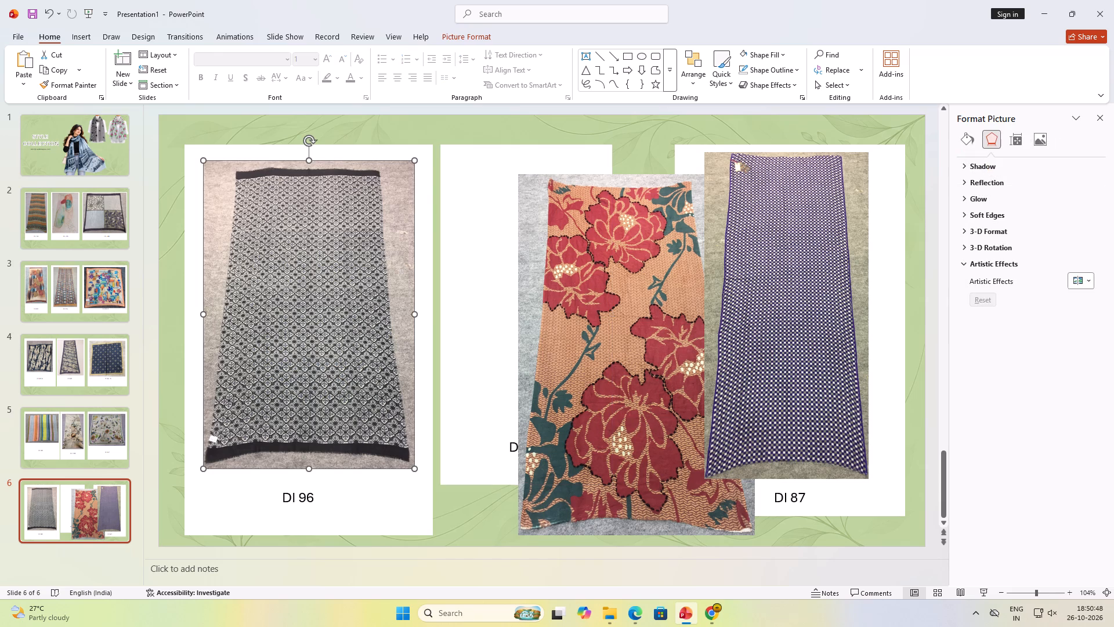
left_click(417, 509, "shift")
left_click(308, 496, "shift")
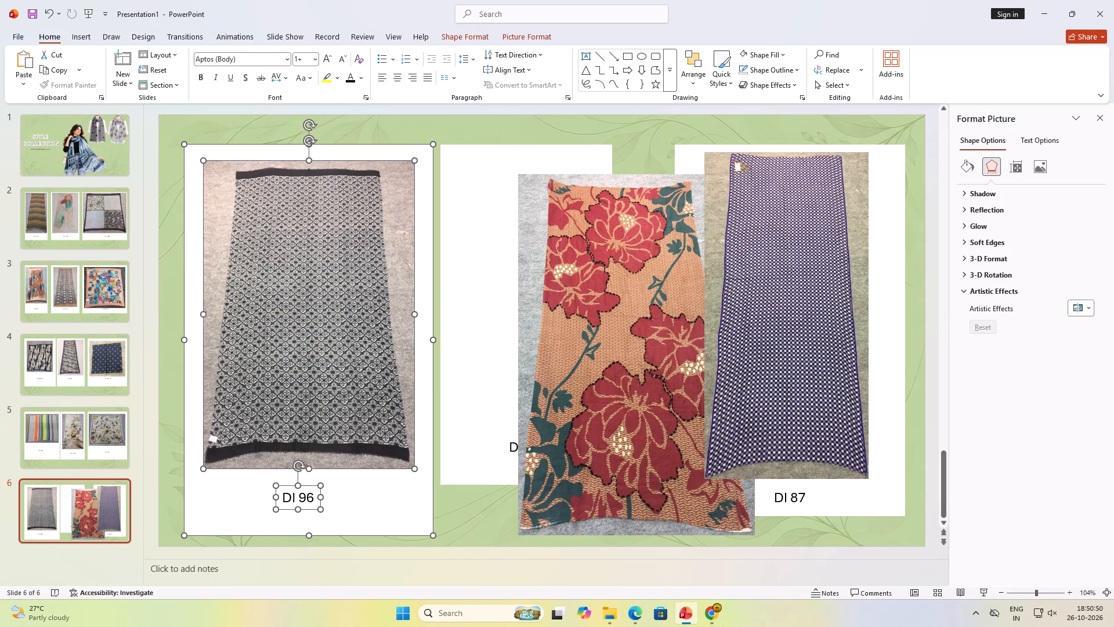
key("Left")
key("Left")
key("Left")
key("Left")
key("Left")
key("Left")
key("Left")
key("Left")
key("Left")
key("Left")
key("Left")
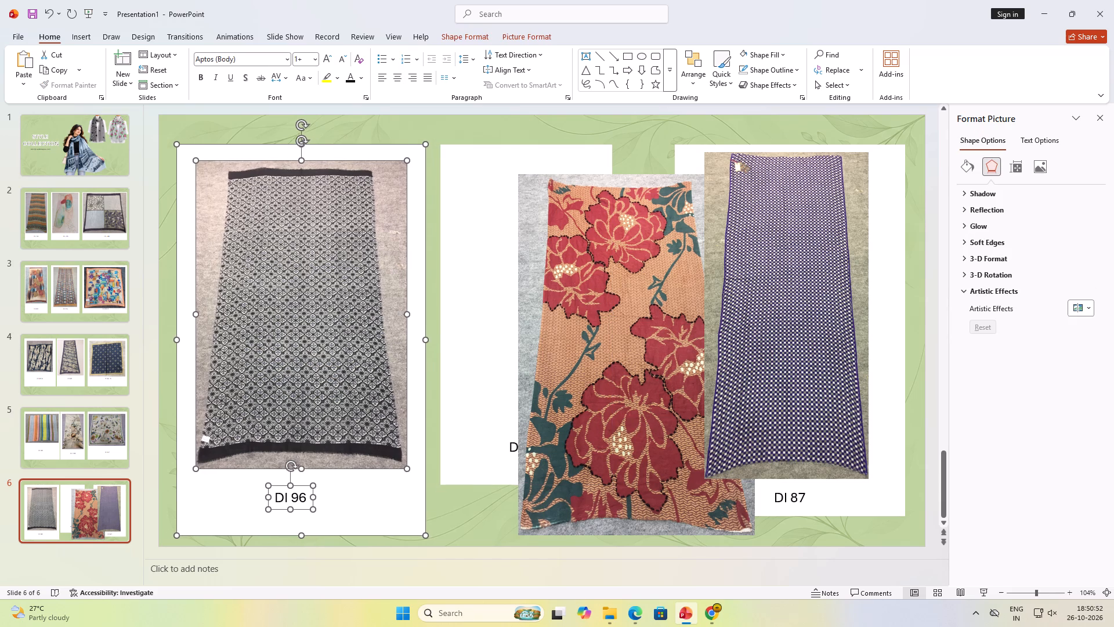
key("Left")
key("Left")
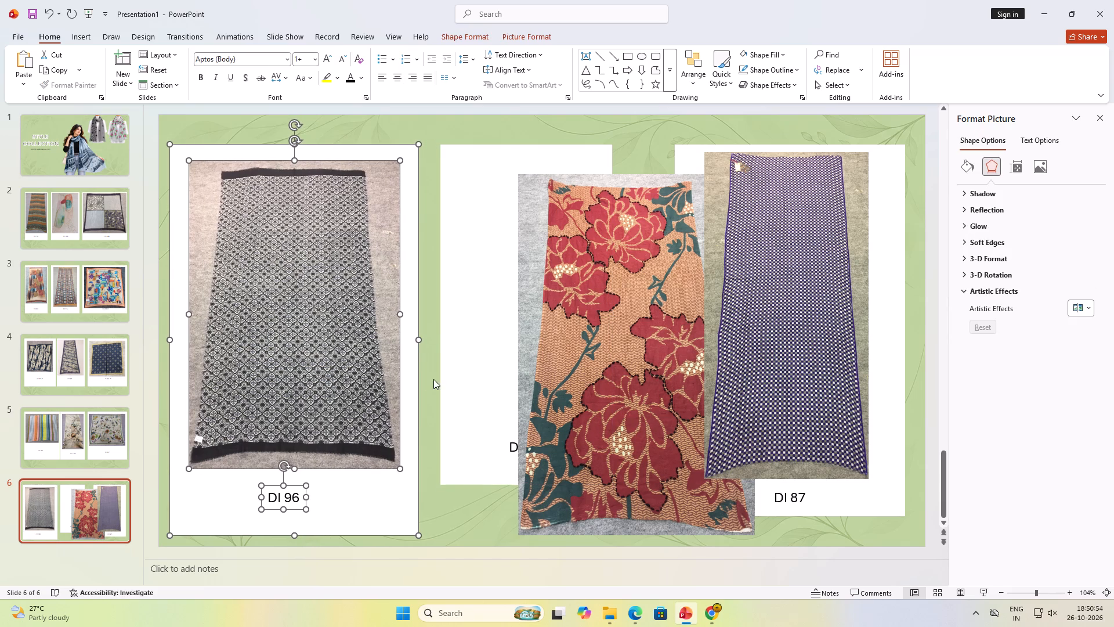
Trim the left white frame's right, left and top edges inward to fit closer around the patterned scarf picture.
left_click(426, 379)
left_click(408, 379)
left_click_drag(416, 339, 411, 339)
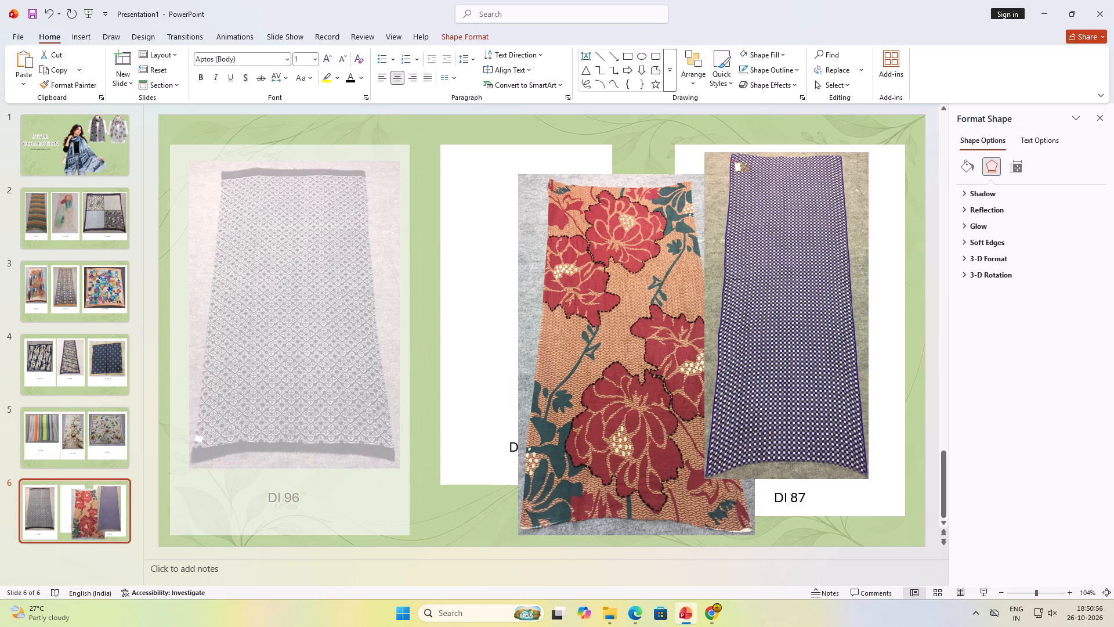
left_click_drag(411, 339, 410, 339)
left_click_drag(169, 340, 175, 341)
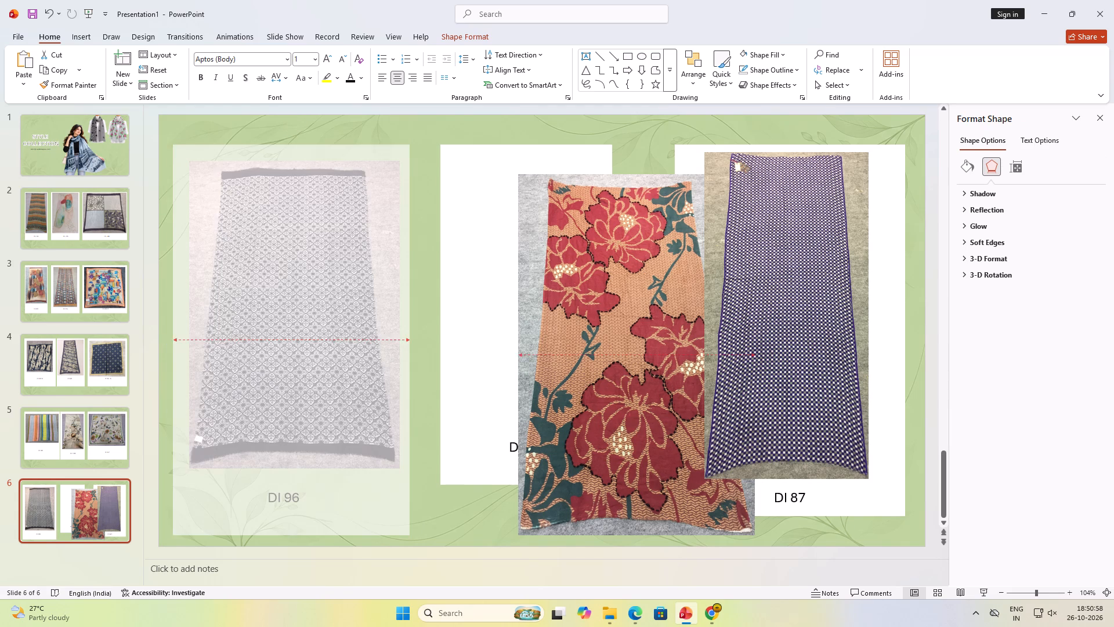
left_click_drag(175, 341, 177, 341)
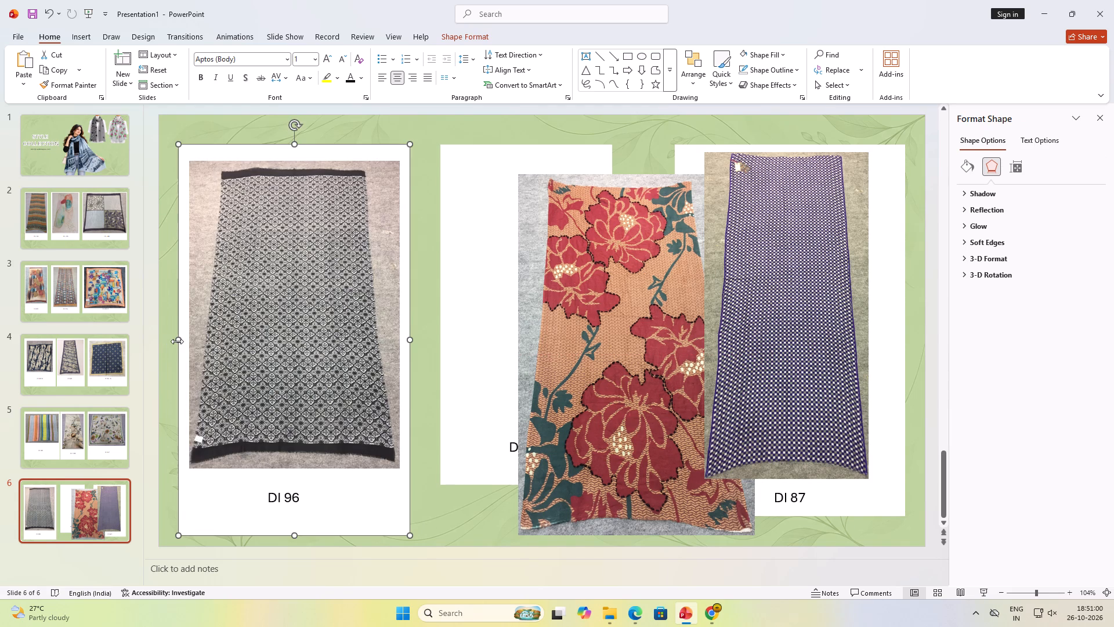
left_click_drag(297, 143, 297, 152)
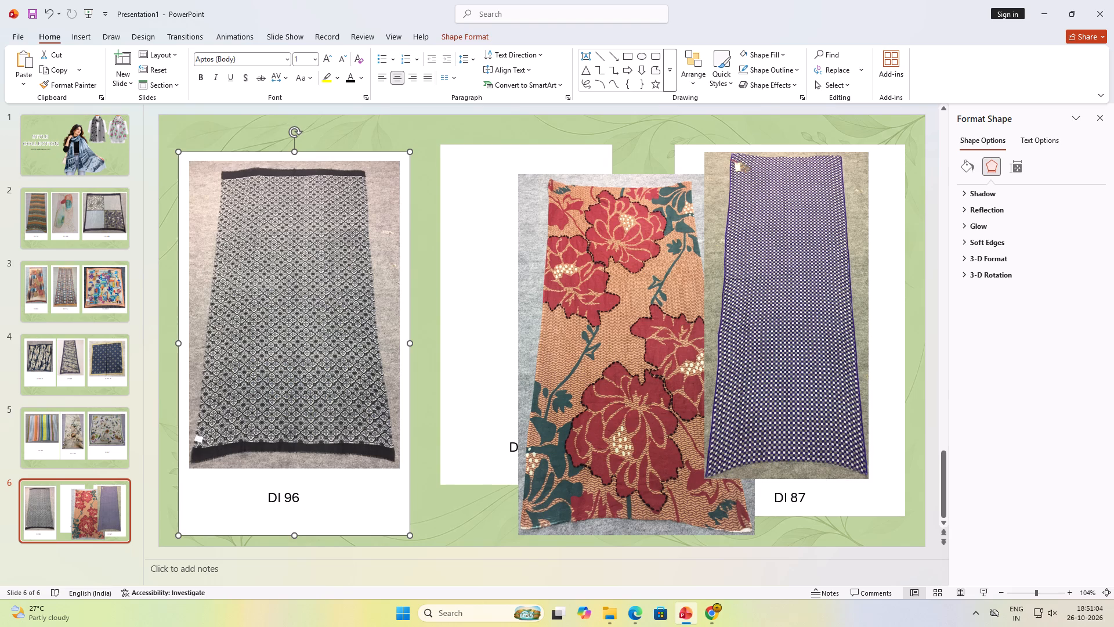
Shift the left white frame and its black-and-white patterned scarf picture together slightly closer to the slide's left edge.
left_click(314, 410)
left_click(382, 482, "shift")
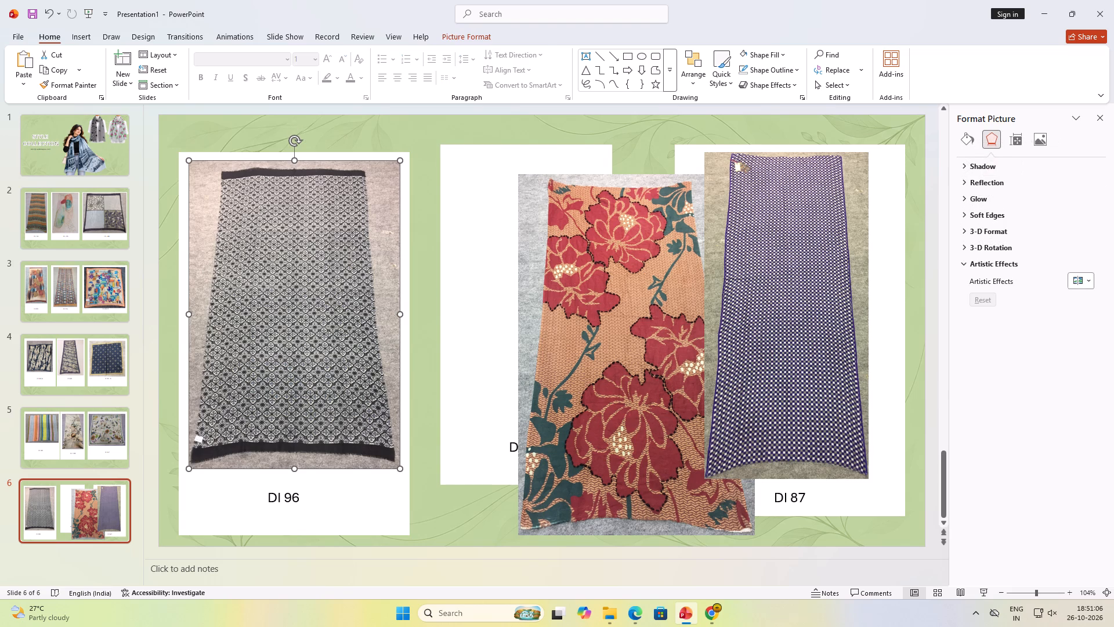
left_click_drag(367, 411, 361, 409)
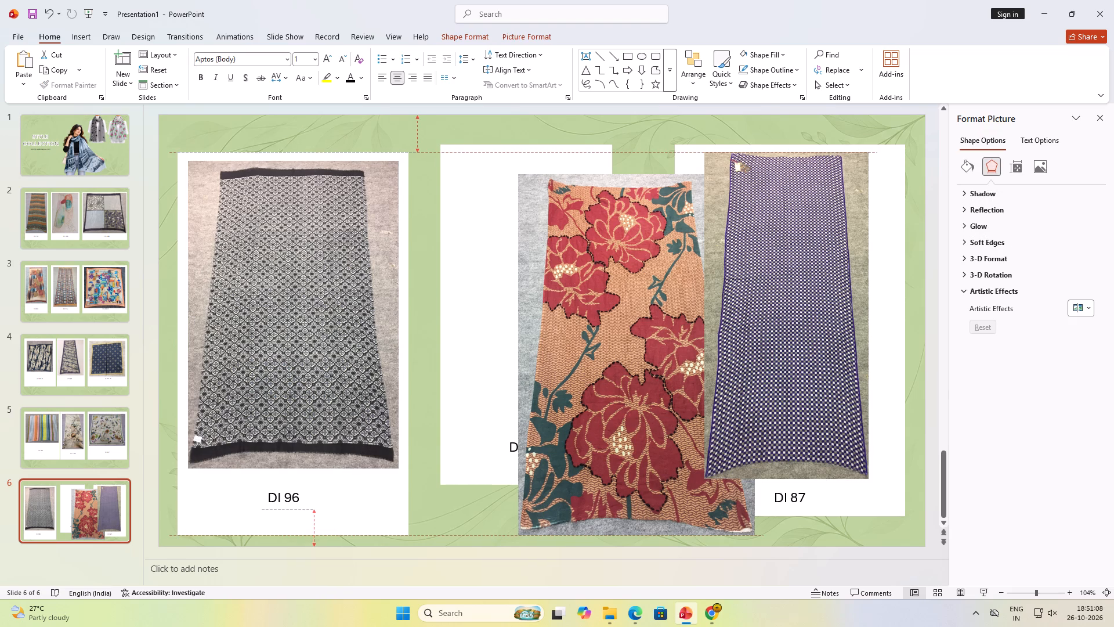
left_click_drag(361, 409, 361, 409)
Move the middle white frame close beside the left frame, with their top edges level.
left_click(499, 399)
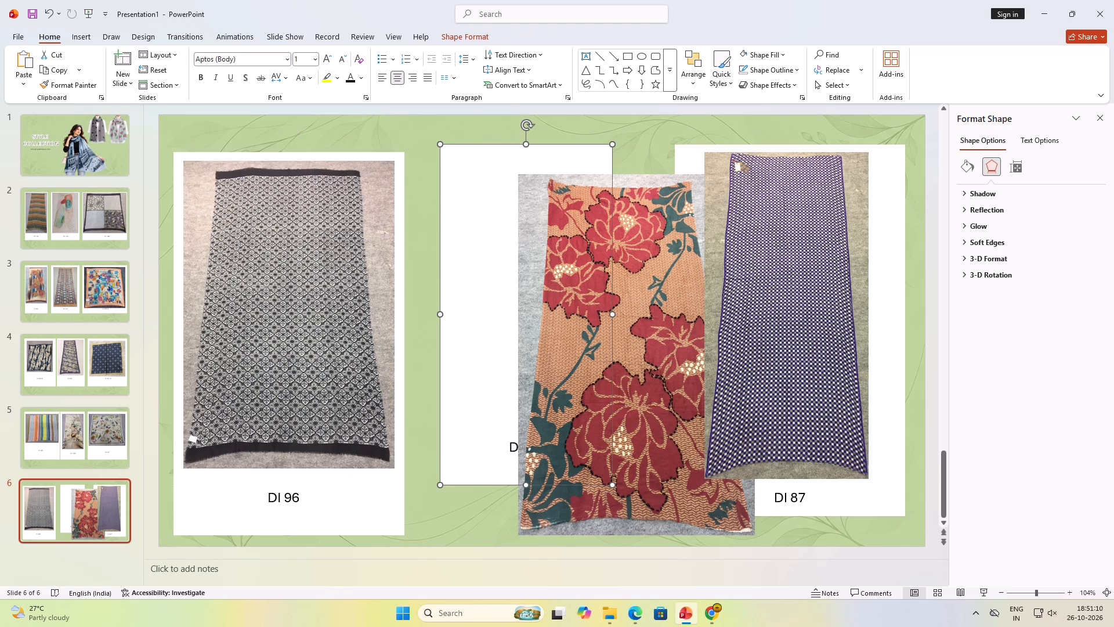
left_click_drag(441, 319, 429, 320)
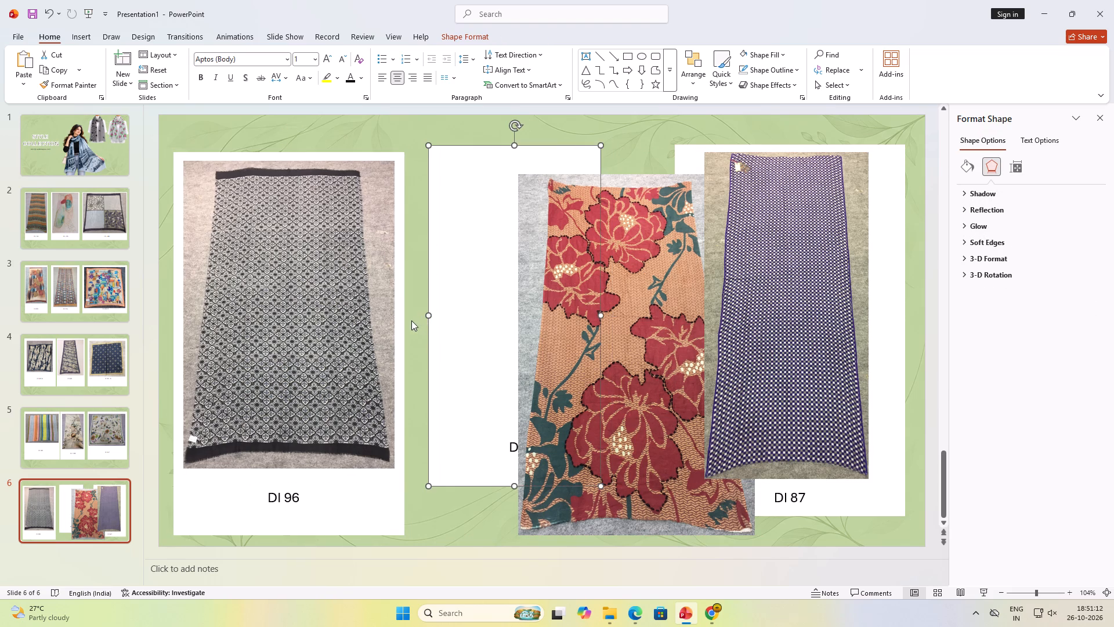
left_click(411, 320)
left_click_drag(457, 315, 435, 324)
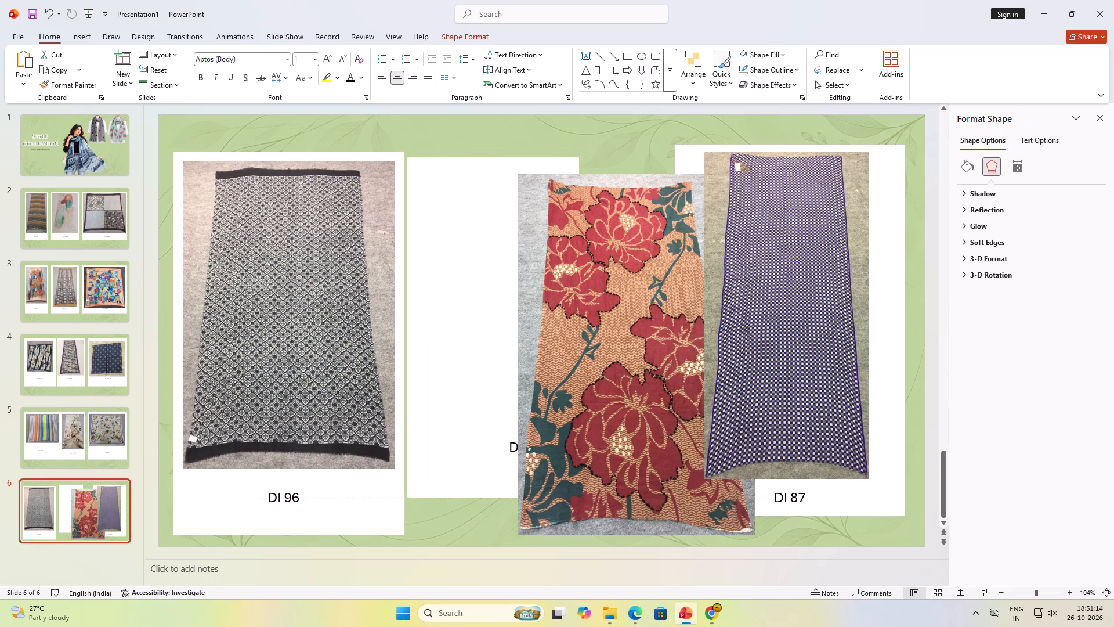
left_click_drag(435, 324, 435, 319)
Move the floral scarf picture off the middle white frame and widen the frame toward the DI 87 frame.
left_click_drag(594, 319, 280, 323)
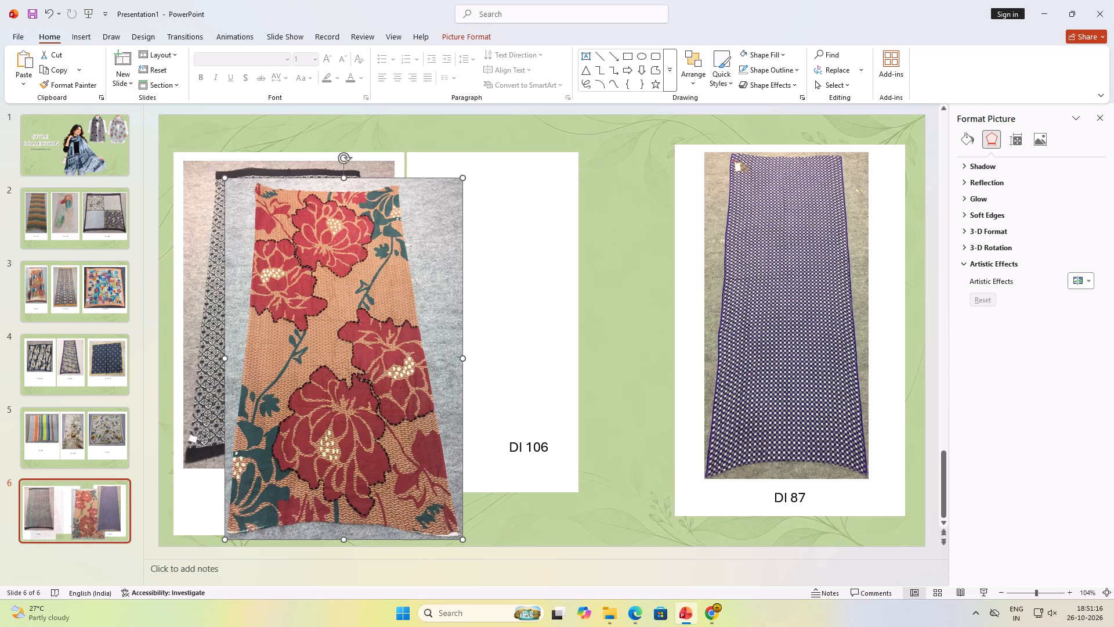
left_click(527, 311)
left_click_drag(578, 323, 653, 323)
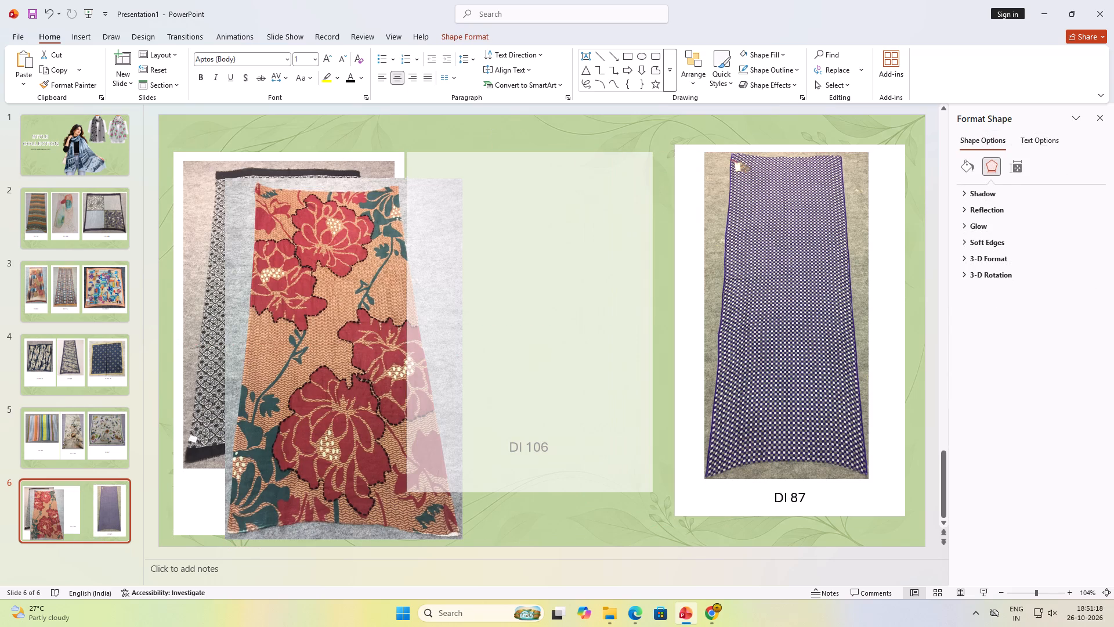
left_click_drag(653, 323, 653, 323)
Place the floral scarf picture on the middle white frame and shrink it to the height of the black-and-white scarf picture.
left_click_drag(299, 361, 479, 344)
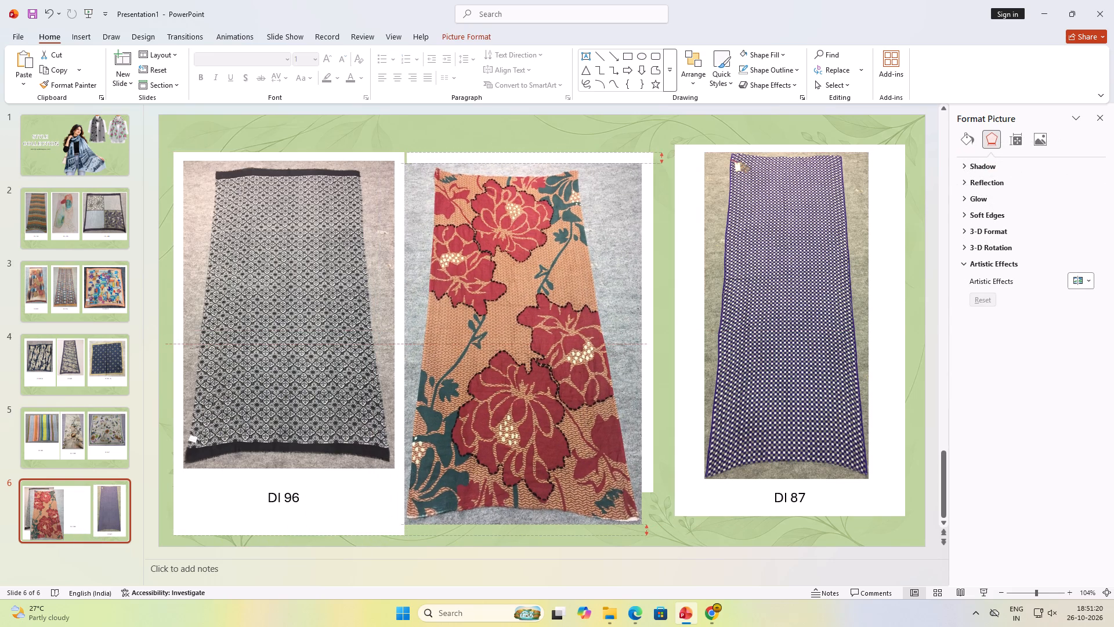
left_click_drag(479, 344, 489, 343)
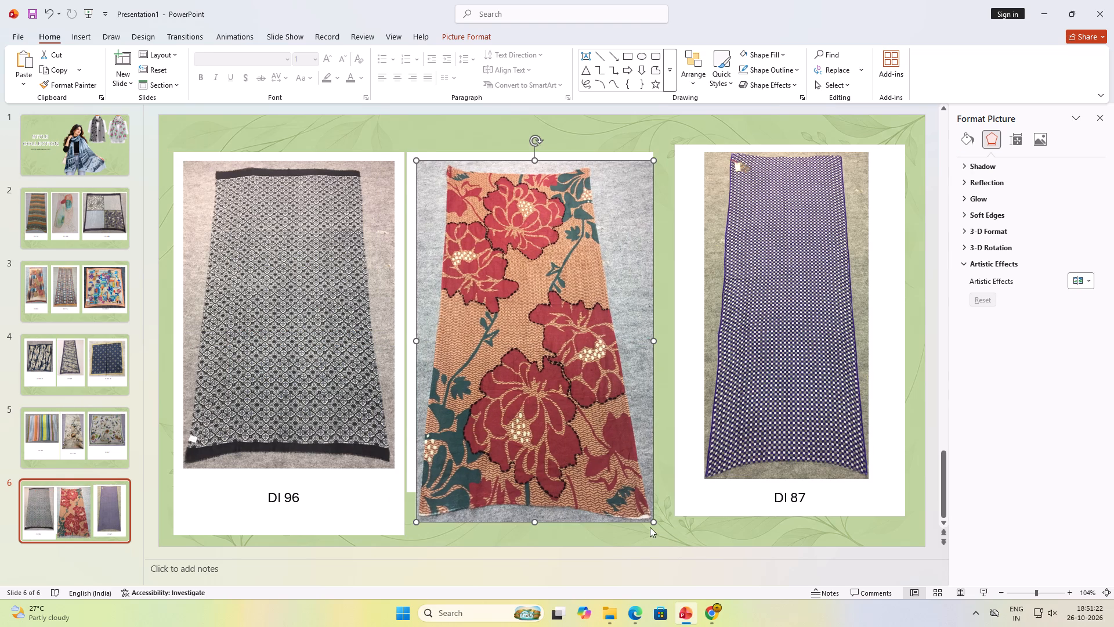
left_click_drag(653, 523, 605, 456)
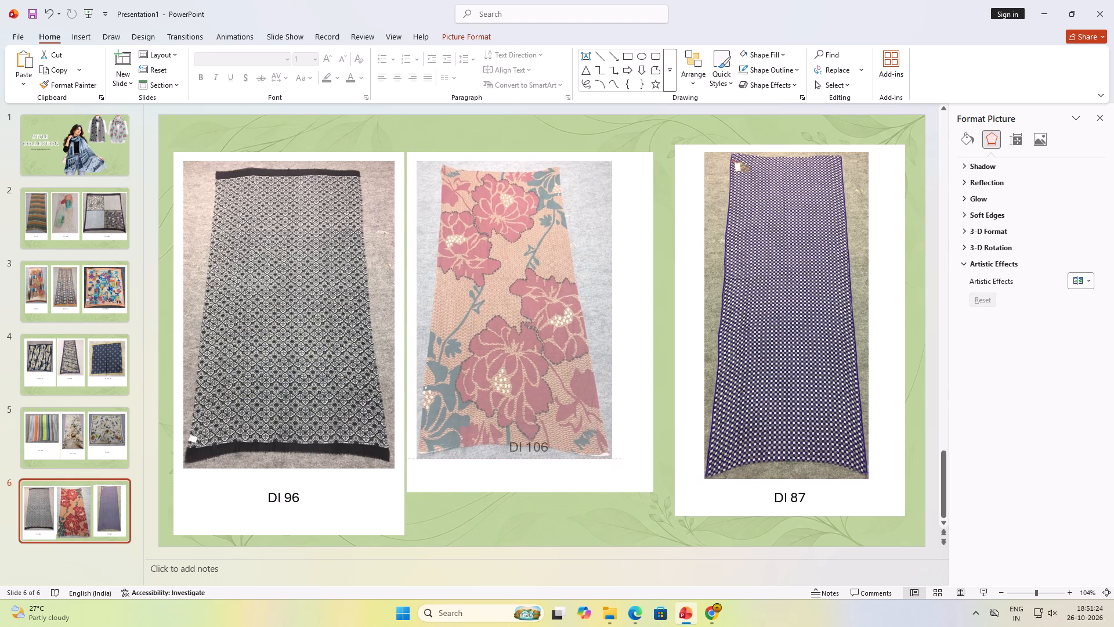
left_click_drag(605, 456, 618, 467)
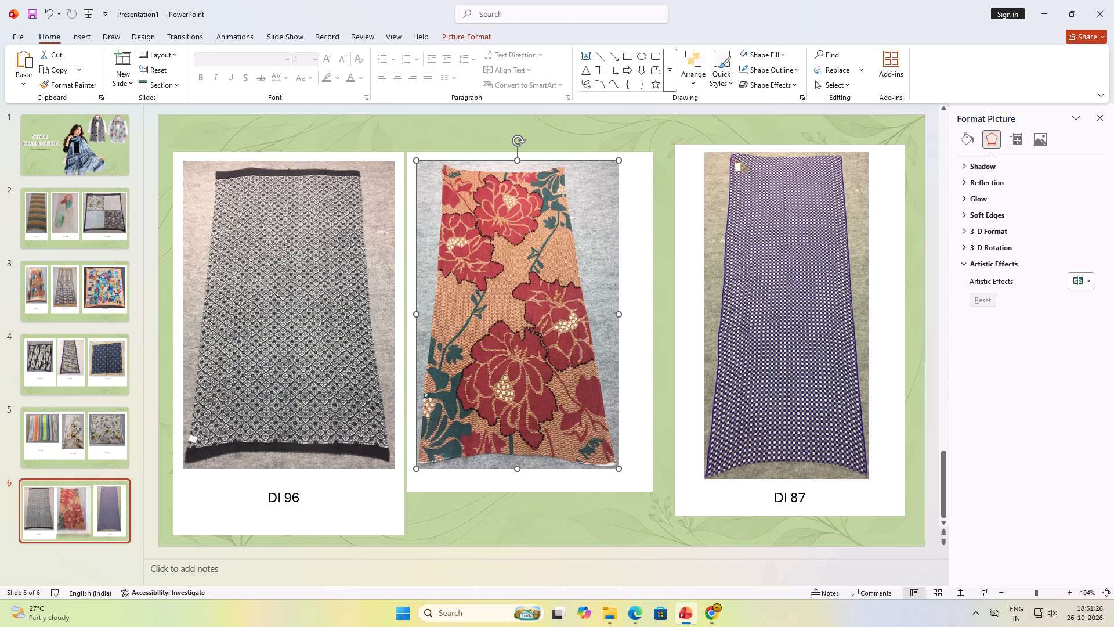
left_click_drag(560, 386, 572, 384)
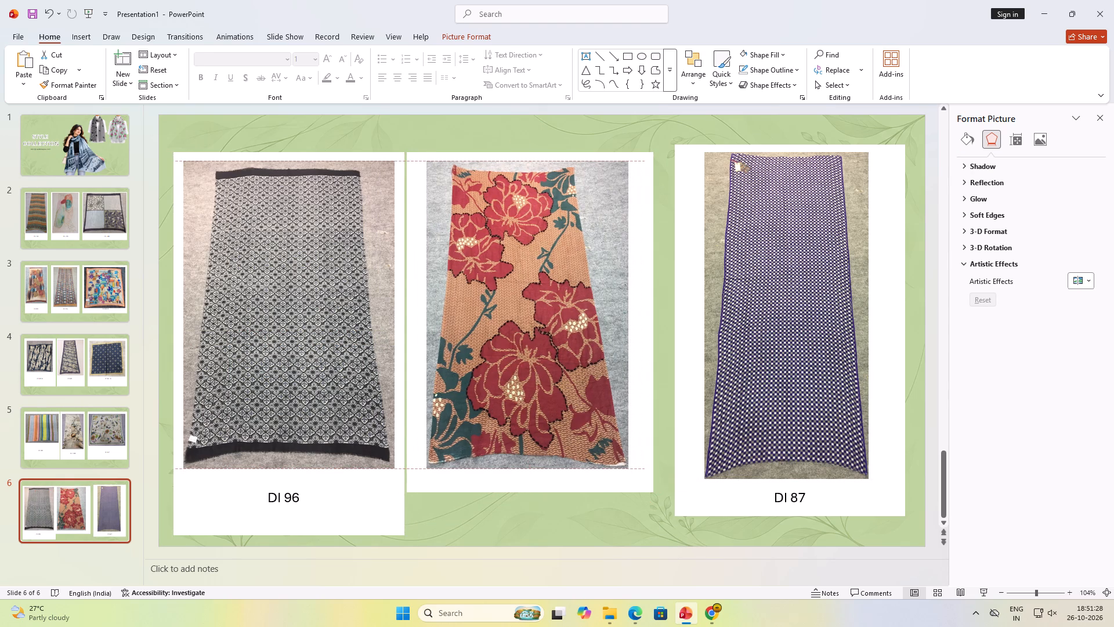
left_click_drag(572, 384, 580, 384)
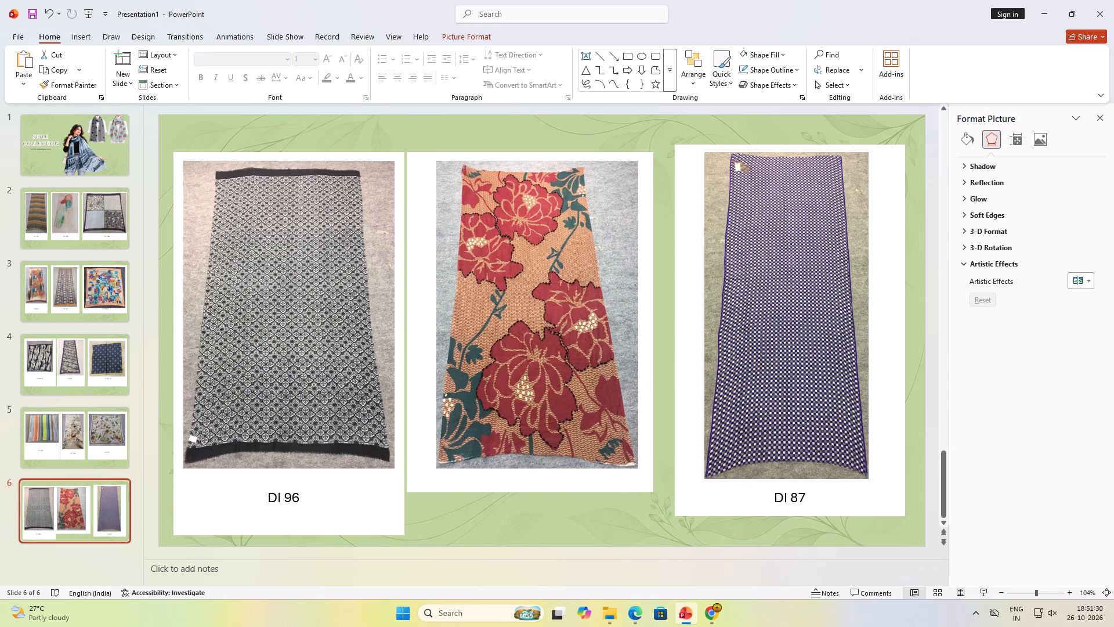
Move the DI 106 caption down to the middle frame's bottom edge and centre the floral scarf picture above it.
left_click_drag(580, 384, 583, 344)
left_click(545, 456)
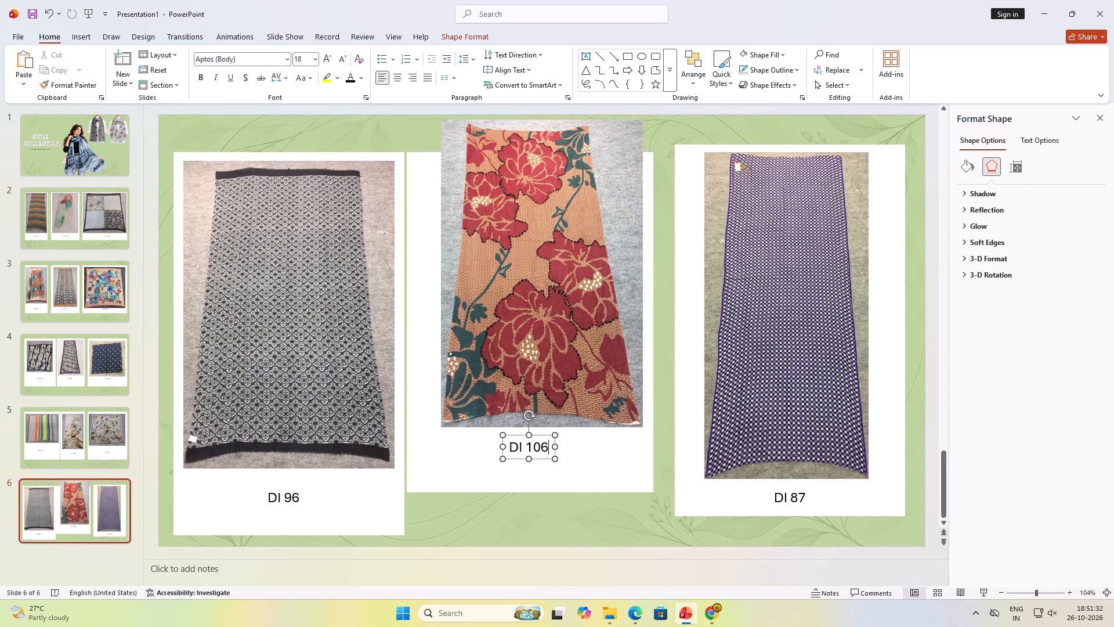
left_click_drag(541, 437, 541, 470)
left_click(561, 366)
left_click_drag(574, 356, 568, 396)
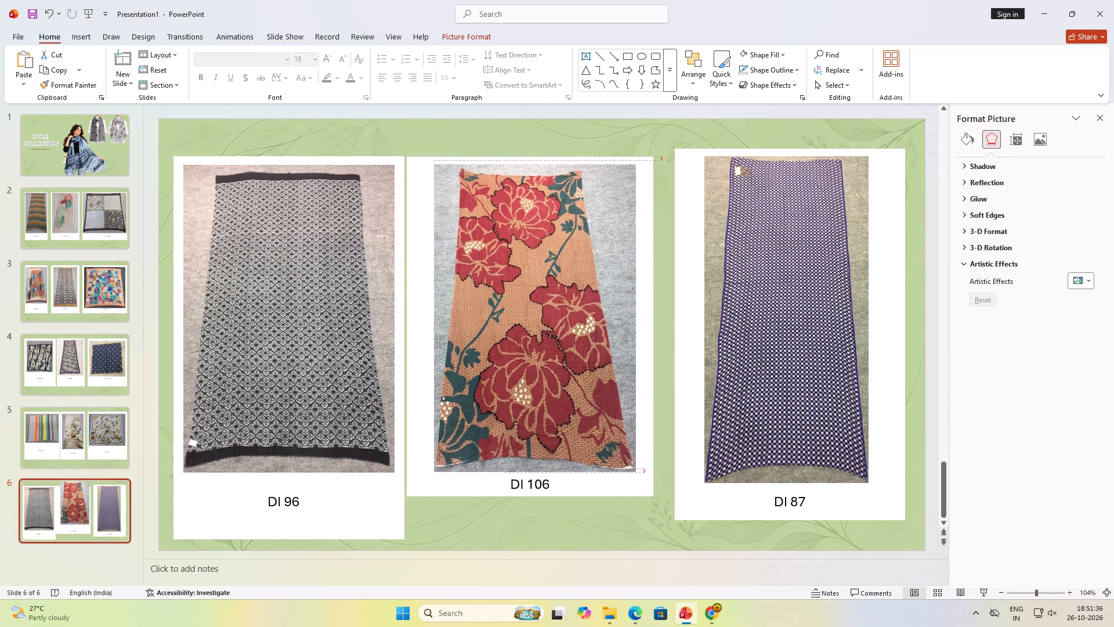
left_click_drag(568, 396, 563, 397)
Trim the middle white frame's left and right edges inward to fit closer around the floral scarf picture.
left_click(645, 380)
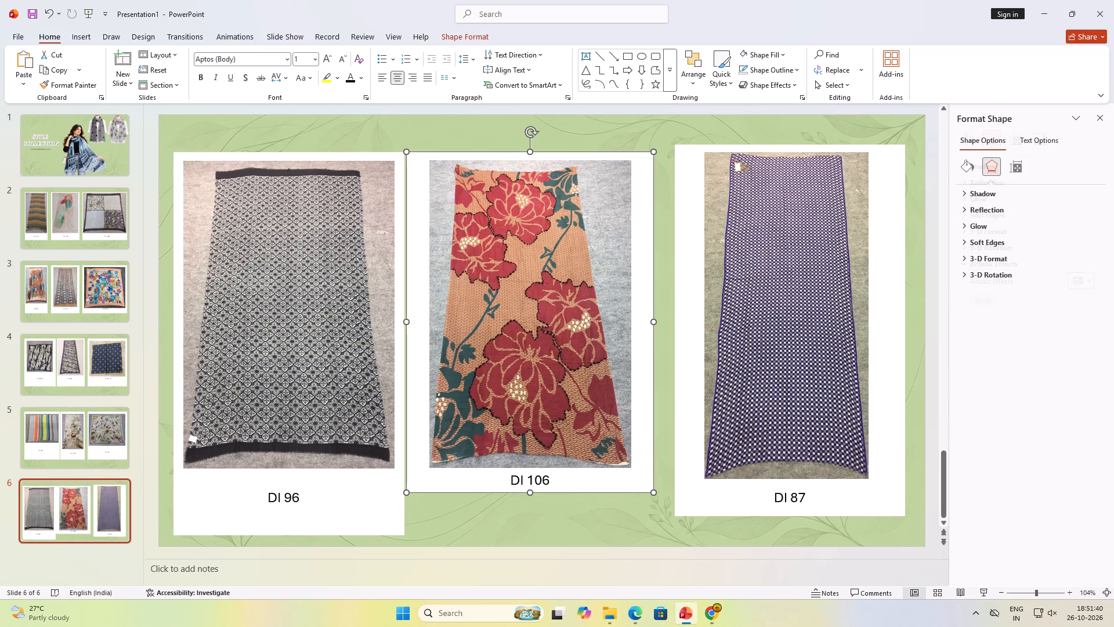
left_click_drag(408, 319, 418, 322)
left_click_drag(653, 320, 648, 320)
Trim the DI 87 frame's left and right edges inward to fit closer around the purple scarf picture.
left_click(763, 339)
left_click(689, 336)
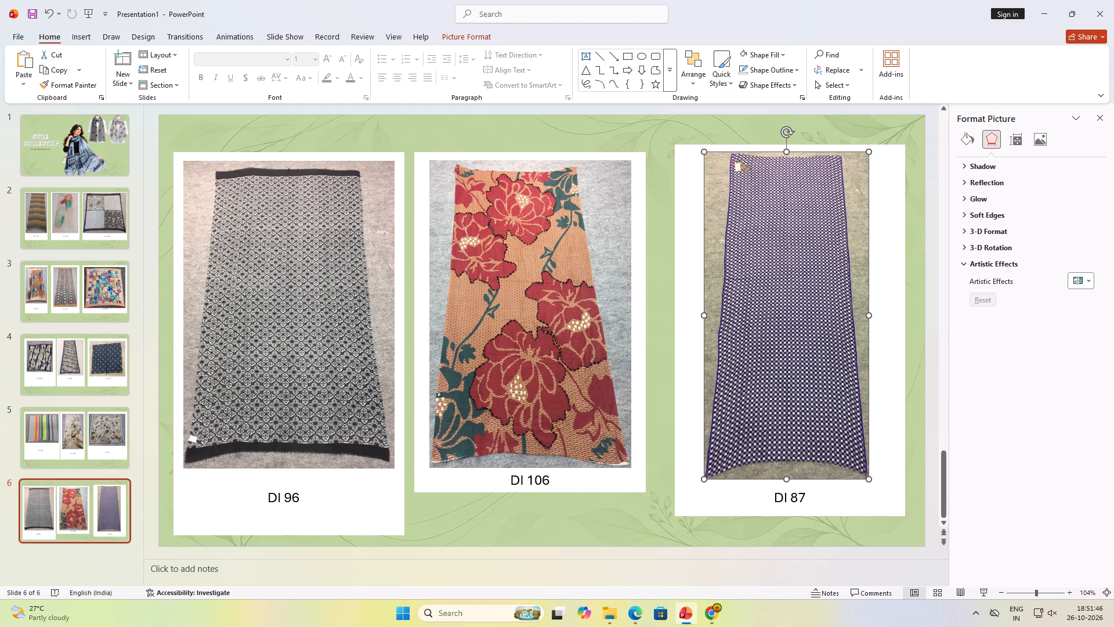
left_click_drag(673, 332, 686, 334)
left_click_drag(906, 329, 899, 329)
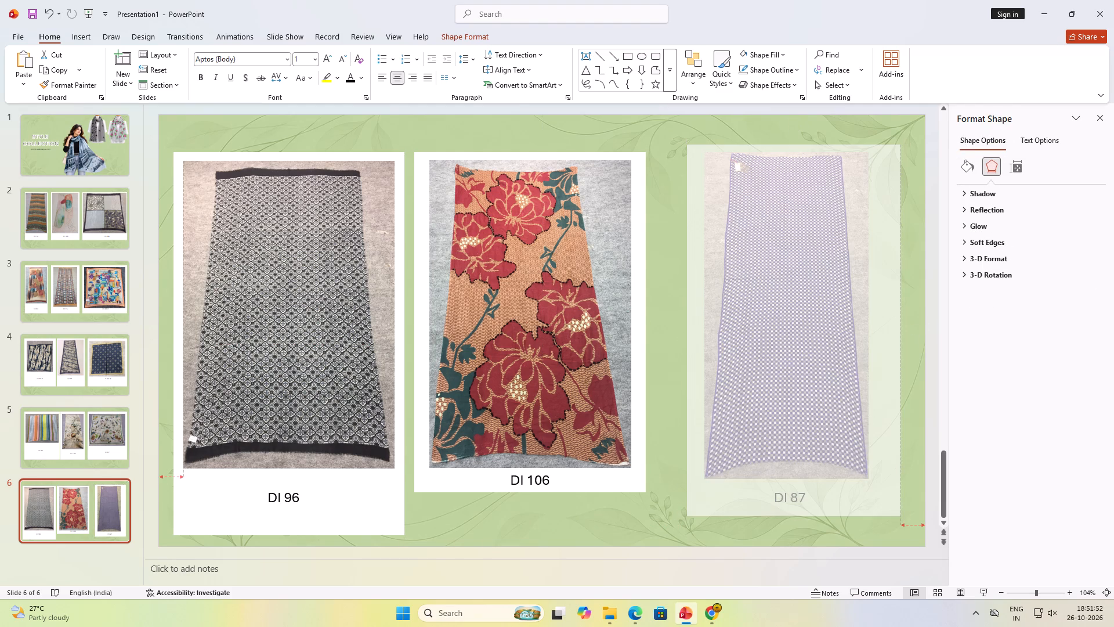
left_click_drag(899, 329, 895, 329)
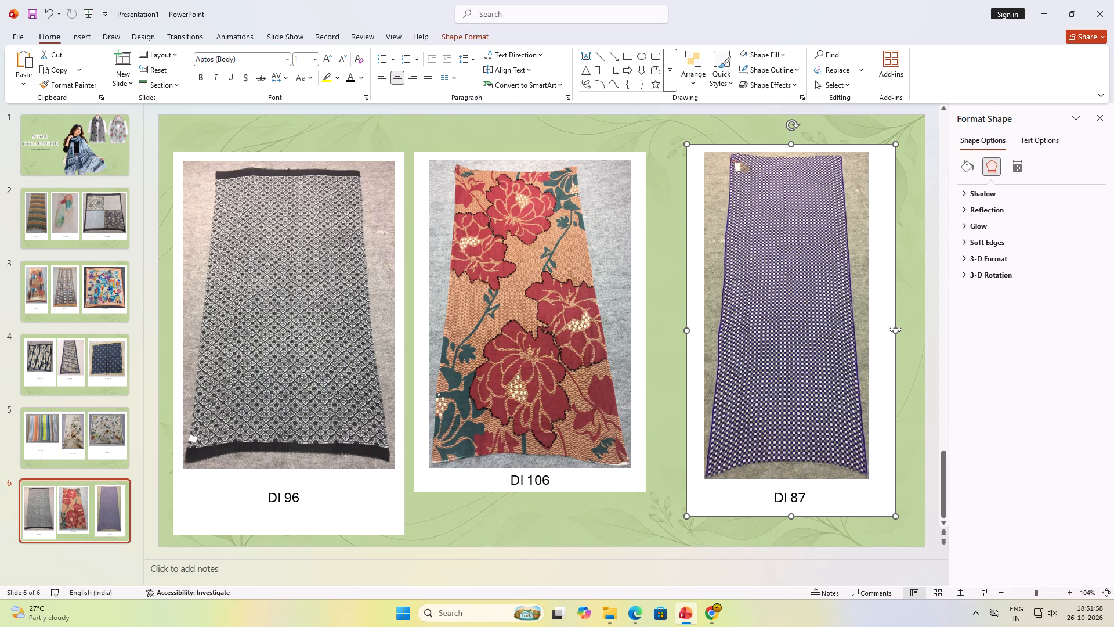
Nudge the middle frame, floral scarf picture and DI 106 caption together rightward until the gap to the DI 87 frame is narrow.
left_click(556, 291)
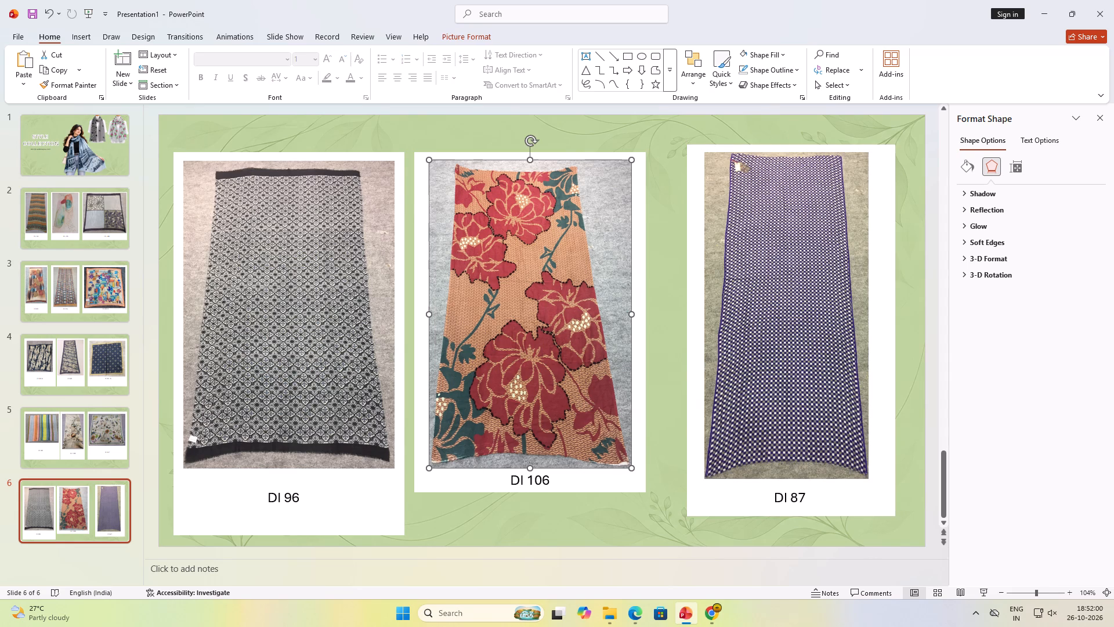
left_click(545, 487, "shift")
left_click(590, 487, "shift")
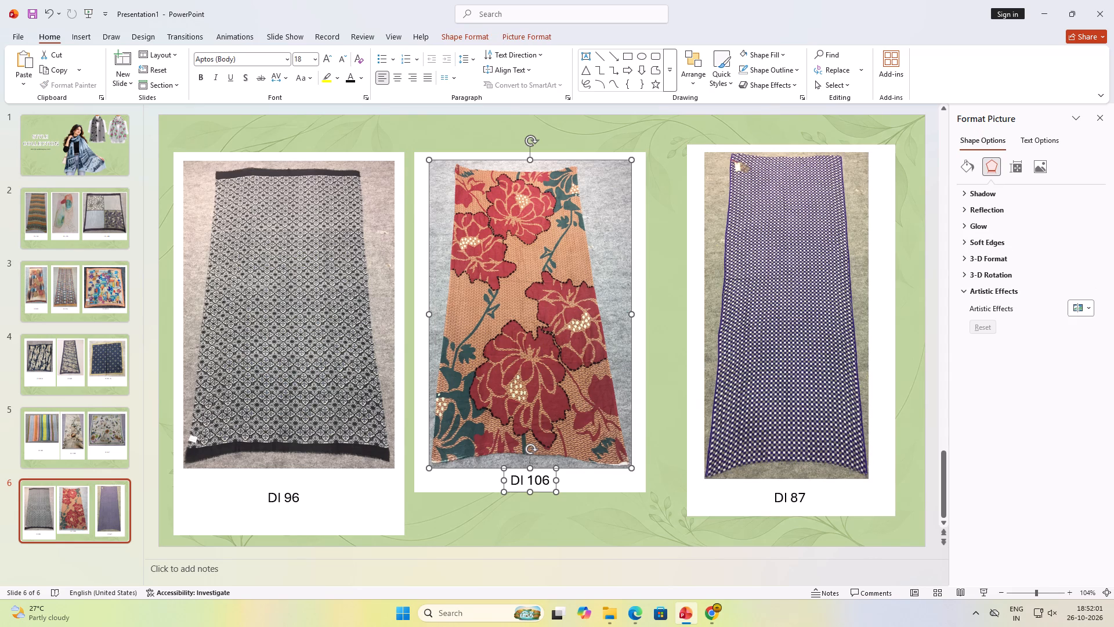
key("Right")
key("Right")
key("Right")
key("Right")
key("Right")
key("Right")
key("Right")
key("Right")
key("Right")
key("Right")
key("Right")
key("Right")
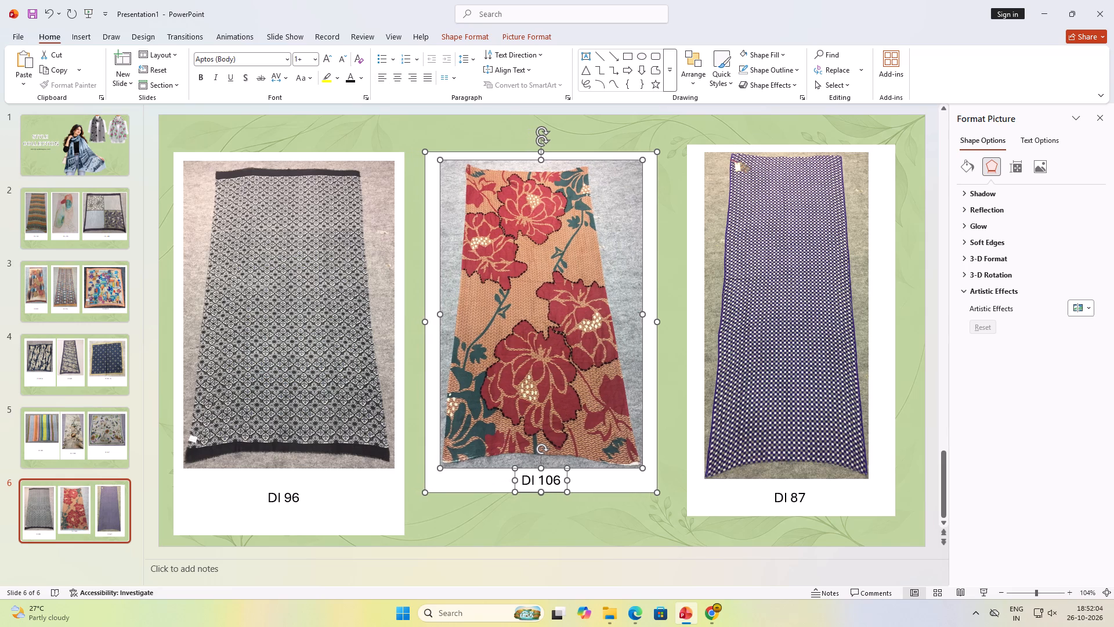
key("Right")
key("Right")
key("Right")
key("Right")
key("Right")
key("Right")
key("Right")
key("Right")
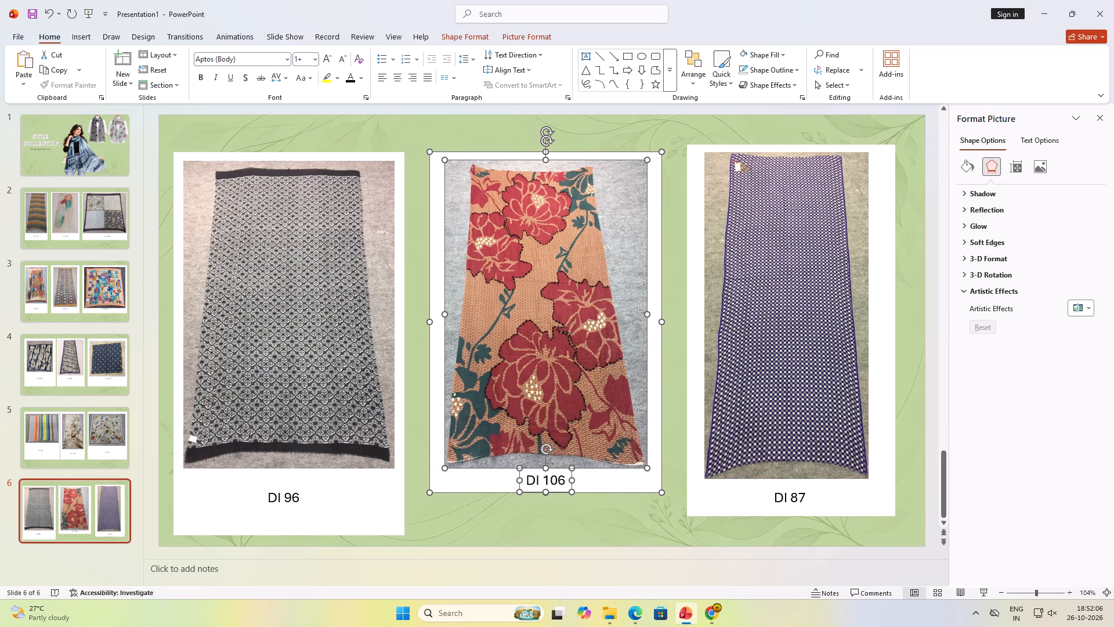
key("Right")
key("Right")
key("Right")
key("Right")
key("Right")
Nudge the left frame, its patterned scarf picture and the DI 96 caption together slightly rightward to even out the spacing between frames.
left_click(328, 418)
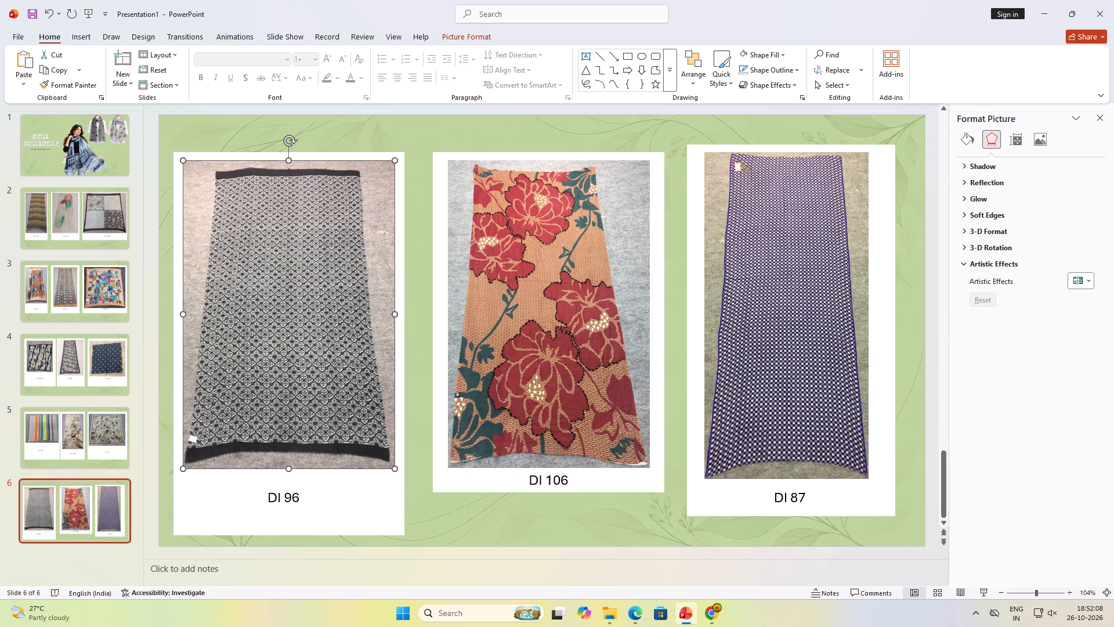
left_click(337, 513, "shift")
left_click(278, 497, "shift")
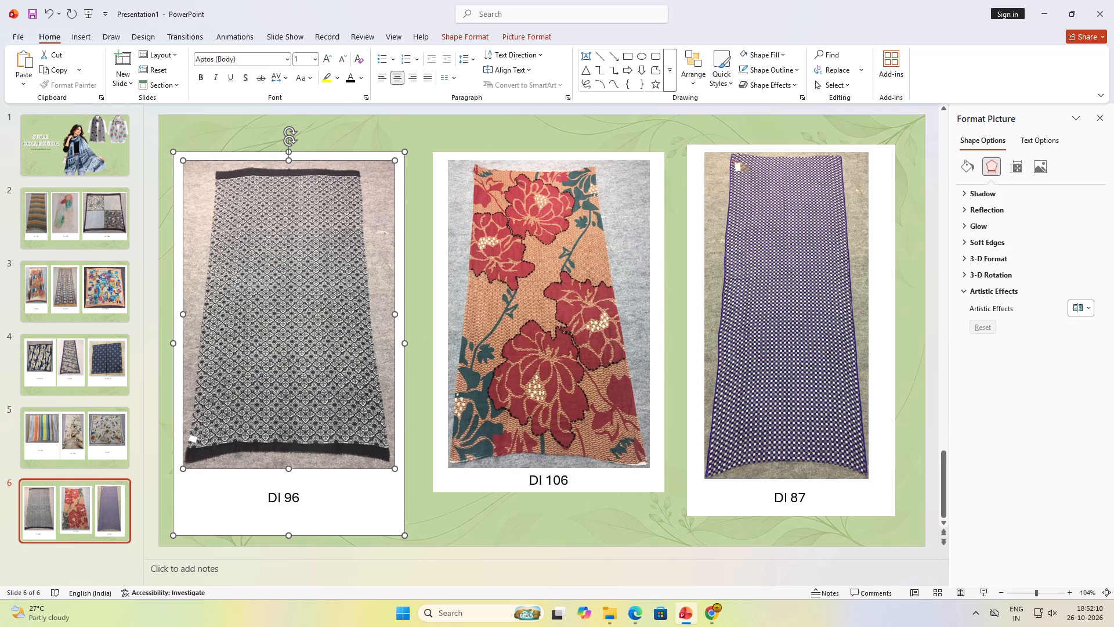
key("Right")
key("Right")
key("Right")
key("Right")
key("Right")
key("Right")
key("Right")
key("Right")
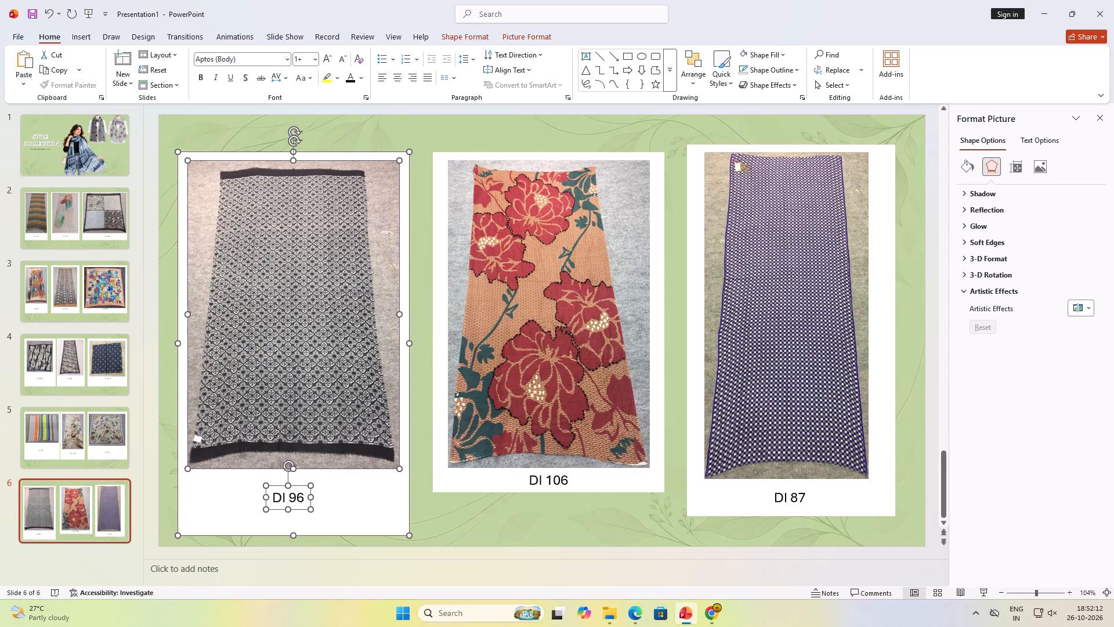
key("Right")
key("Right")
key("Right")
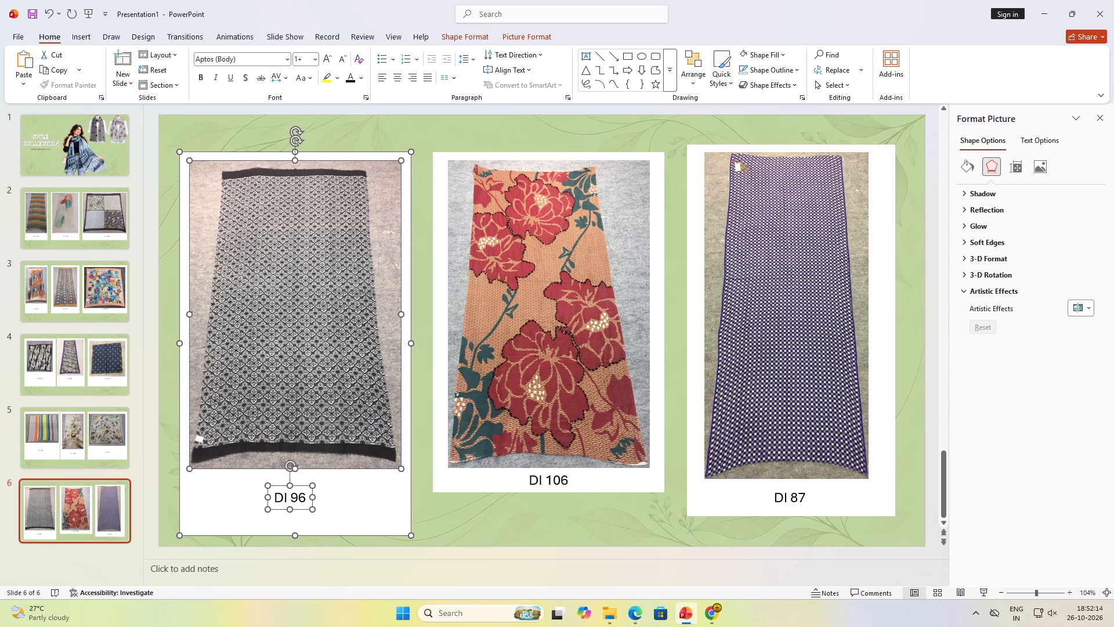
key("Right")
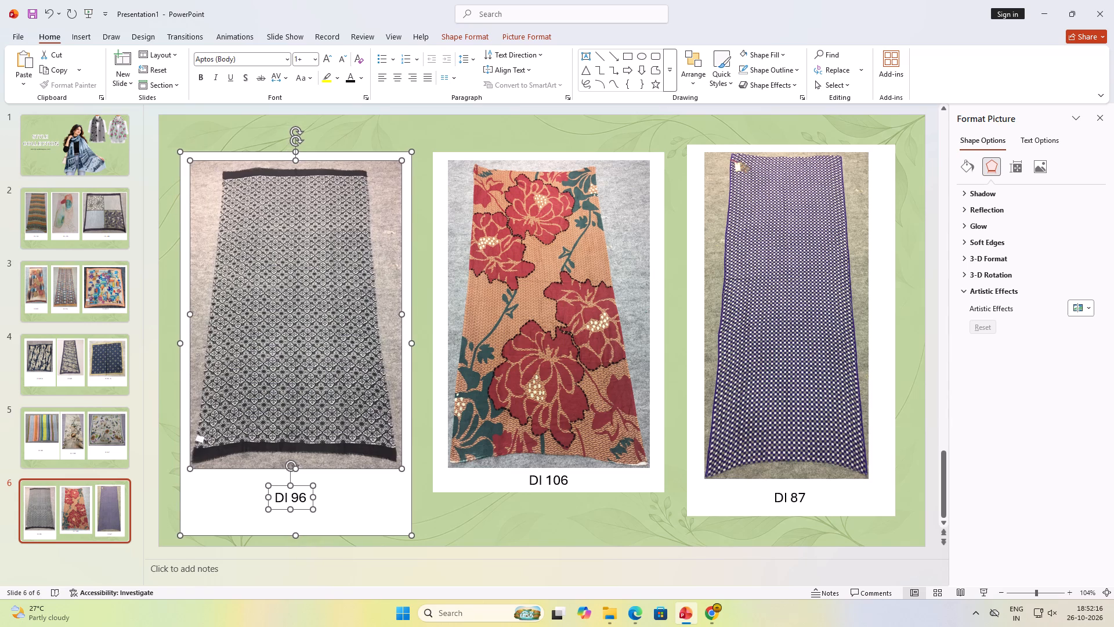
Nudge the right frame, purple scarf picture and DI 87 caption together downward until the frame's top aligns with the other two frames.
left_click(759, 411)
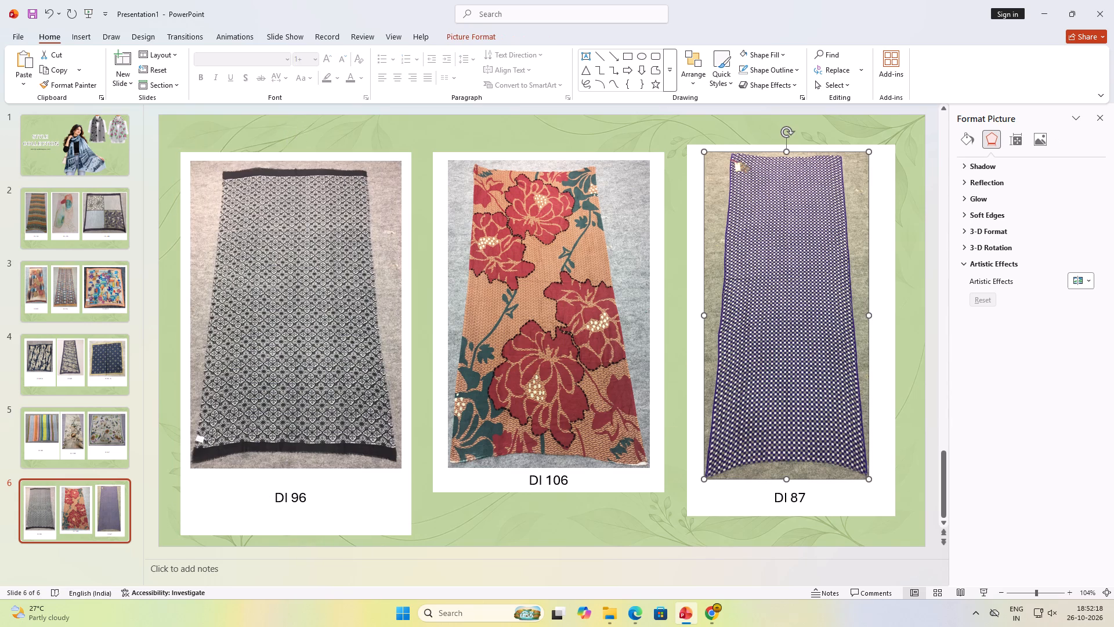
left_click(694, 240, "shift")
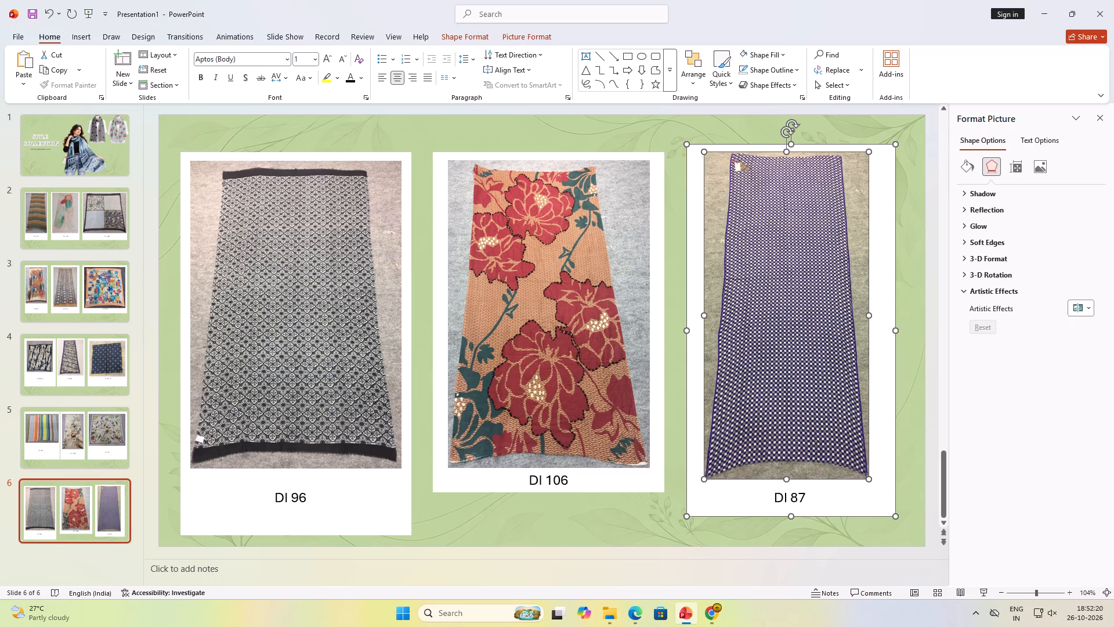
left_click(791, 499, "shift")
key("Down")
key("Down")
key("Down")
key("Down")
key("Down")
key("Down")
key("Down")
key("Down")
key("Down")
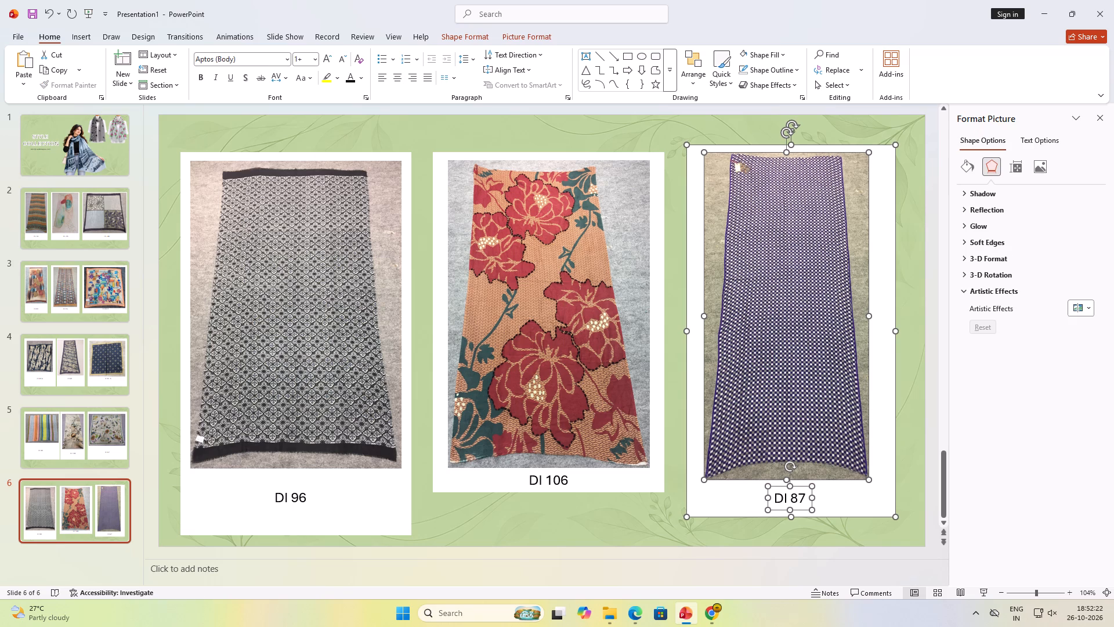
key("Down")
key("Up")
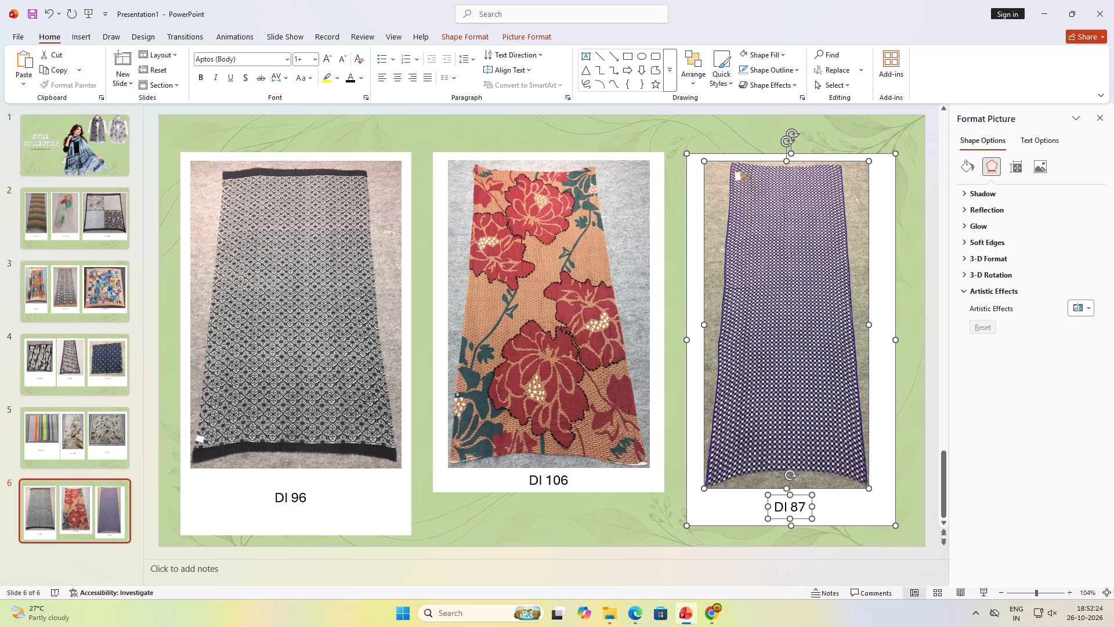
key("Up")
key("Up")
left_click(624, 532)
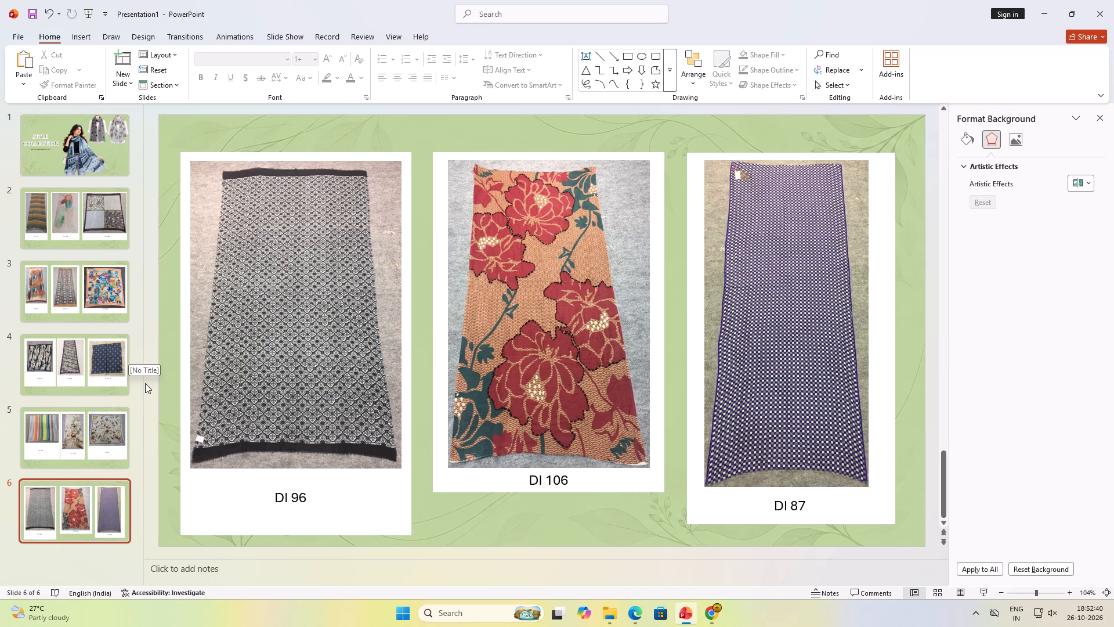
Save the presentation in the NEW CATALOGUE folder under the file name YR CATALOGUE.
scroll(145, 383, "down", 1)
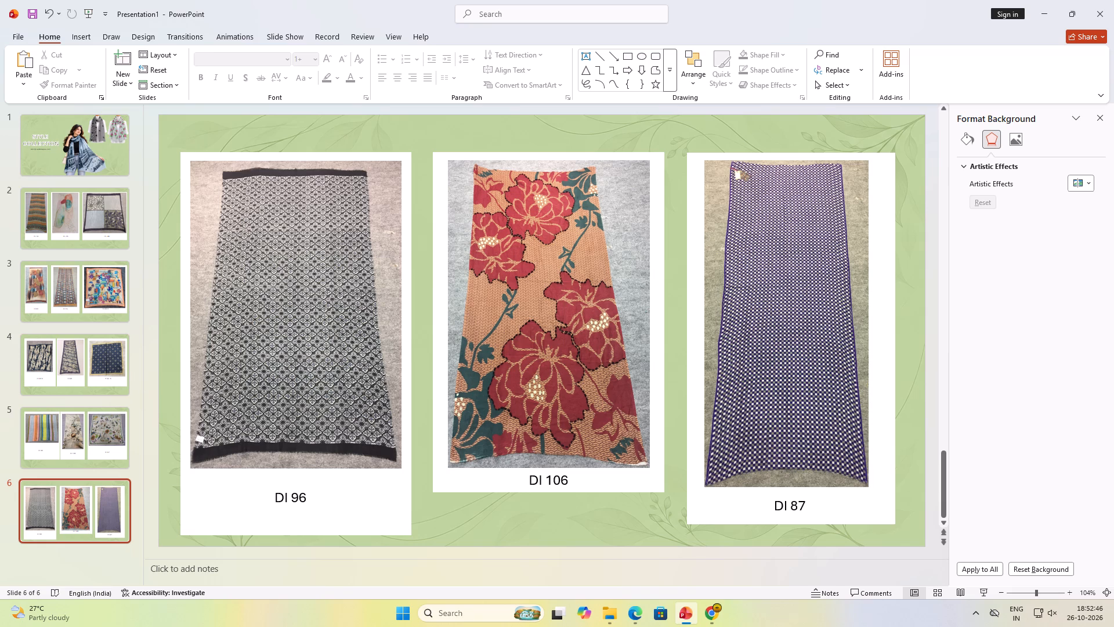
key("ctrl+s")
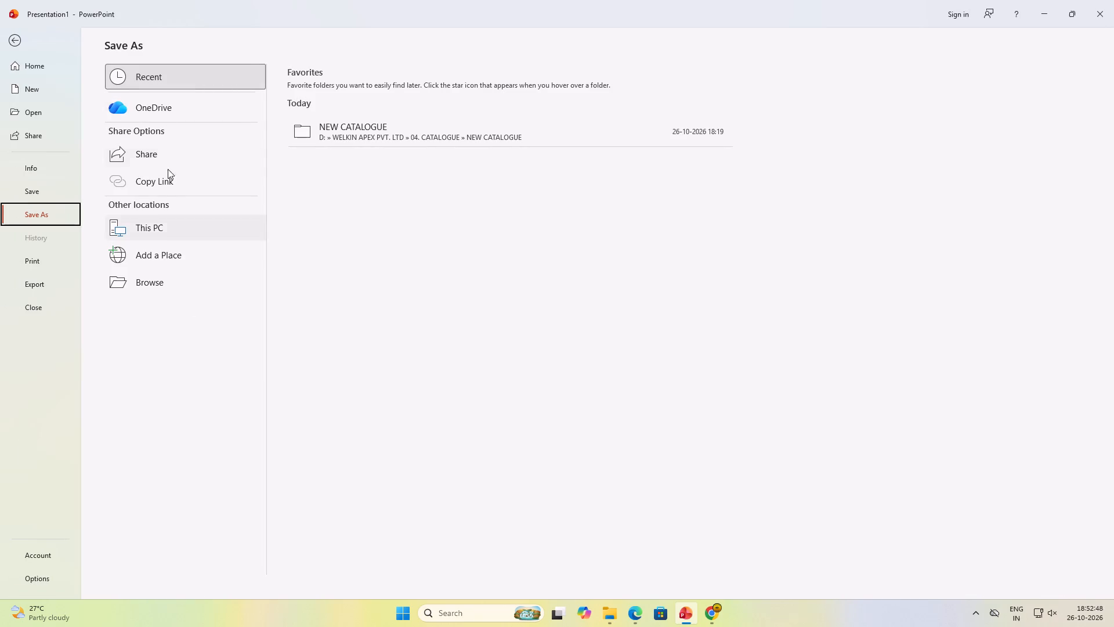
left_click(161, 224)
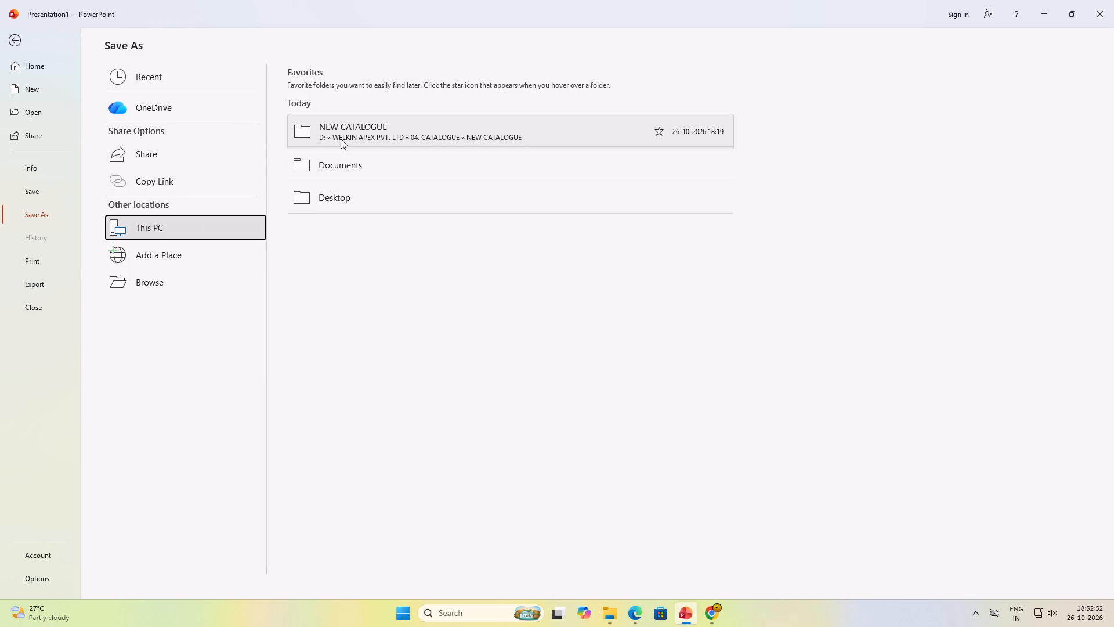
left_click(341, 139)
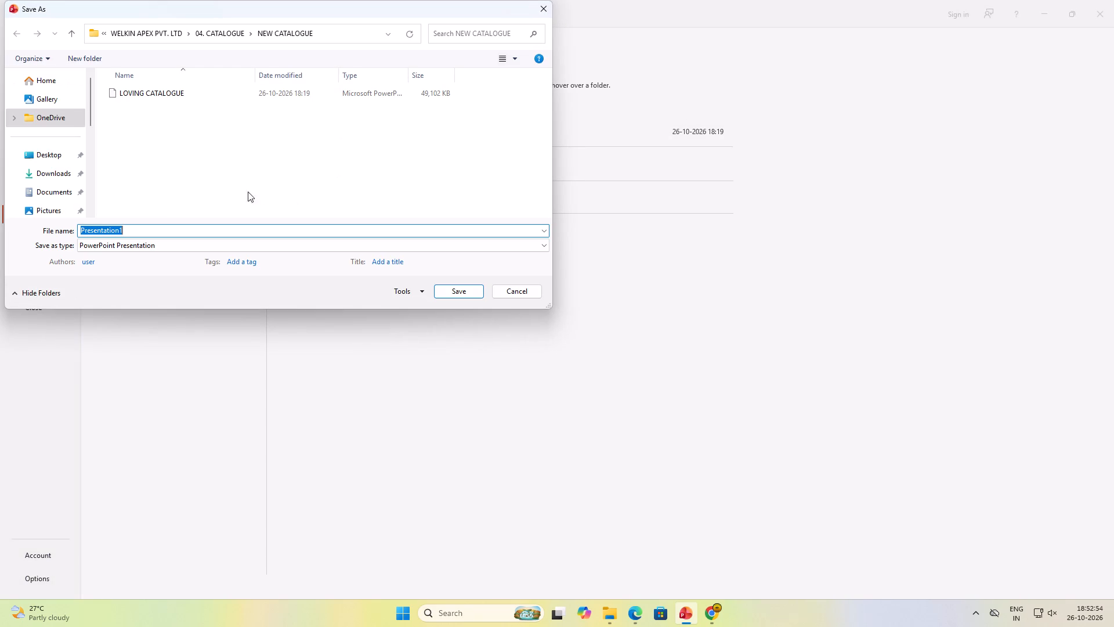
left_click(156, 92)
left_click_drag(104, 230, 76, 235)
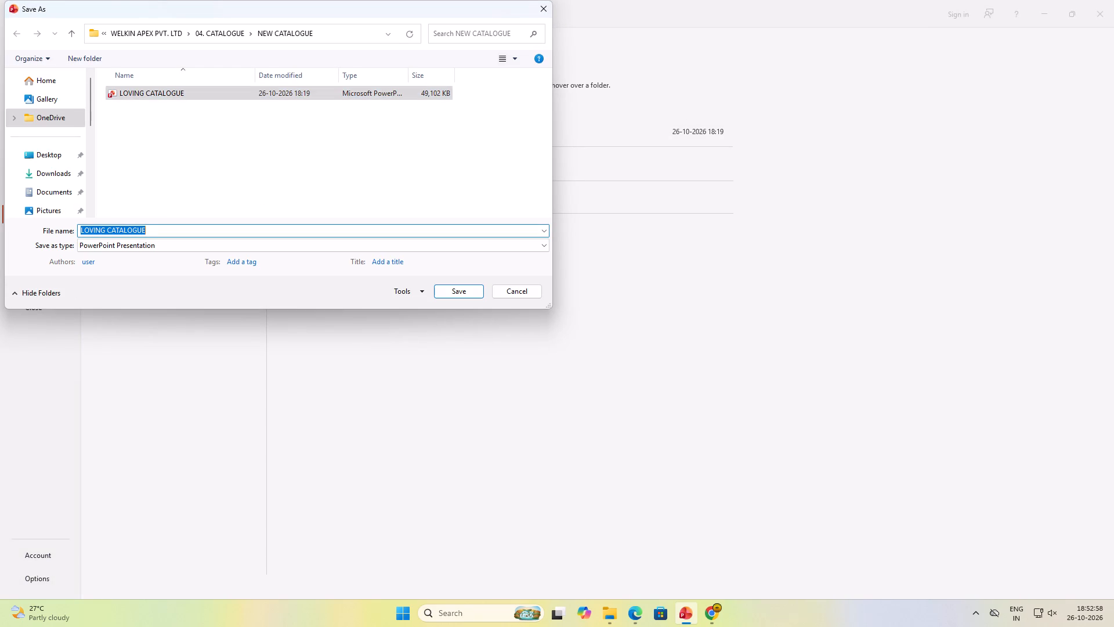
left_click_drag(104, 231, 82, 231)
type("YR")
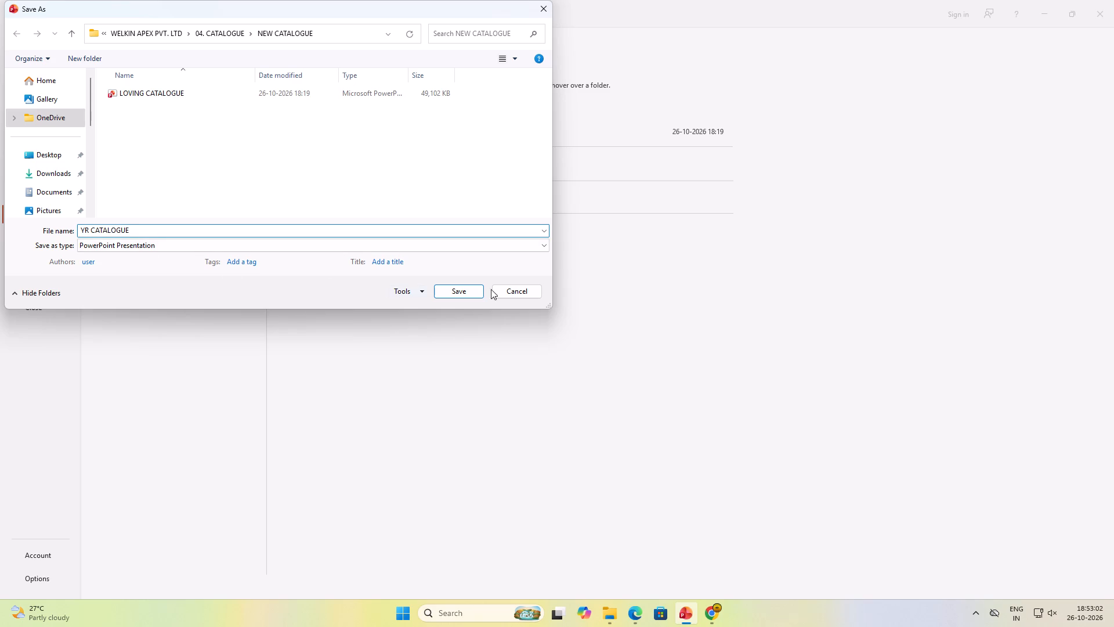
double_click(471, 293)
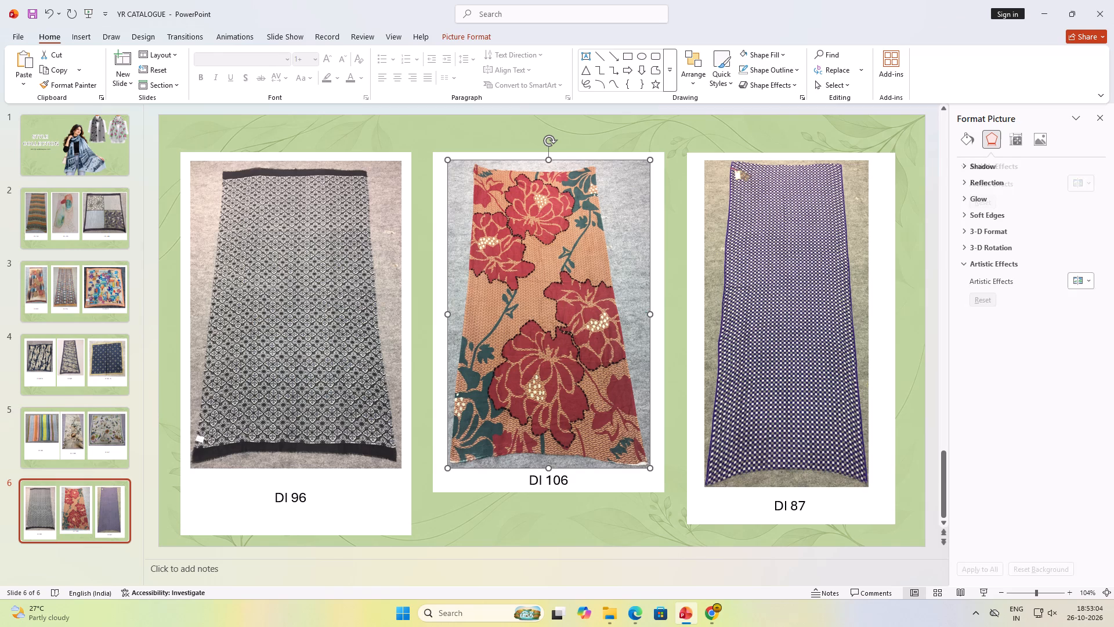
Close all open windows: PowerPoint, the File Explorer folders, the Chrome browser and the design collection PDF in Edge.
double_click(1097, 16)
left_click(1097, 16)
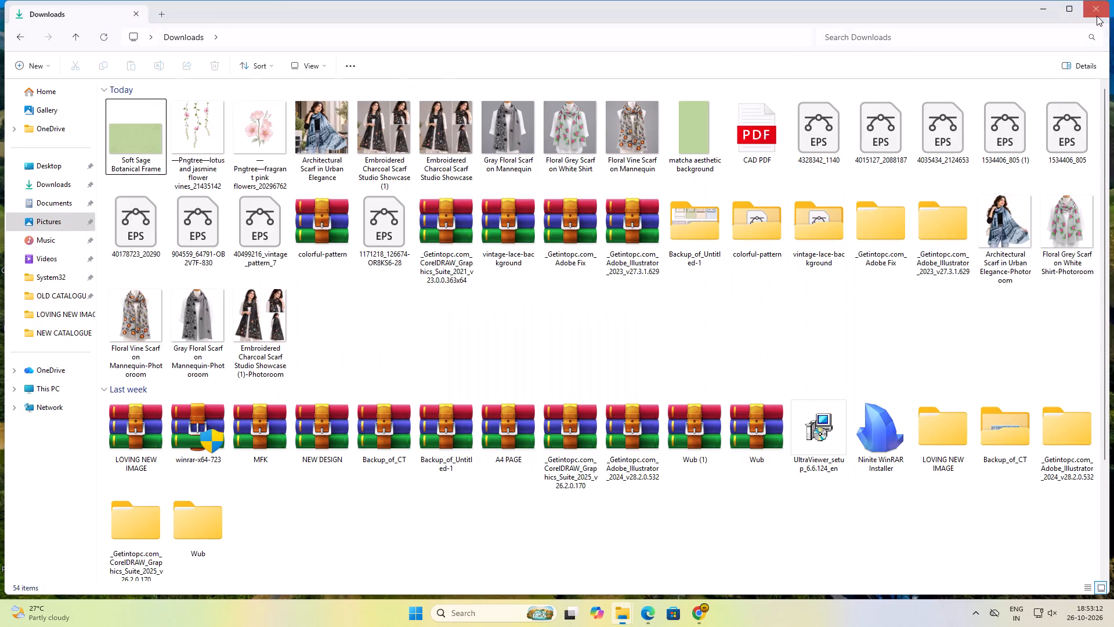
left_click(1097, 16)
double_click(610, 257)
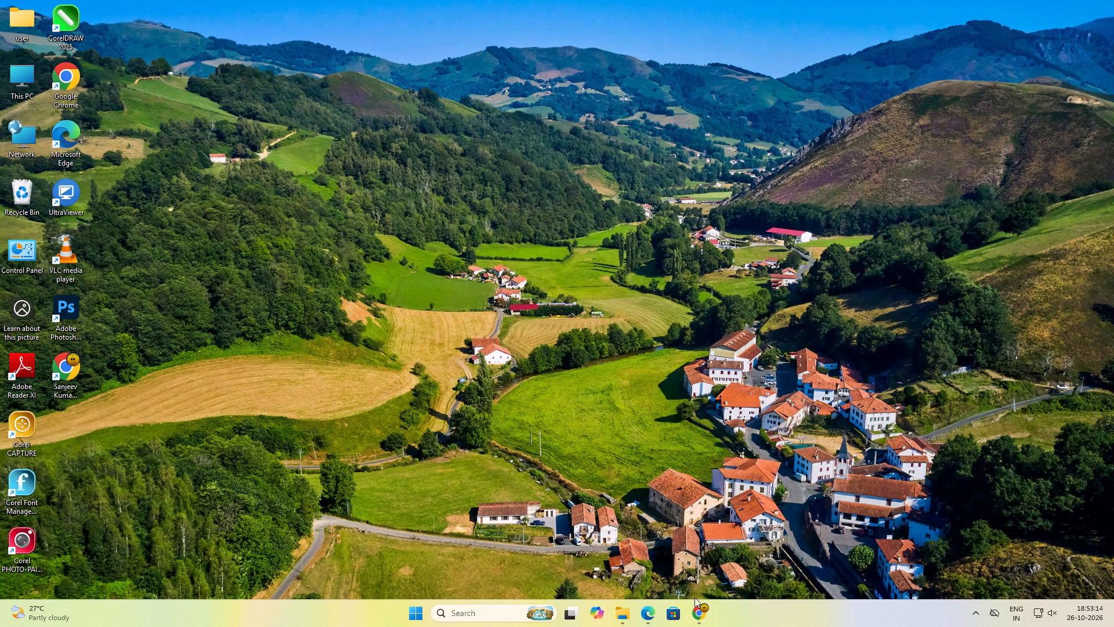
double_click(697, 605)
left_click(692, 605)
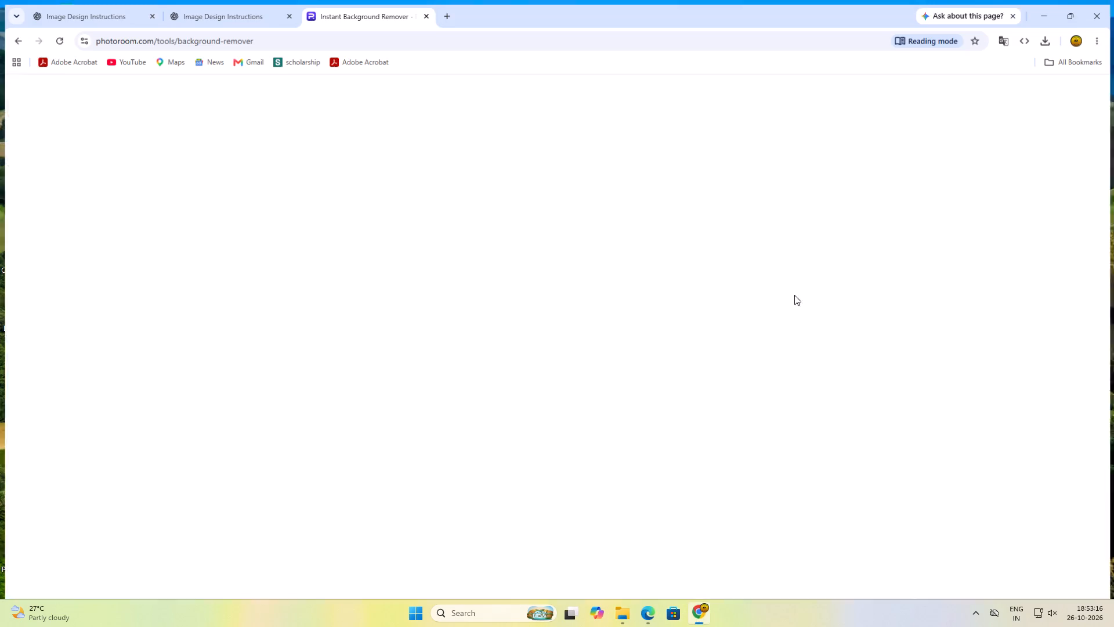
left_click(1094, 0)
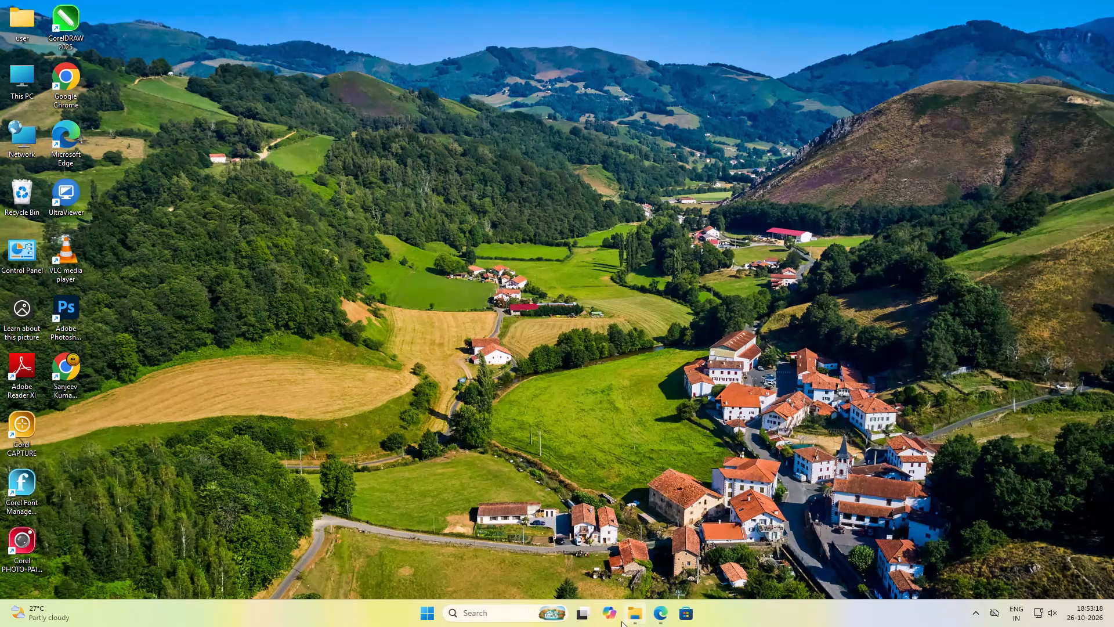
left_click(625, 622)
left_click(1113, 0)
double_click(1098, 12)
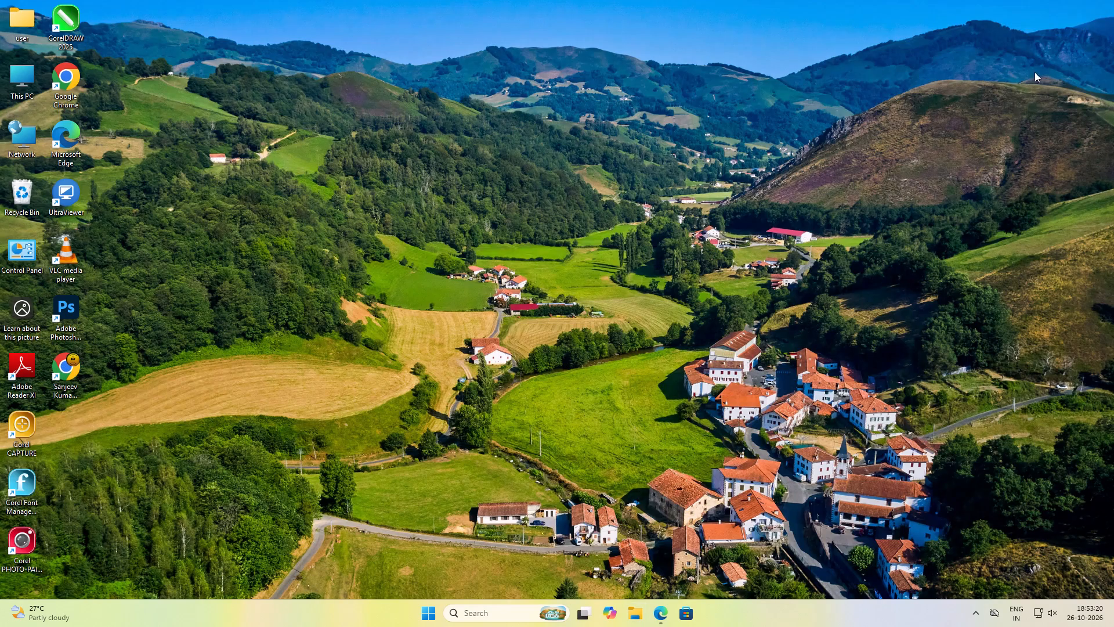
left_click(672, 615)
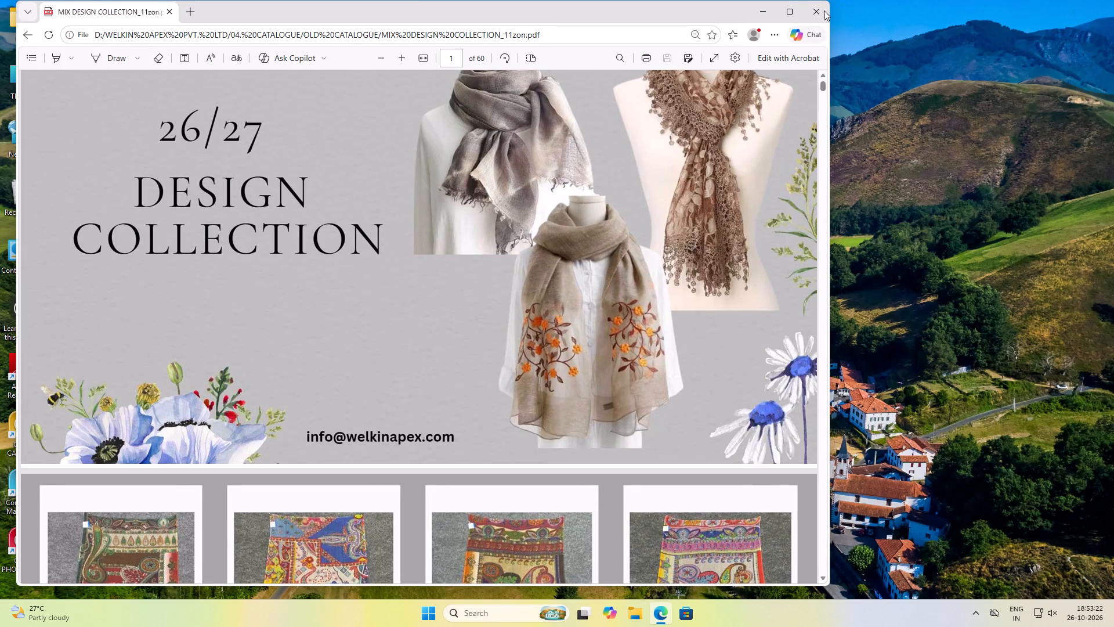
left_click(821, 10)
Bring up the Shut Down Windows dialog from the empty desktop.
key("alt+F4")
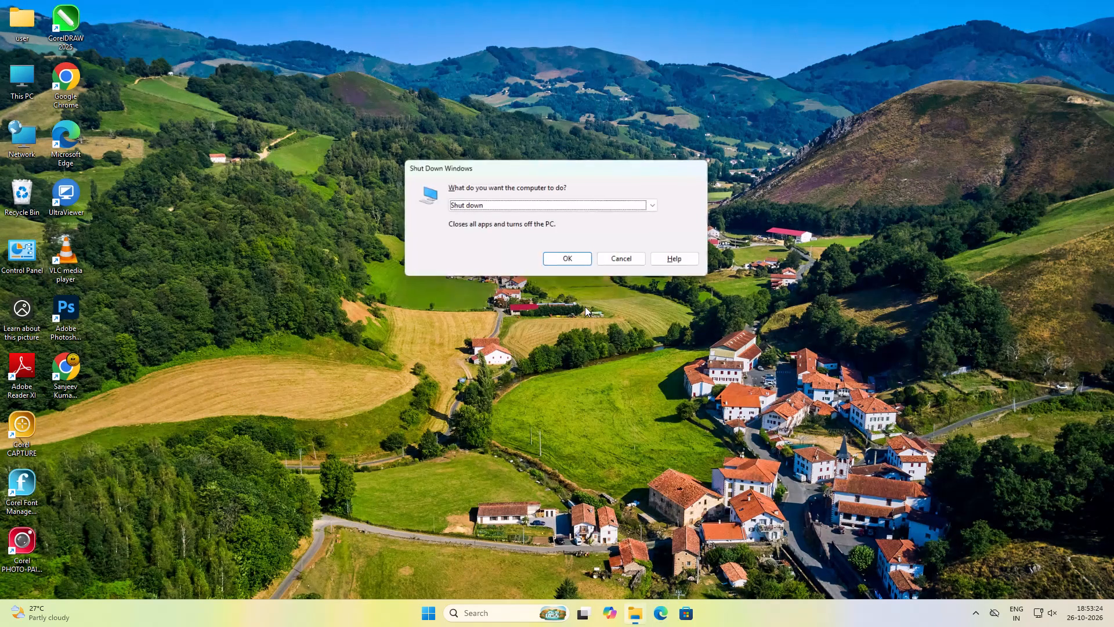